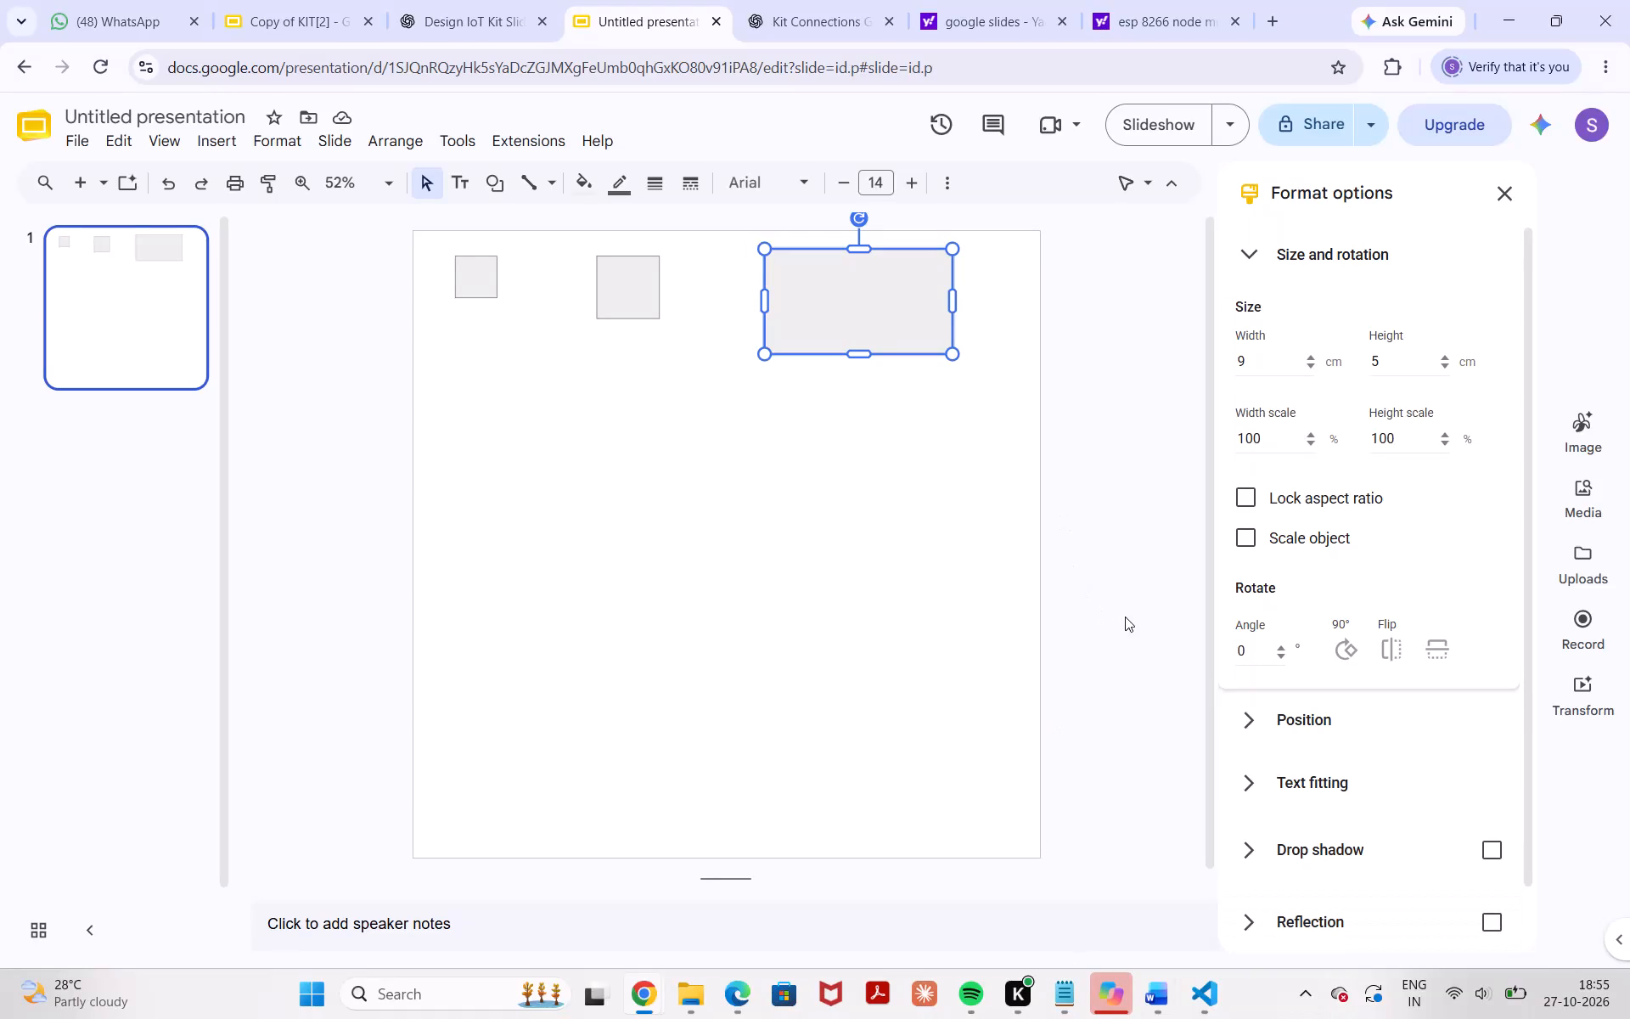
Open a new browser tab alongside the untitled presentation.
{"action": "left_click", "coordinate": [1283, 22]}
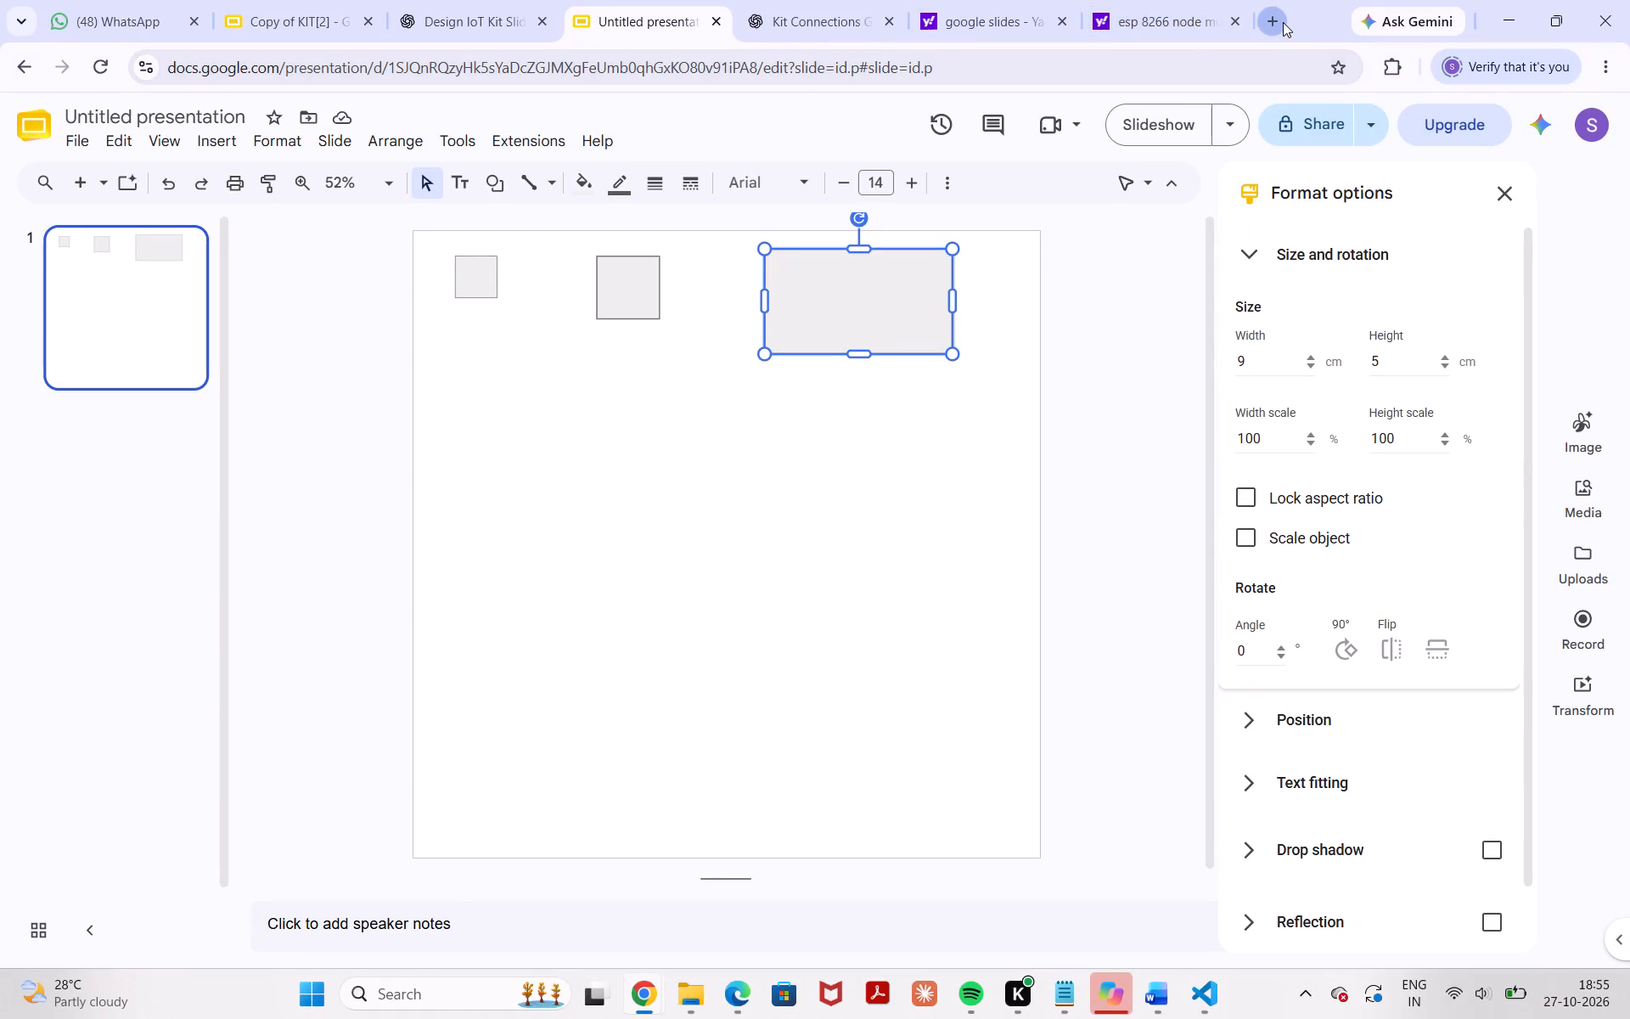
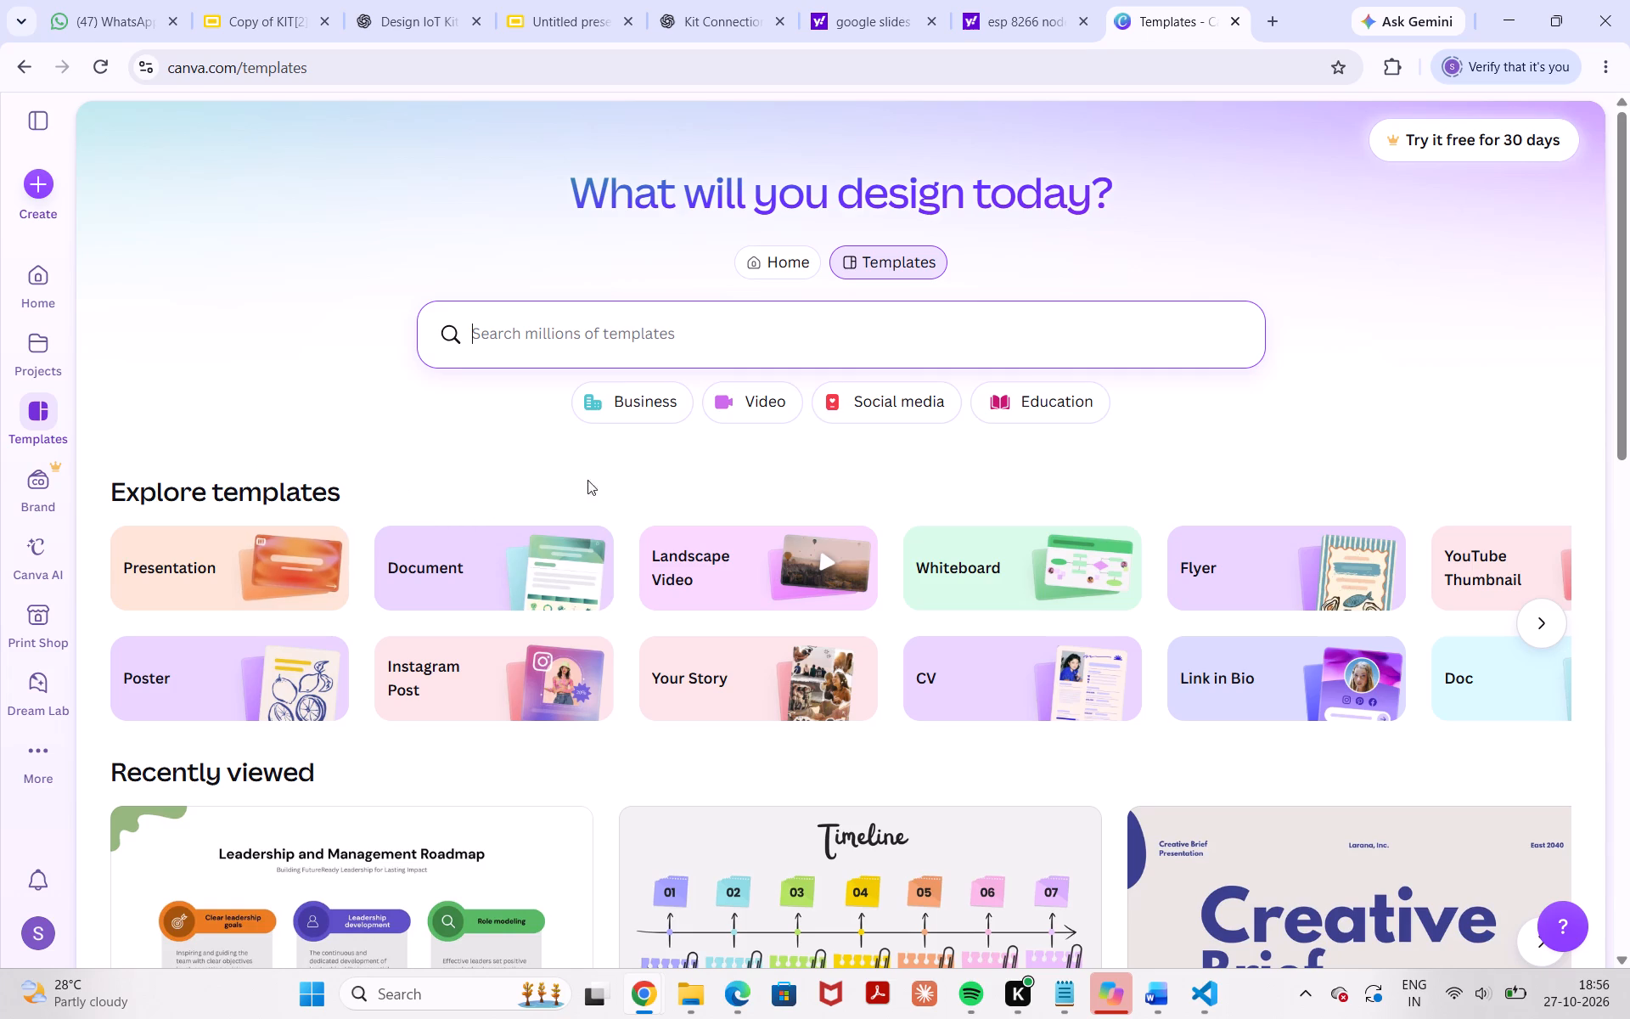
Create a new blank Poster (A2, Portrait) design in Canva.
{"action": "left_click", "coordinate": [40, 187]}
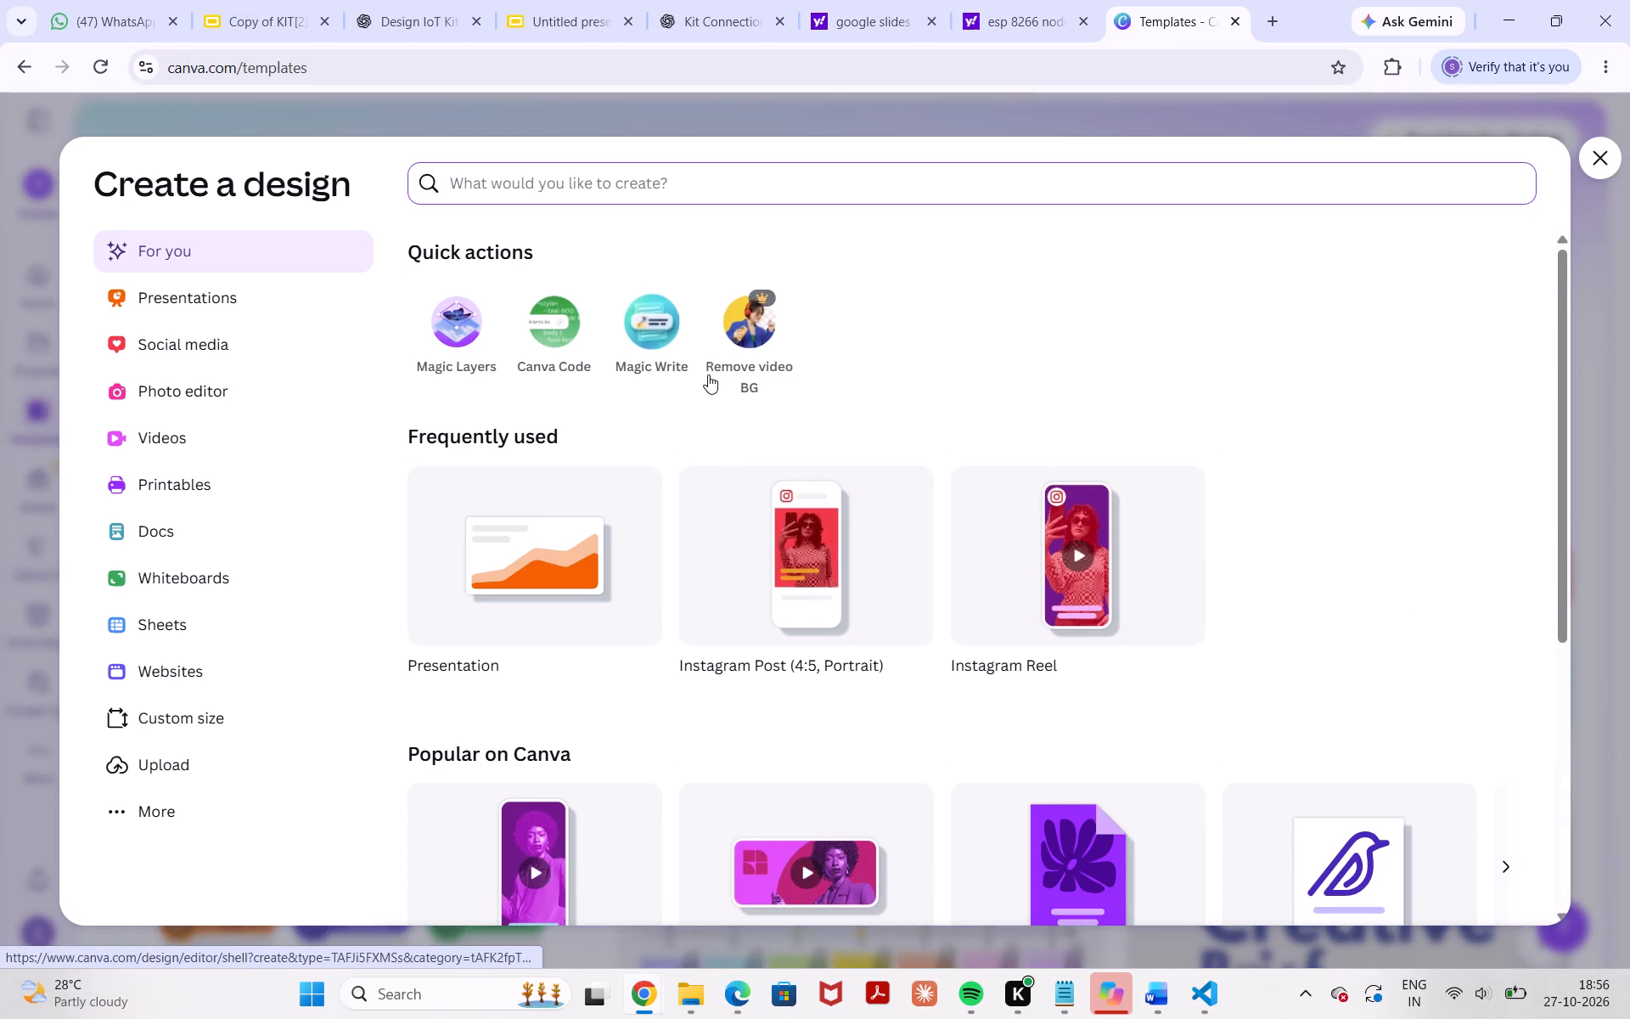
{"action": "scroll", "coordinate": [1043, 824], "scroll_direction": "down", "scroll_amount": 4}
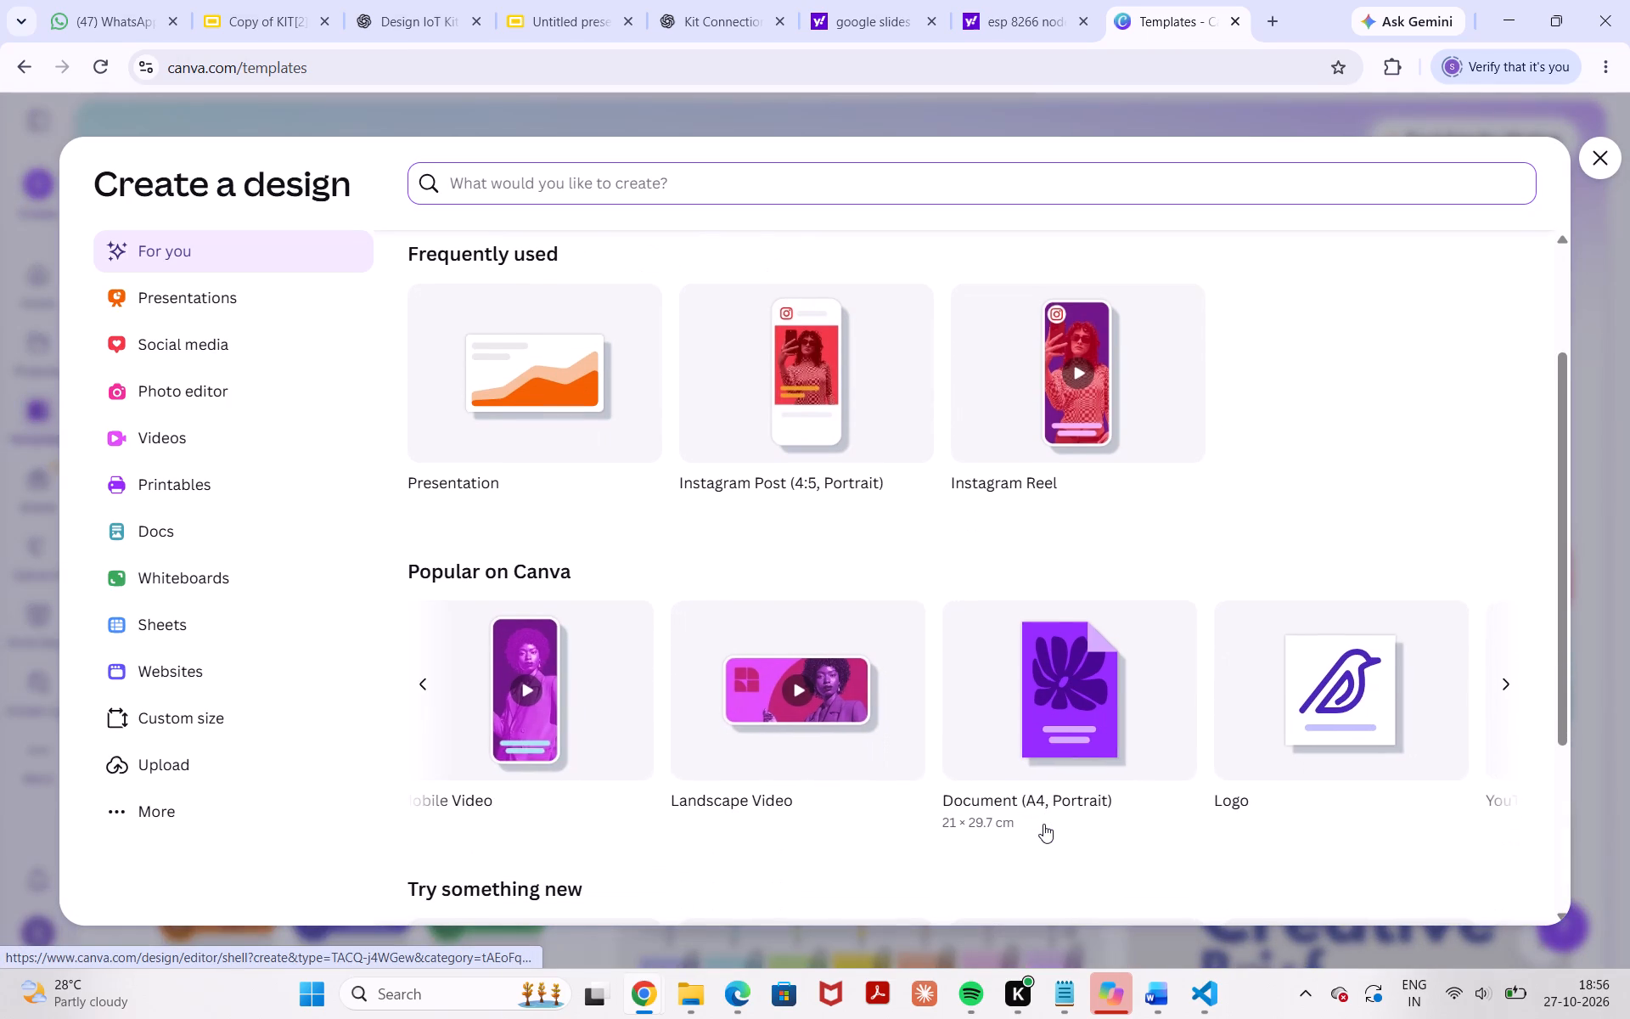
{"action": "scroll", "coordinate": [1043, 824], "scroll_direction": "down", "scroll_amount": 5}
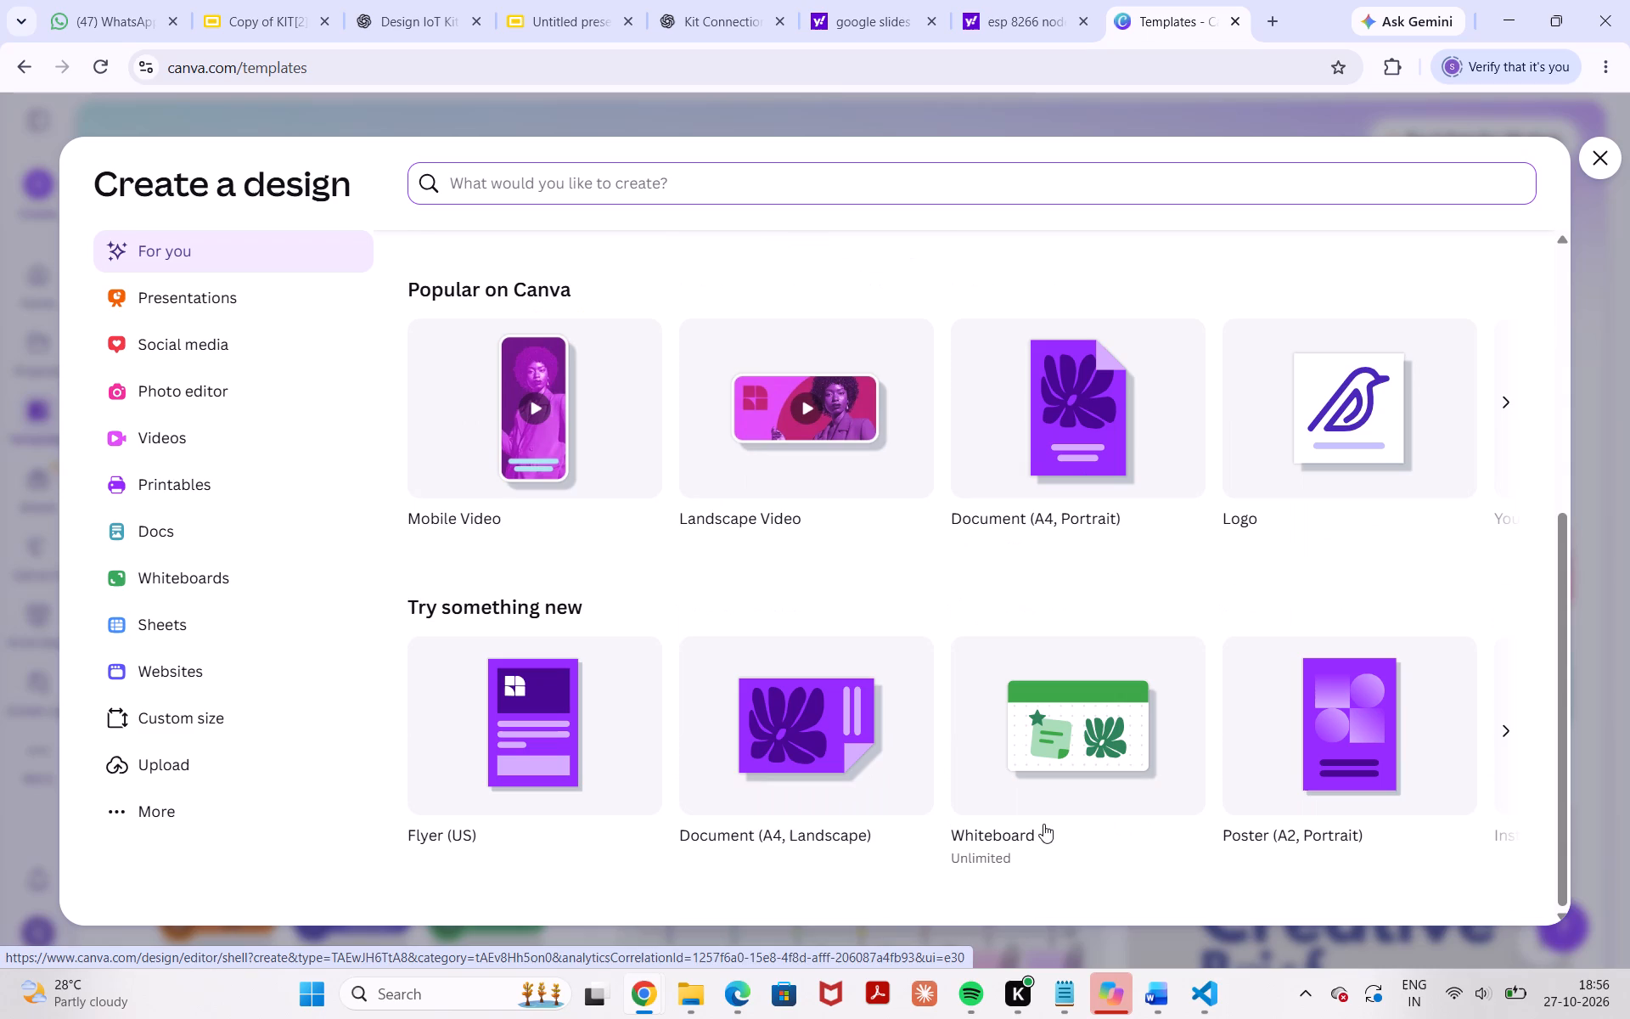
{"action": "scroll", "coordinate": [1347, 746], "scroll_direction": "left", "scroll_amount": 2}
{"action": "left_click", "coordinate": [1043, 787]}
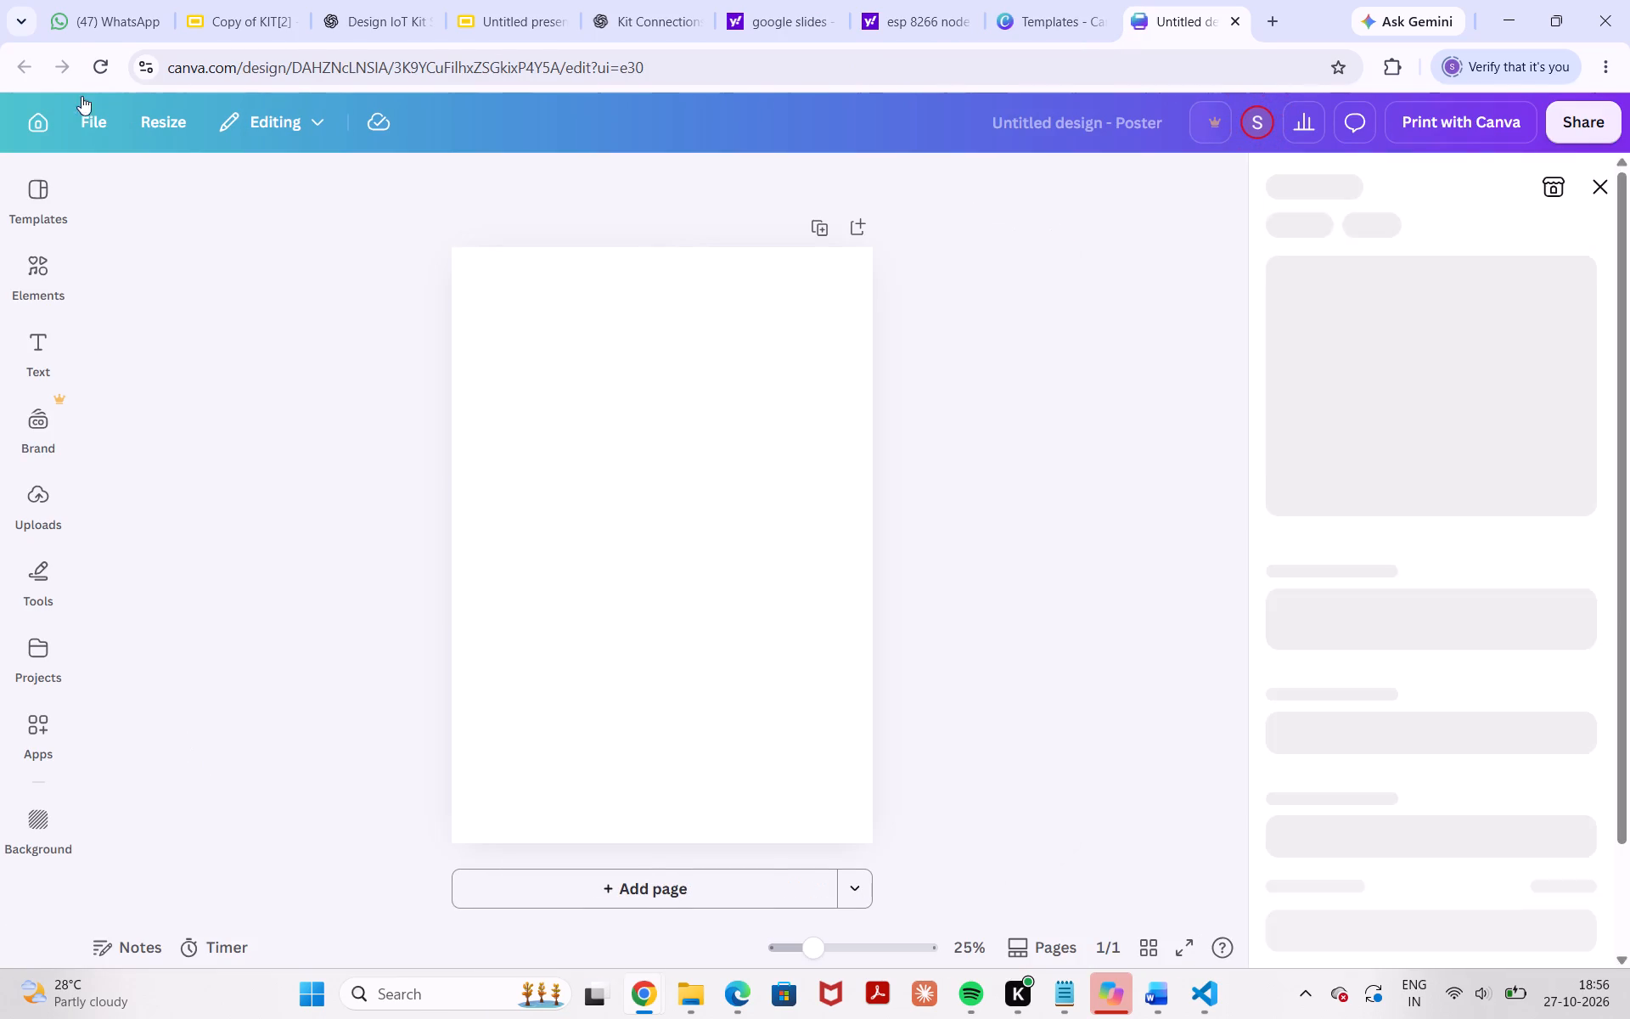
Show the poster templates available for the blank design.
{"action": "left_click", "coordinate": [39, 194]}
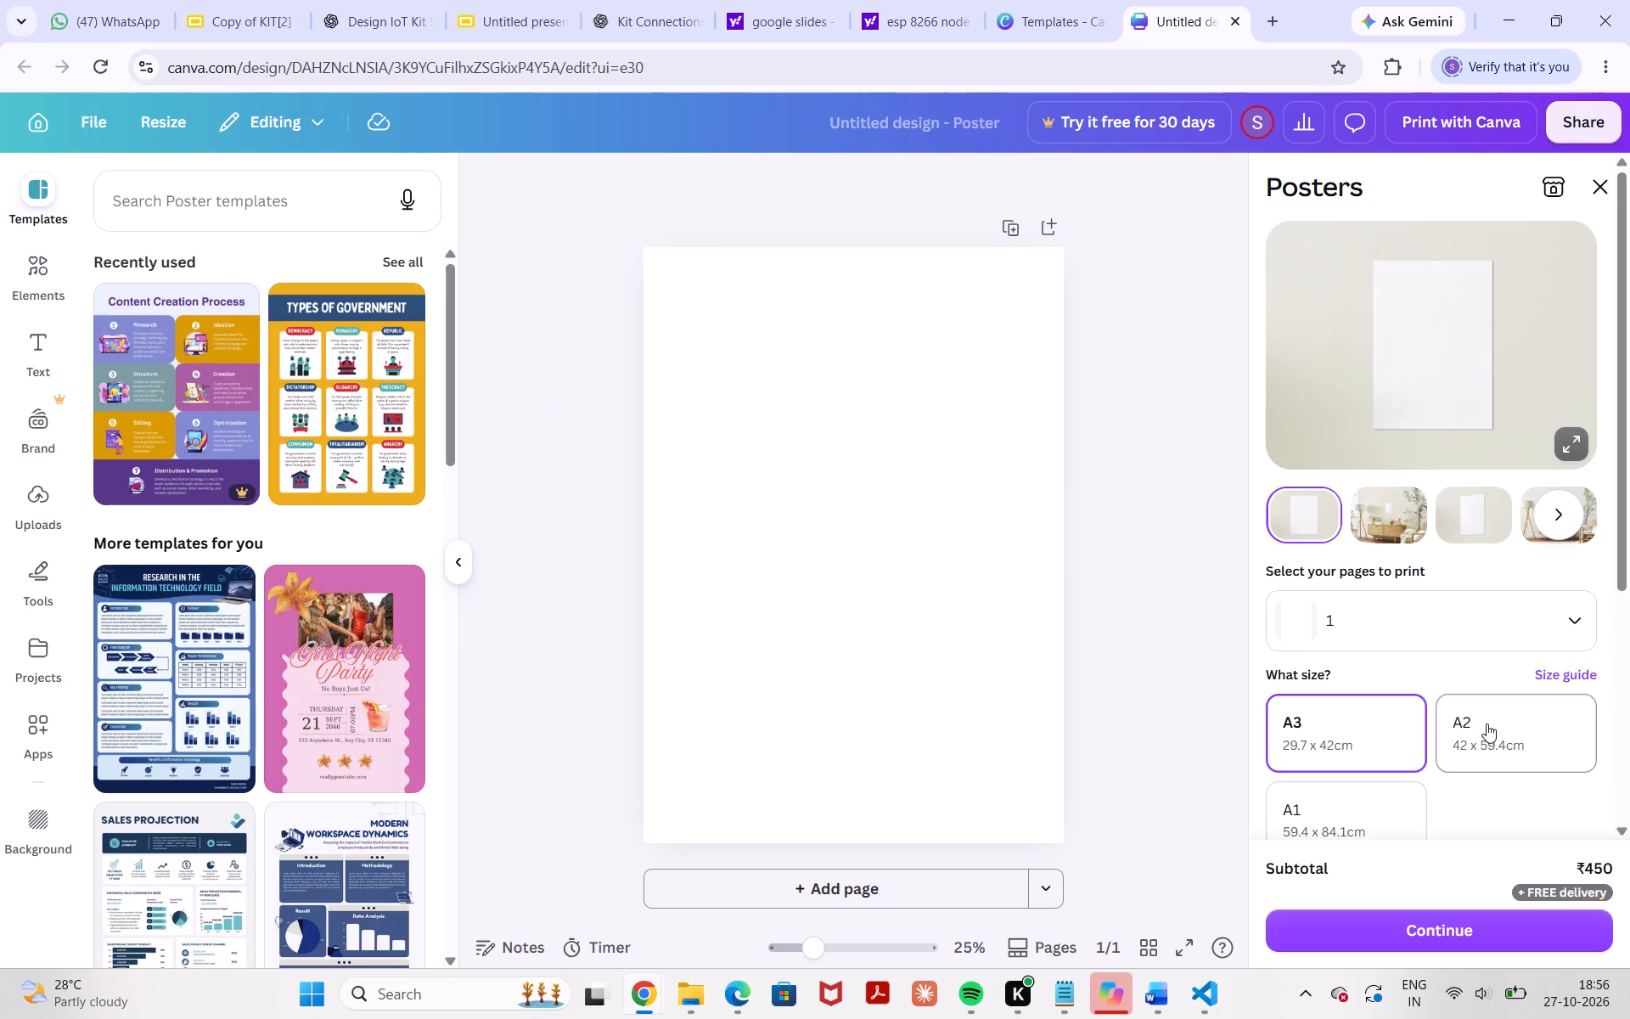
Set the poster's print size to A2 (42 x 59.4 cm).
{"action": "left_click", "coordinate": [1487, 723]}
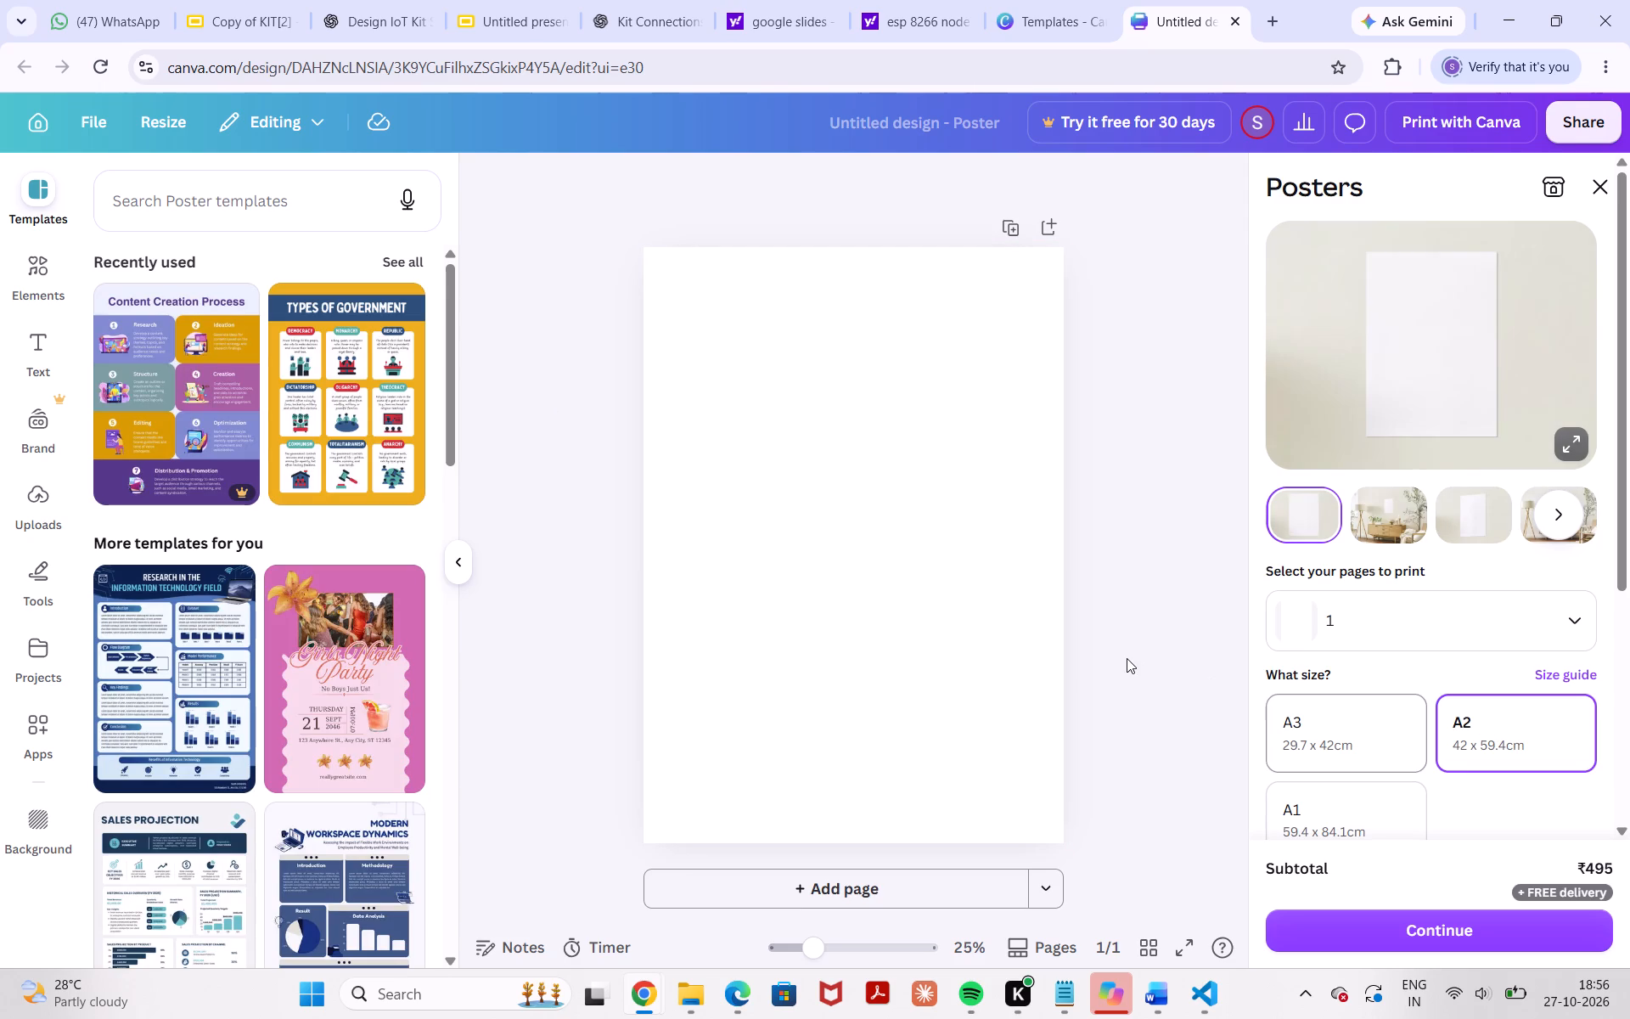
Start a search of the poster templates for the blank poster design.
{"action": "left_click", "coordinate": [204, 203]}
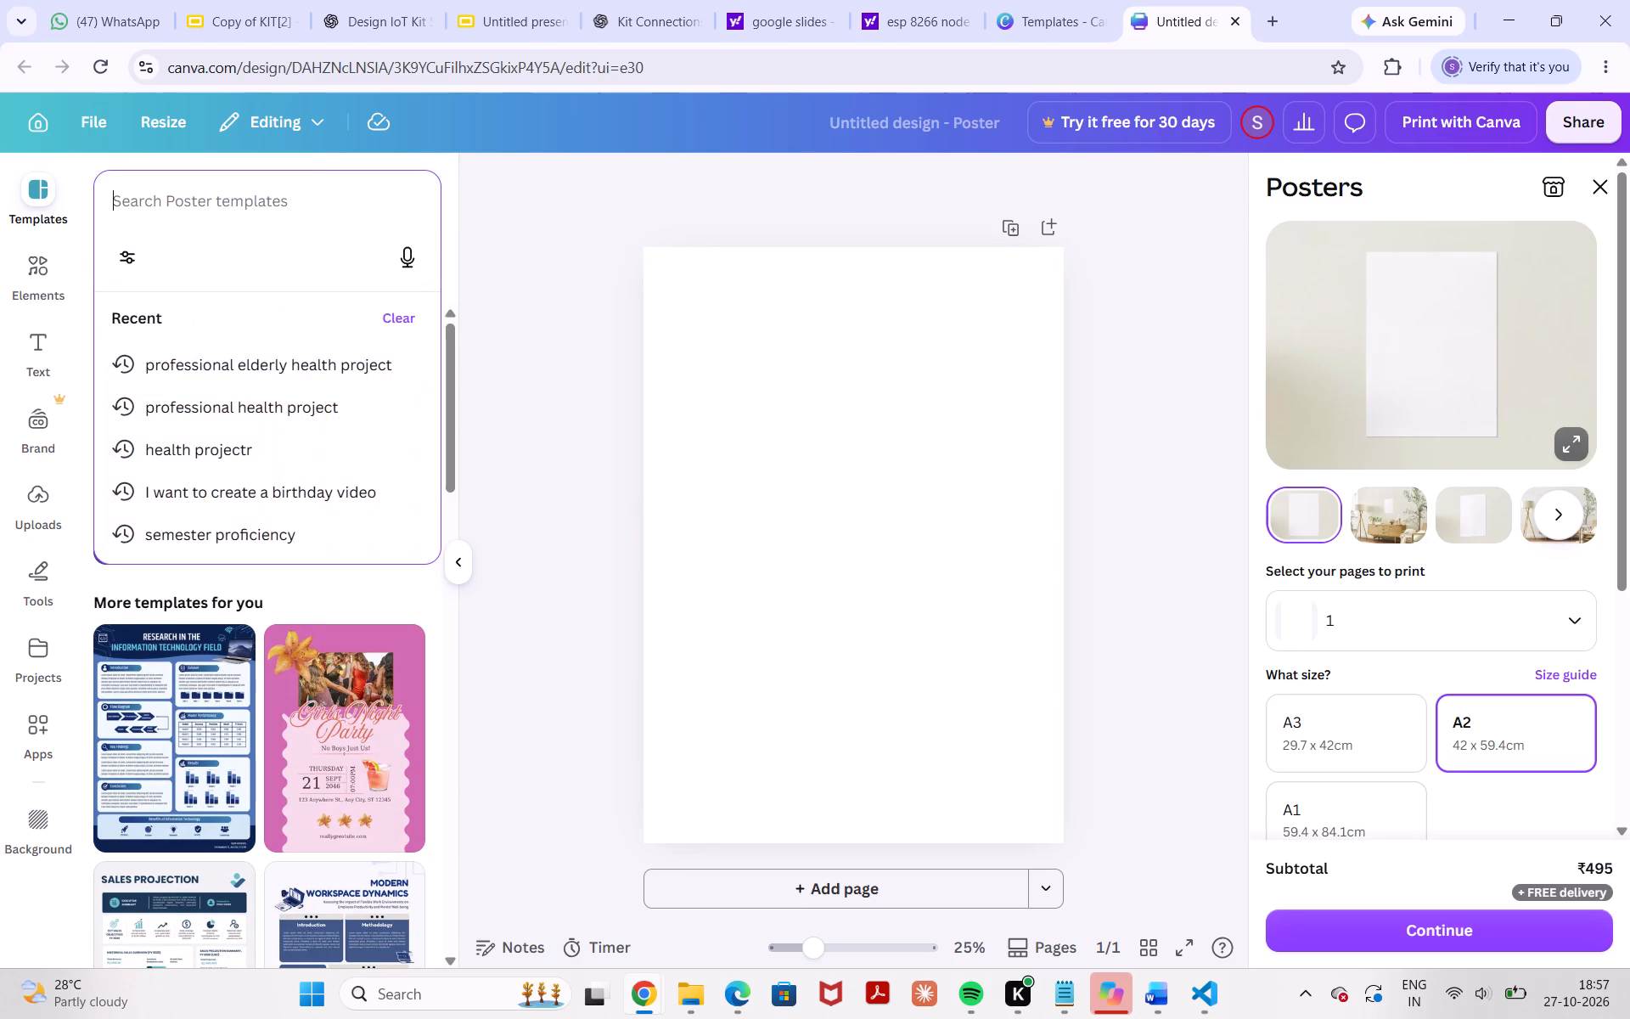
Enter the poster template search request "i need to make a poster for an event organised by rocket clu".
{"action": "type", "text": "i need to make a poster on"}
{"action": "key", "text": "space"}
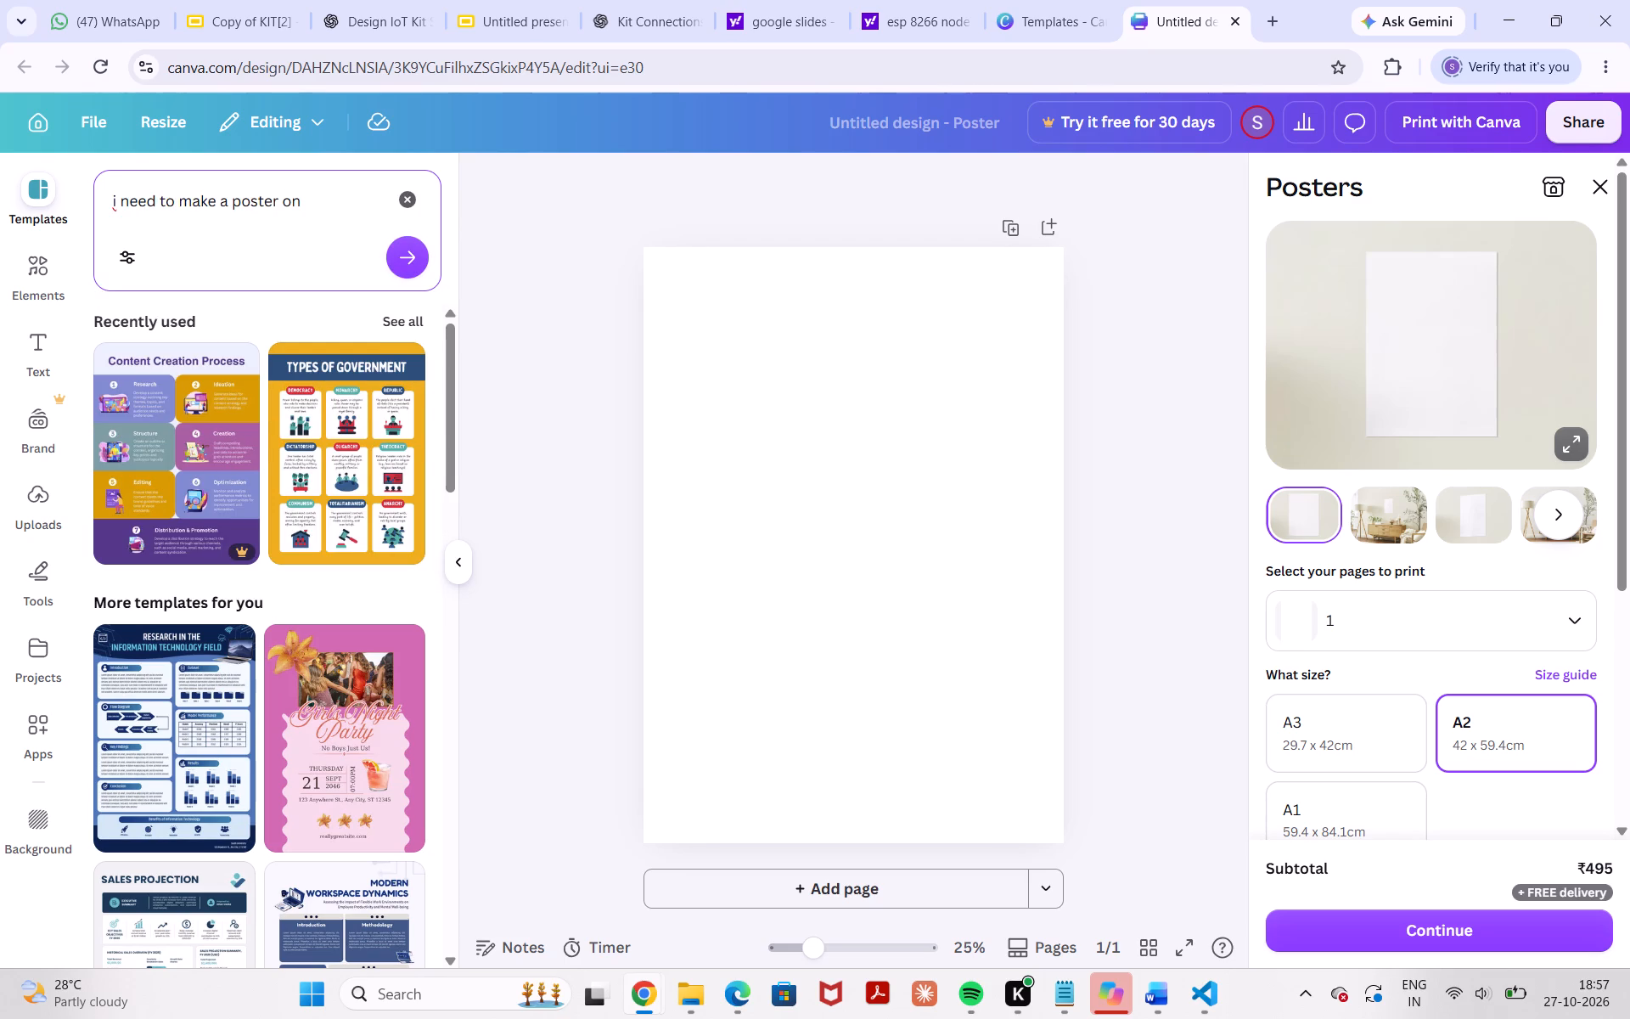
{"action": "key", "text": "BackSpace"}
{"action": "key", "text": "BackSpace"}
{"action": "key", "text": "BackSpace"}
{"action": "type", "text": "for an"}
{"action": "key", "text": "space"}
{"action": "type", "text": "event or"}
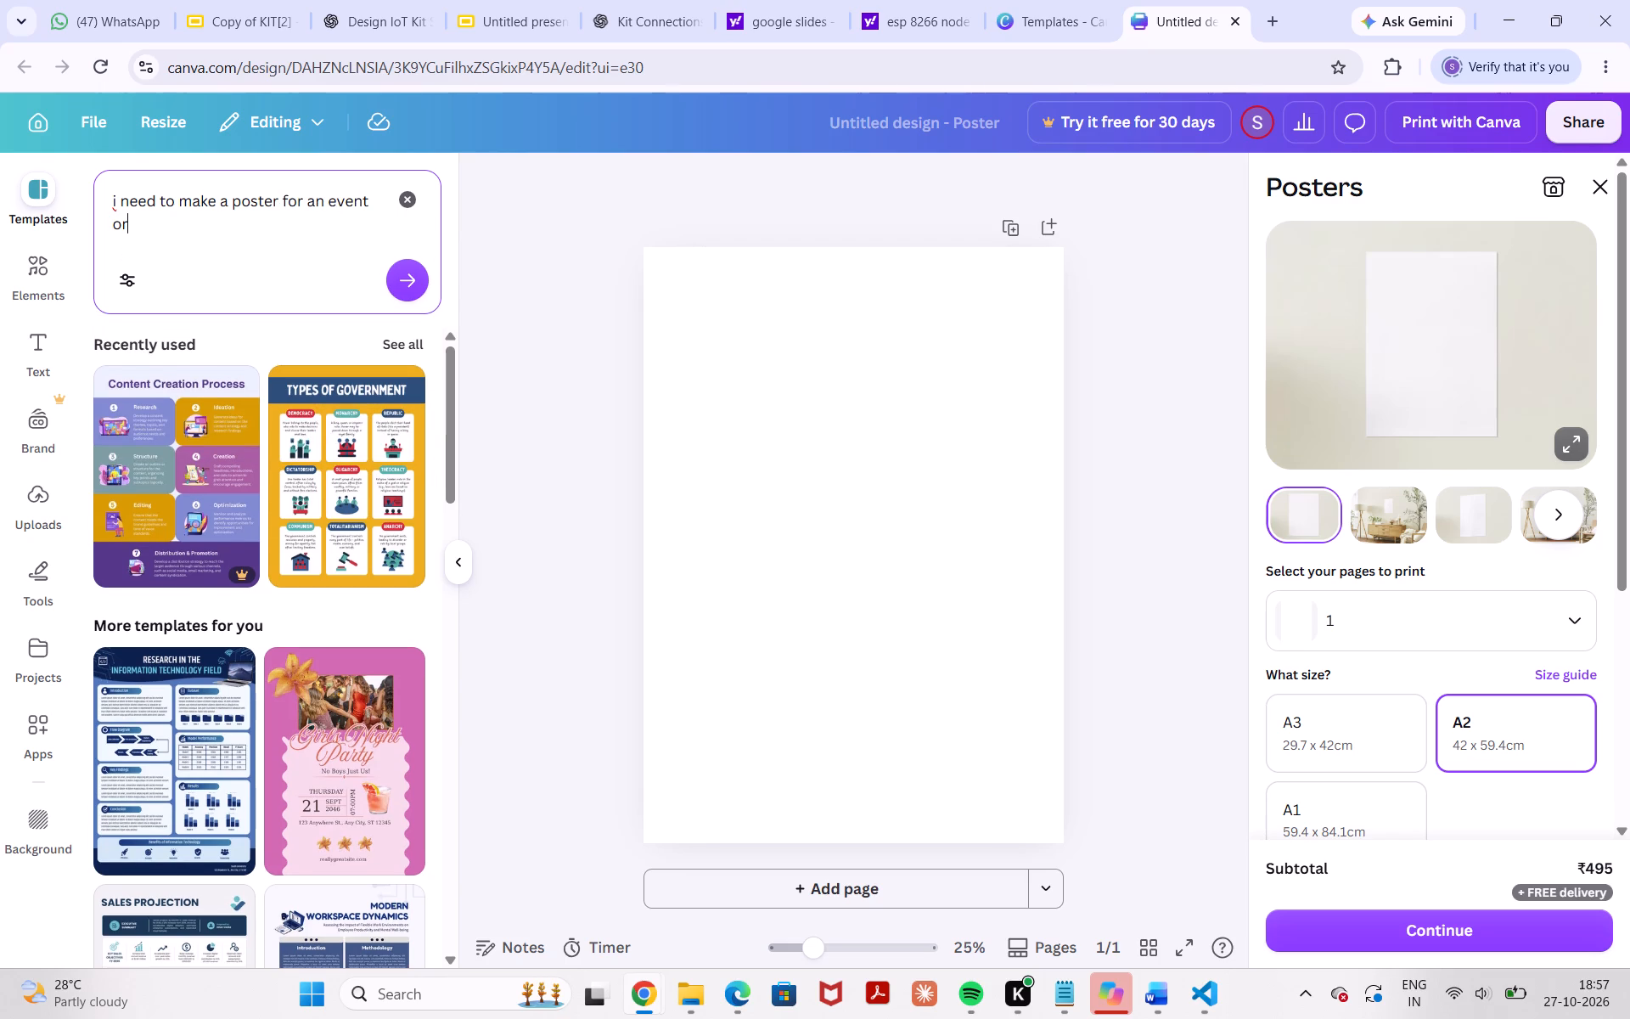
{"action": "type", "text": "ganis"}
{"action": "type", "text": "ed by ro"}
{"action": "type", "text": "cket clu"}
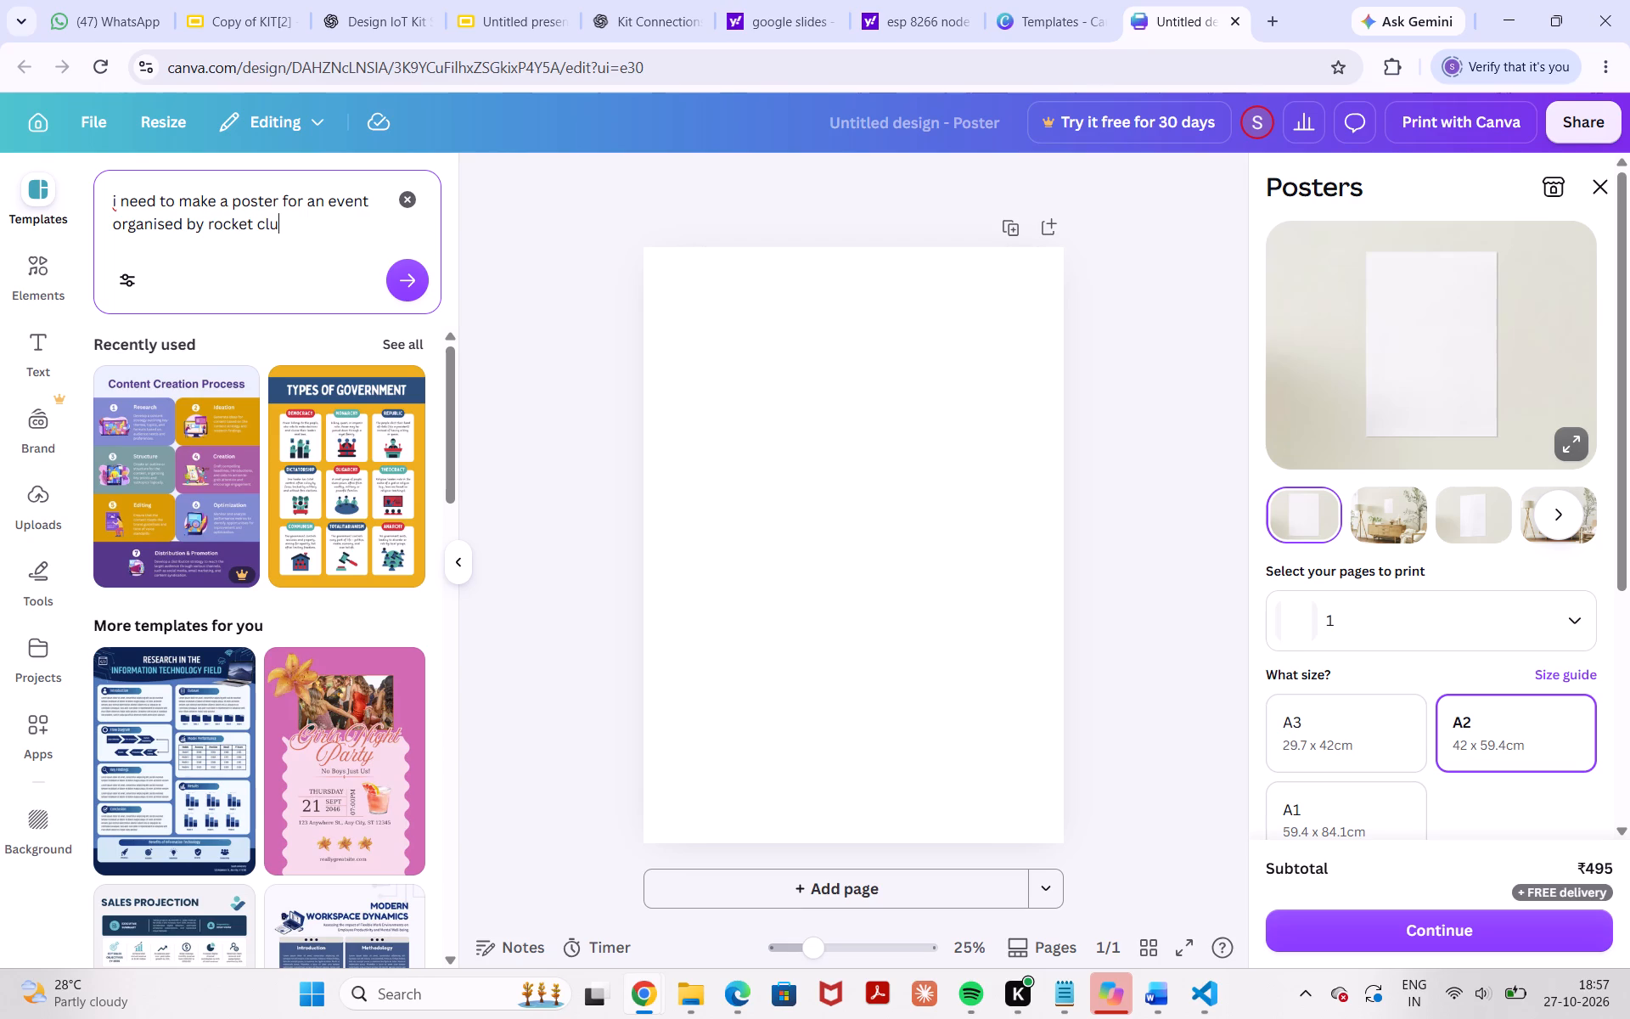
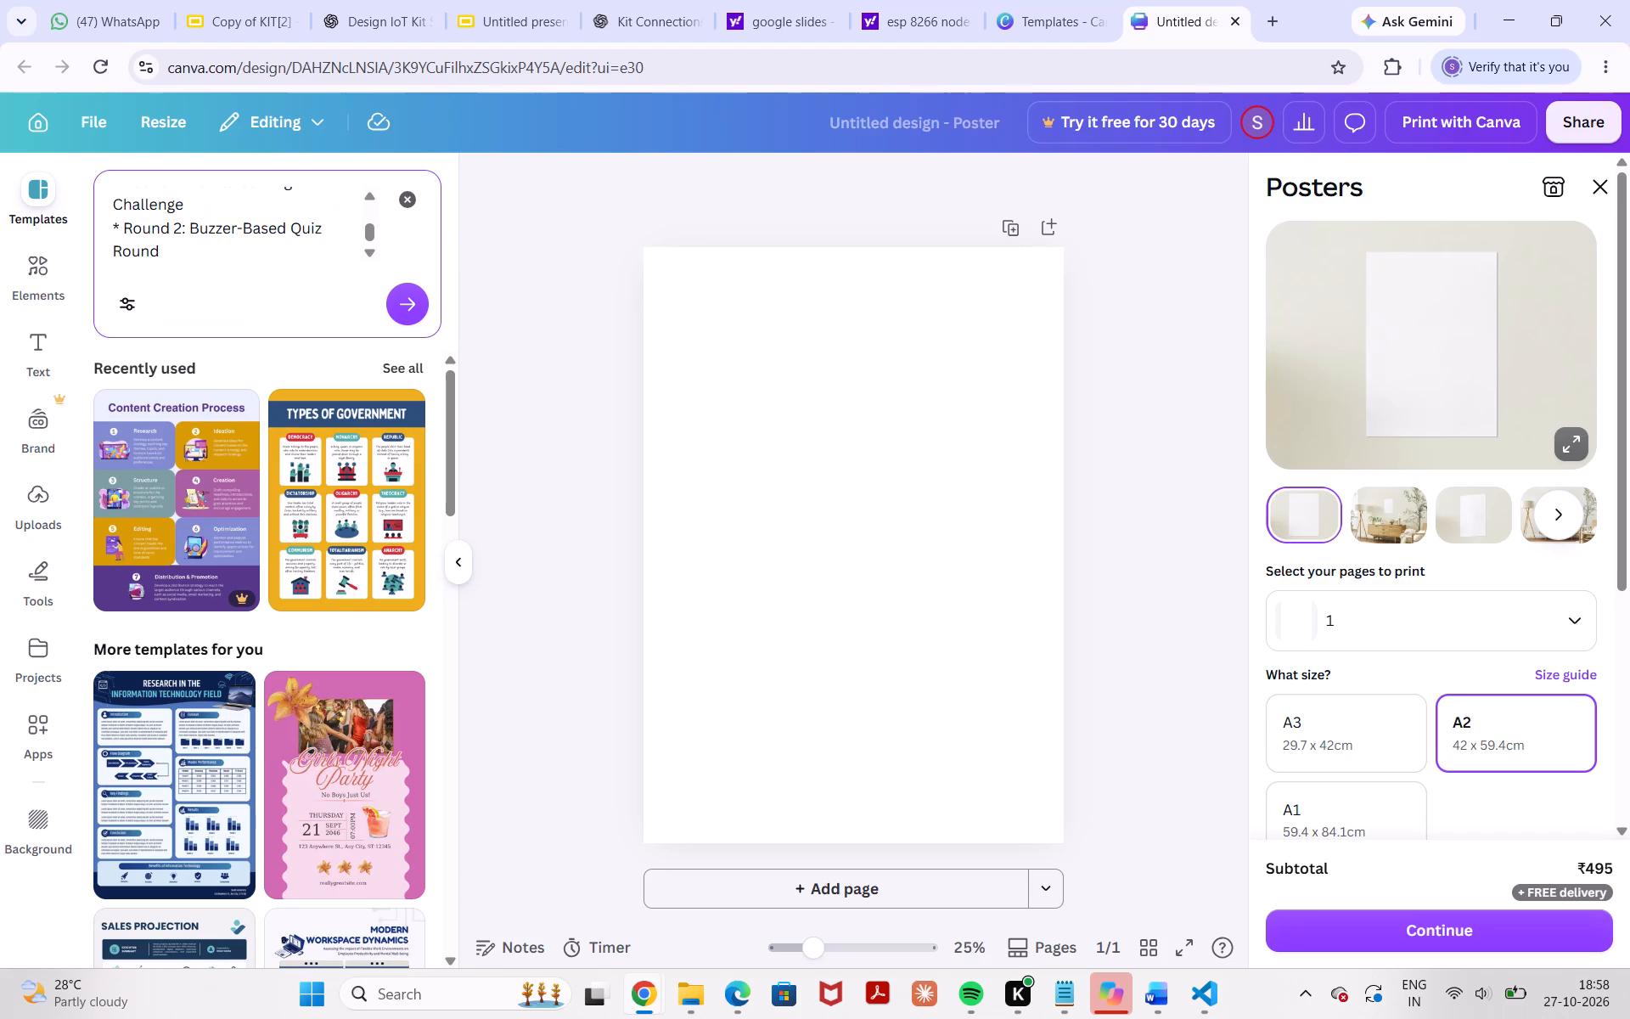
Add "add some space element in that poster" to the end of the template search prompt, run the search and browse the results.
{"action": "key", "text": "m"}
{"action": "key", "text": "BackSpace"}
{"action": "key", "text": "space"}
{"action": "type", "text": "add some space elemet"}
{"action": "key", "text": "BackSpace"}
{"action": "type", "text": "nt in that poster"}
{"action": "key", "text": "Return"}
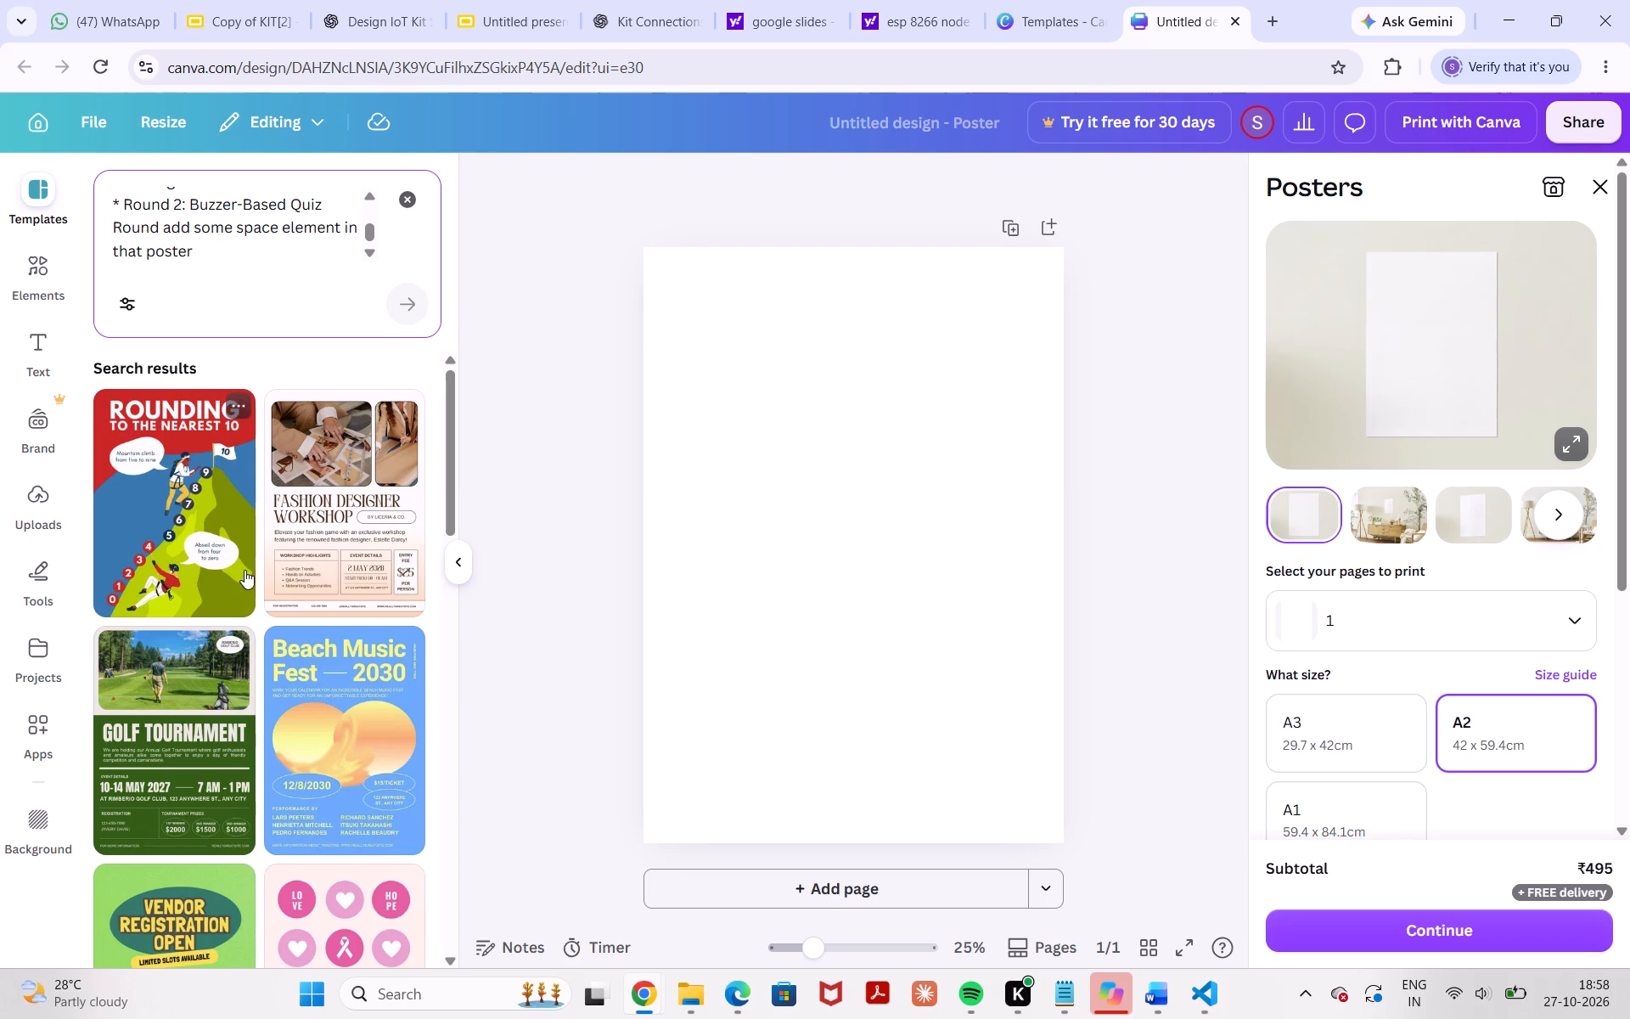
{"action": "scroll", "coordinate": [244, 570], "scroll_direction": "down", "scroll_amount": 6}
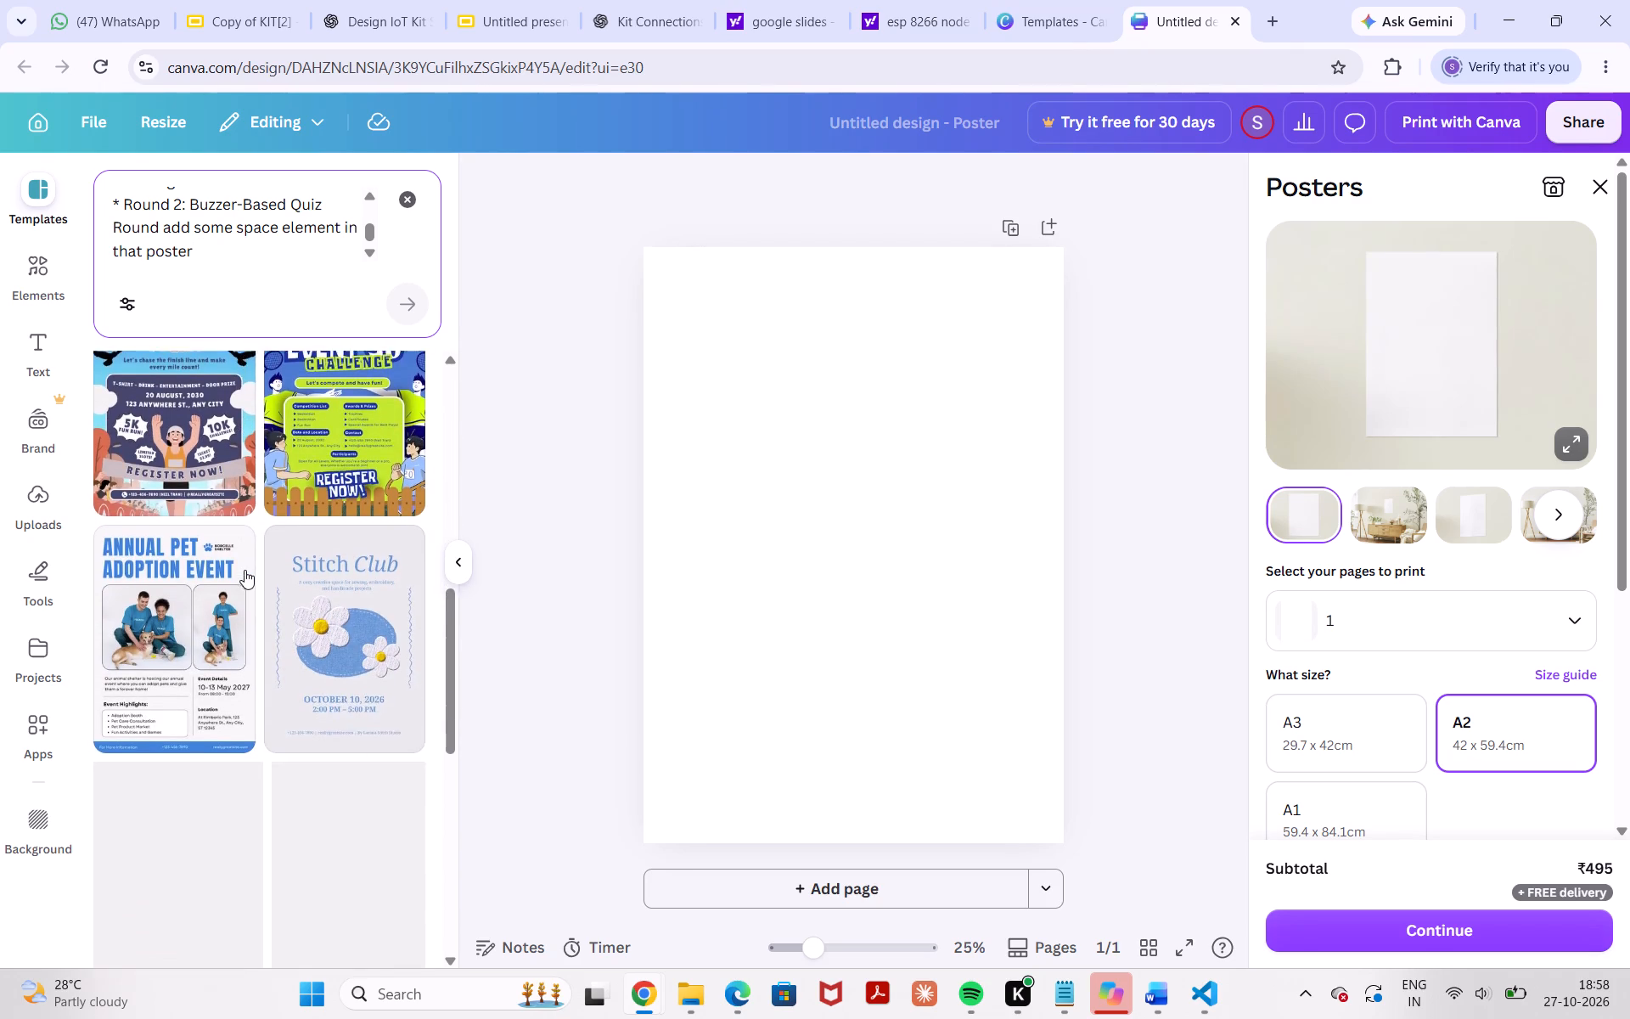
{"action": "scroll", "coordinate": [244, 570], "scroll_direction": "down", "scroll_amount": 3}
{"action": "scroll", "coordinate": [244, 570], "scroll_direction": "up", "scroll_amount": 6}
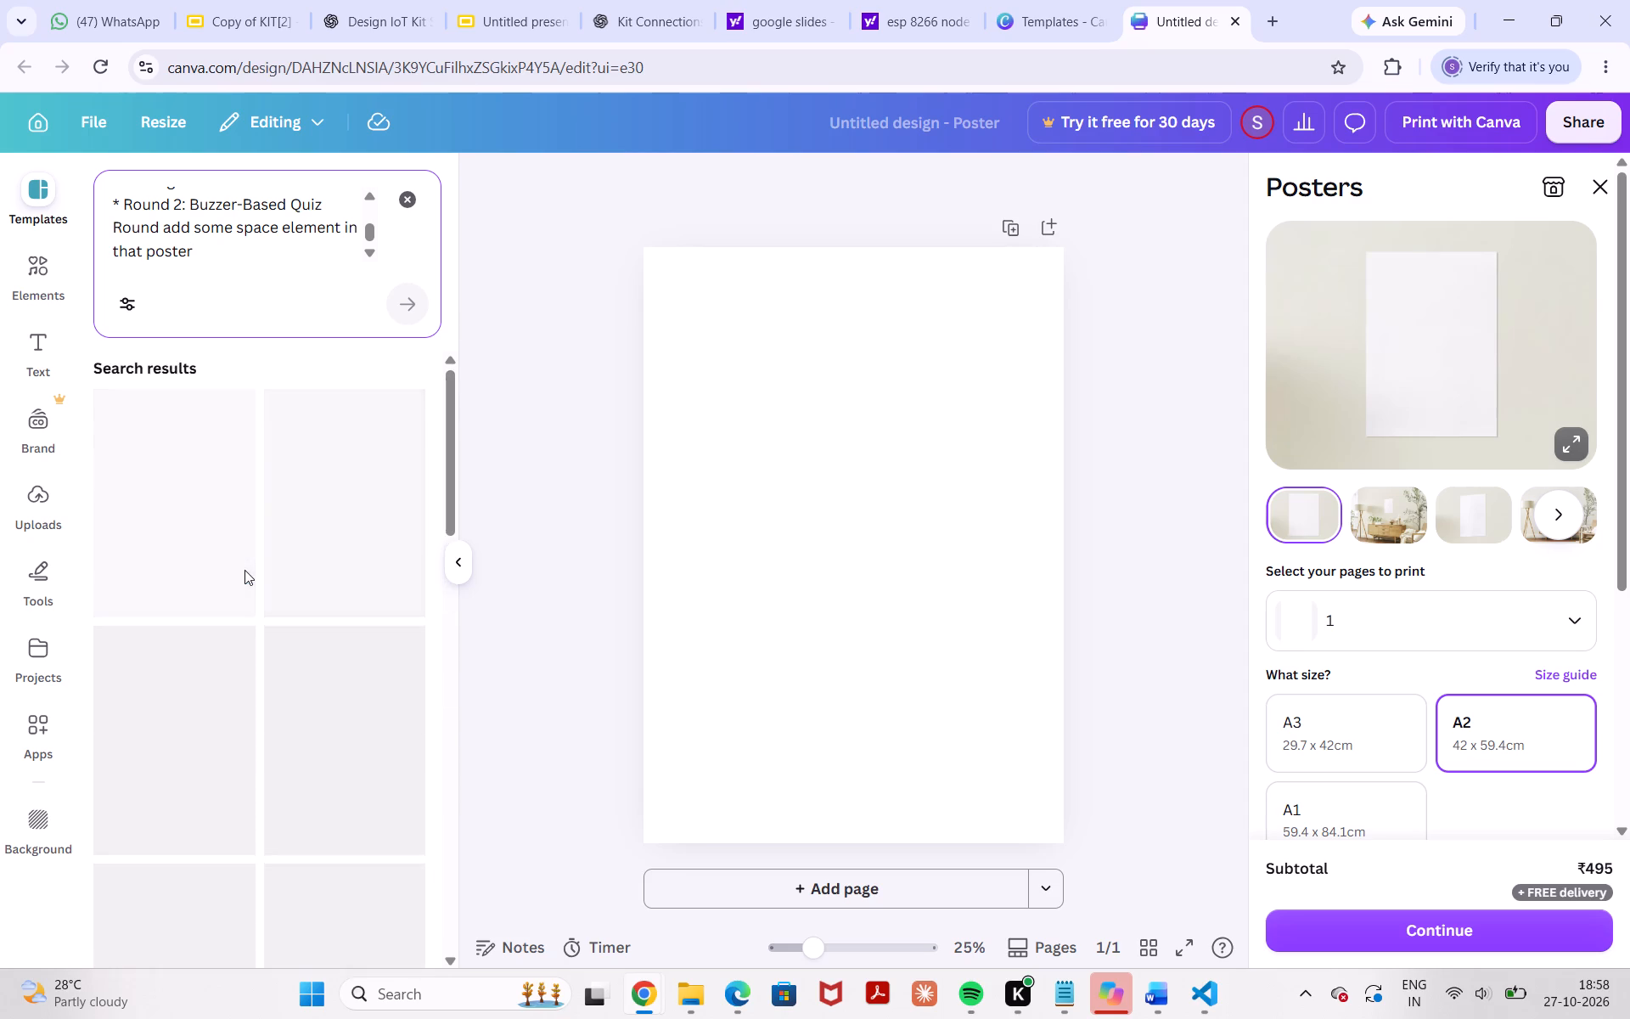
{"action": "scroll", "coordinate": [244, 570], "scroll_direction": "down", "scroll_amount": 8}
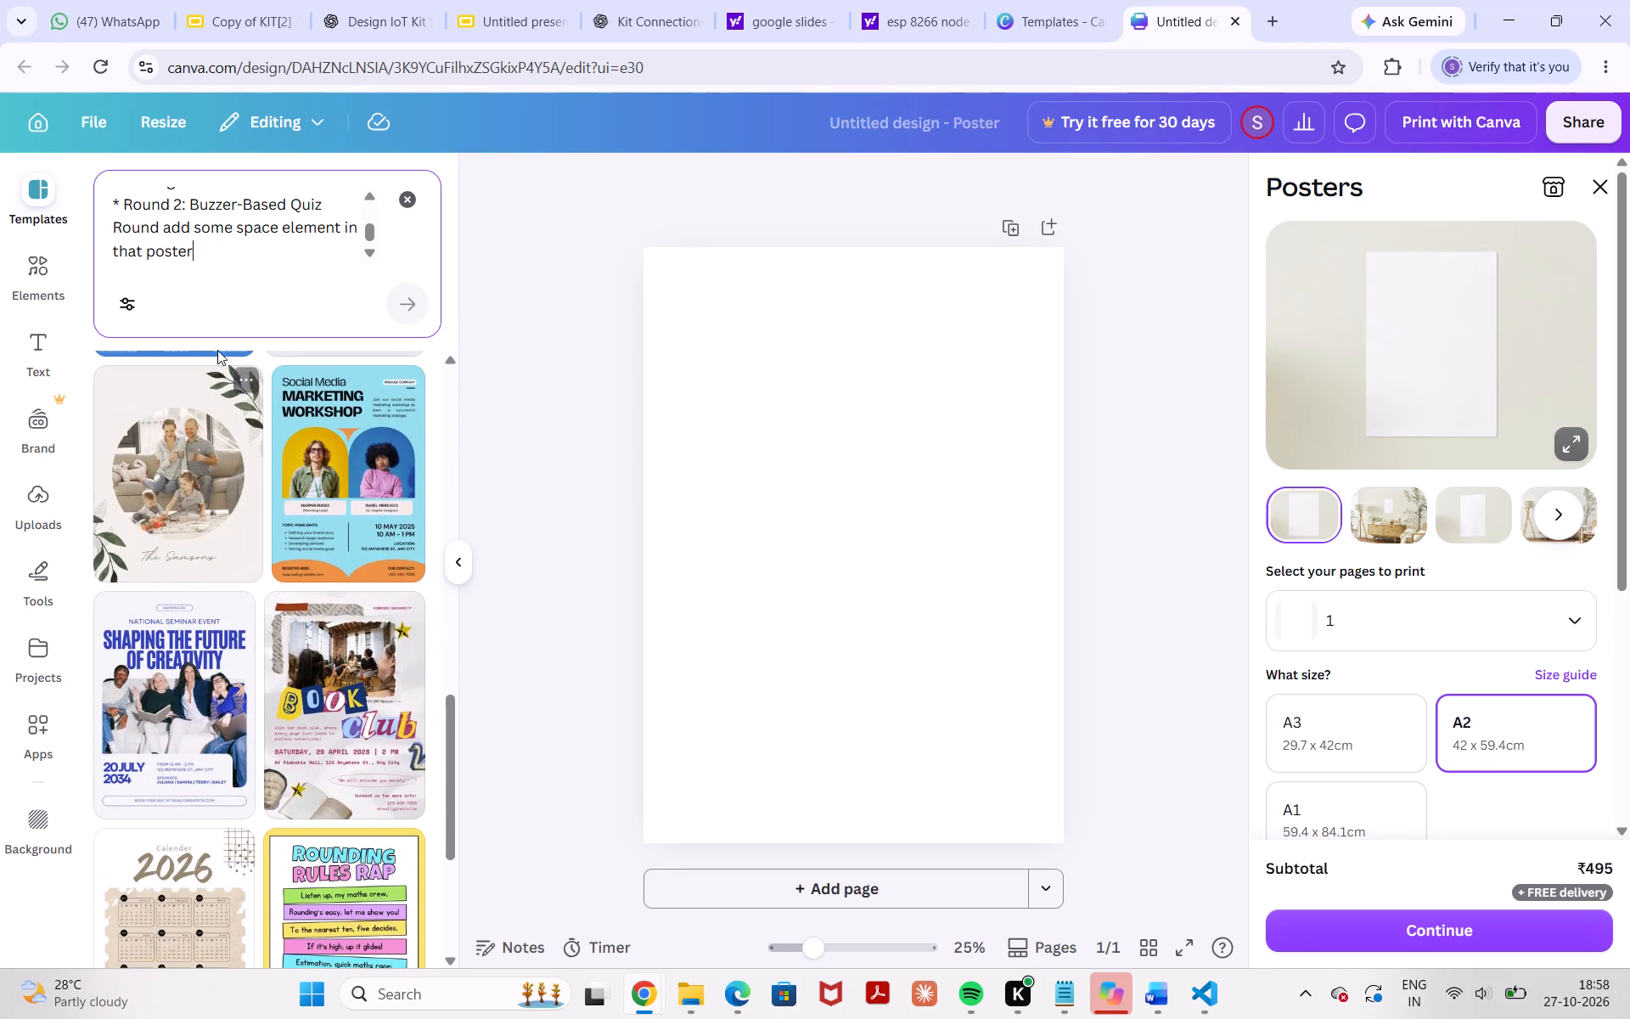
{"action": "left_click_drag", "start_coordinate": [199, 275], "coordinate": [172, 209]}
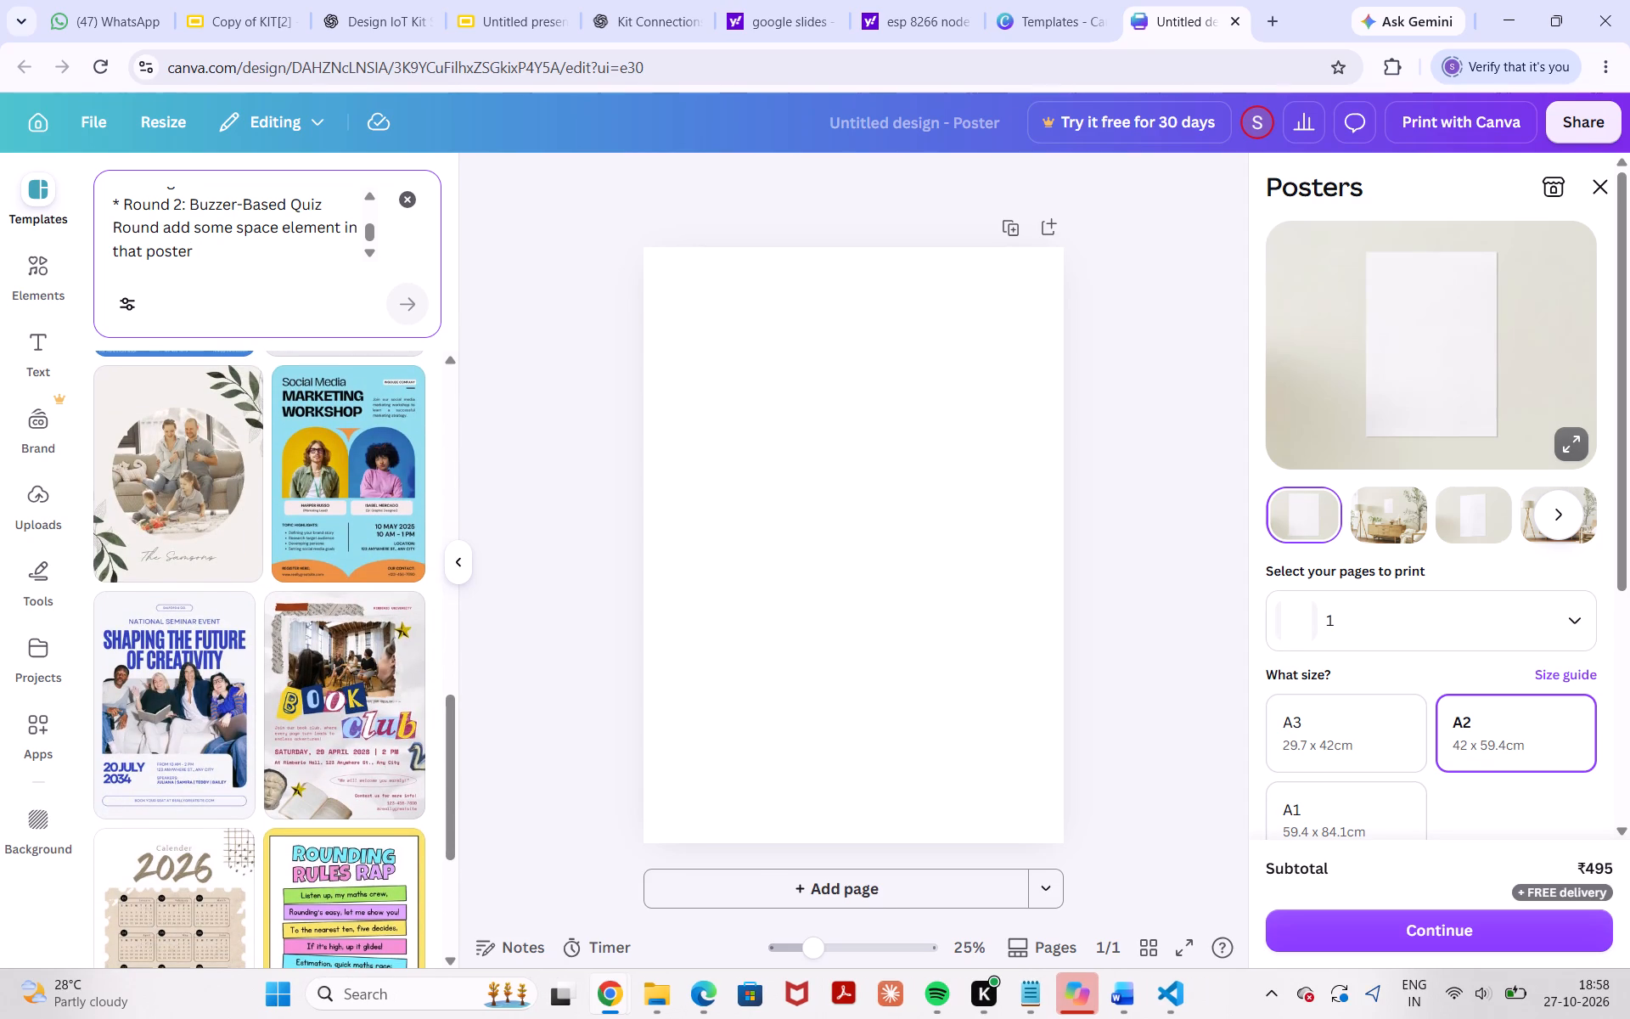
{"action": "left_click_drag", "start_coordinate": [172, 209], "coordinate": [181, 234]}
{"action": "left_click", "coordinate": [203, 260]}
{"action": "left_click_drag", "start_coordinate": [203, 260], "coordinate": [8, 153]}
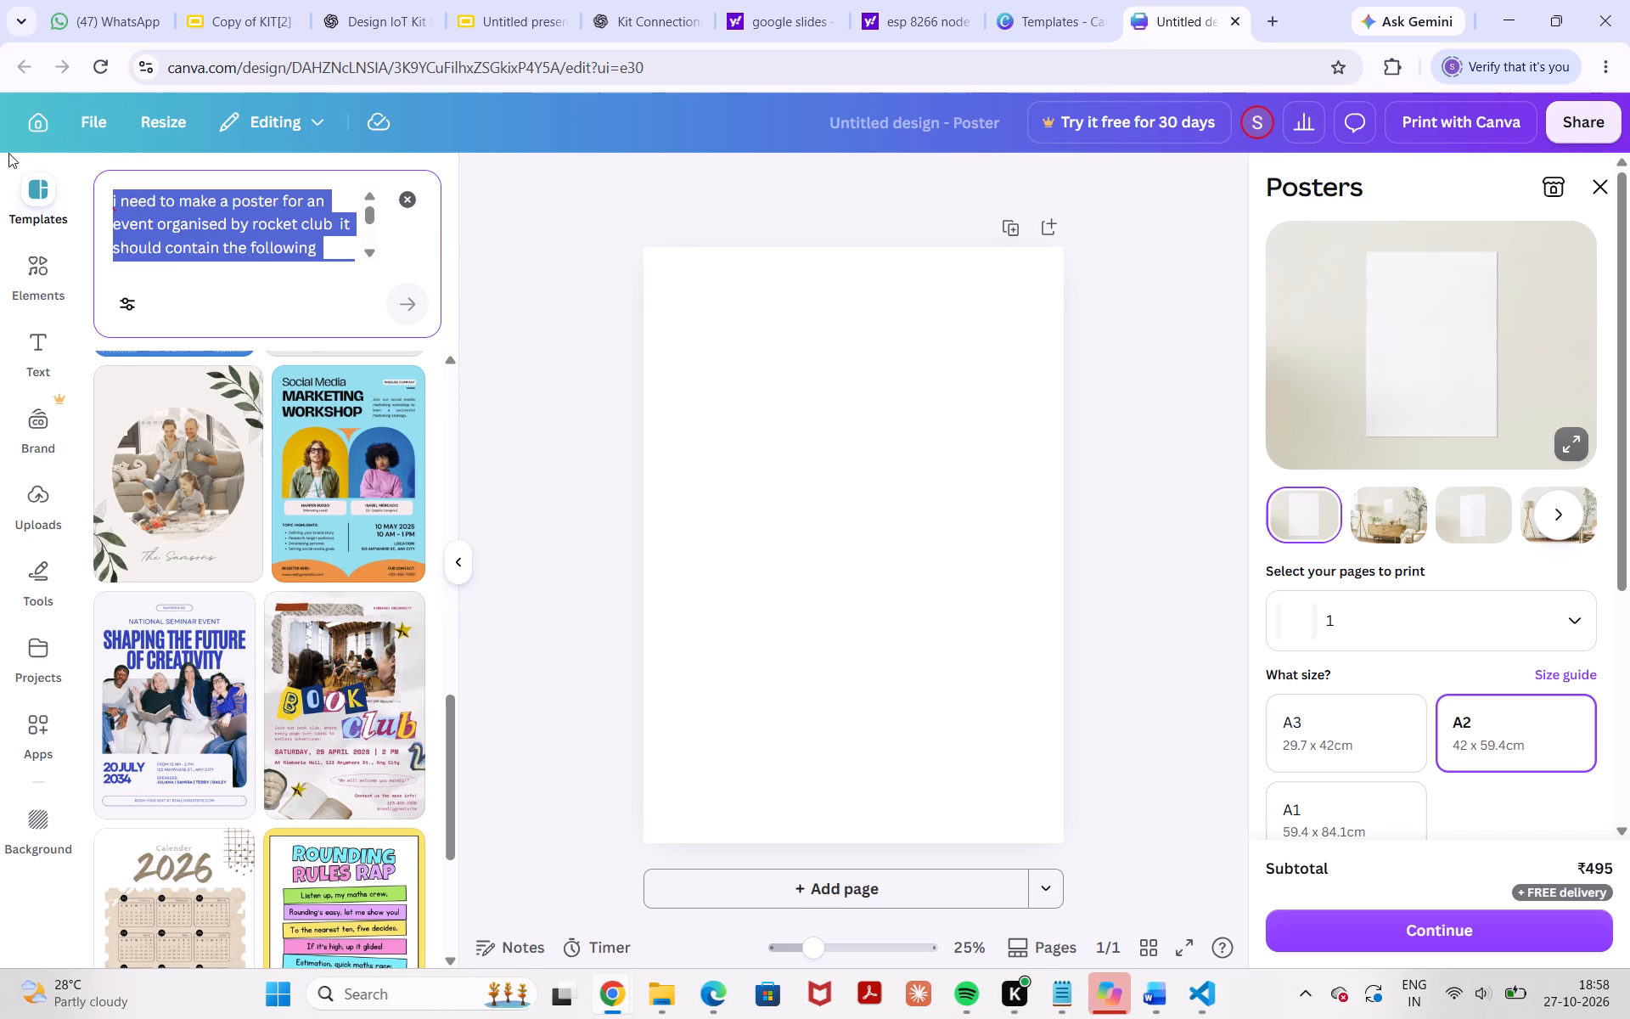
{"action": "key", "text": "ctrl+c"}
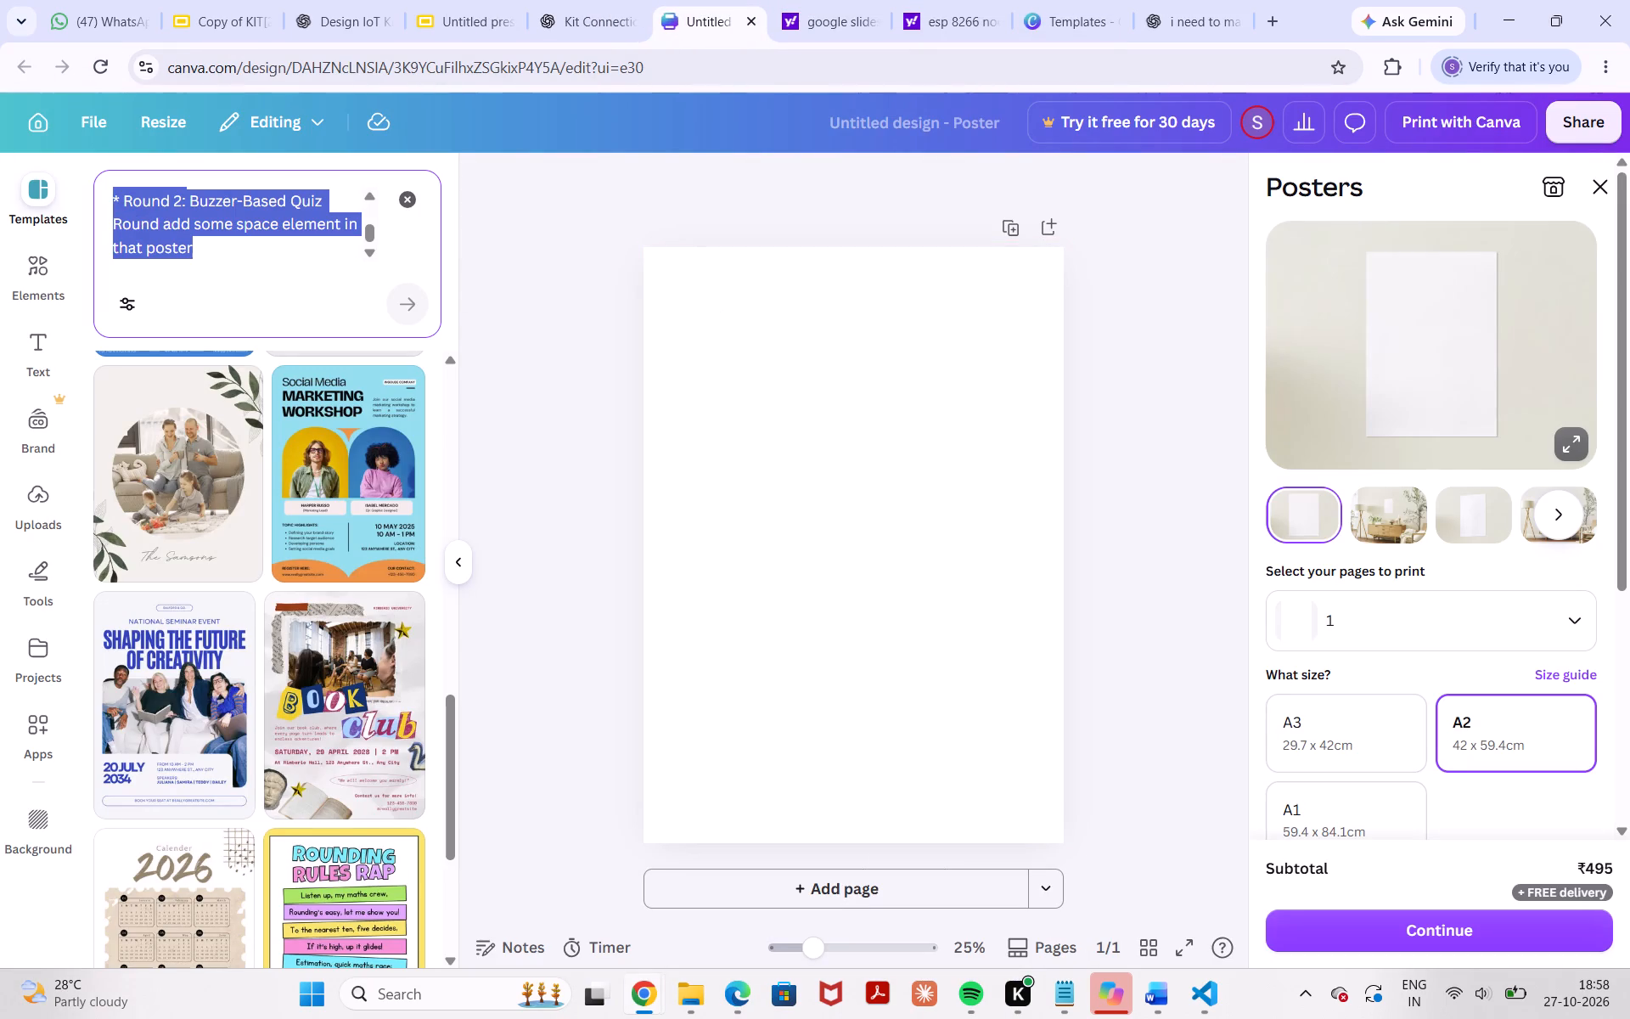
{"action": "scroll", "coordinate": [351, 244], "scroll_direction": "down", "scroll_amount": 4}
{"action": "left_click", "coordinate": [287, 261]}
{"action": "key", "text": "BackSpace"}
{"action": "key", "text": "BackSpace"}
{"action": "key", "text": "BackSpace"}
{"action": "key", "text": "BackSpace"}
{"action": "key", "text": "BackSpace"}
{"action": "key", "text": "BackSpace"}
{"action": "key", "text": "BackSpace"}
{"action": "key", "text": "BackSpace"}
{"action": "key", "text": "BackSpace"}
{"action": "key", "text": "BackSpace"}
{"action": "key", "text": "BackSpace"}
{"action": "key", "text": "BackSpace"}
{"action": "key", "text": "BackSpace"}
{"action": "key", "text": "BackSpace"}
{"action": "key", "text": "BackSpace"}
{"action": "key", "text": "BackSpace"}
{"action": "key", "text": "BackSpace"}
{"action": "key", "text": "BackSpace"}
{"action": "key", "text": "BackSpace"}
{"action": "key", "text": "BackSpace"}
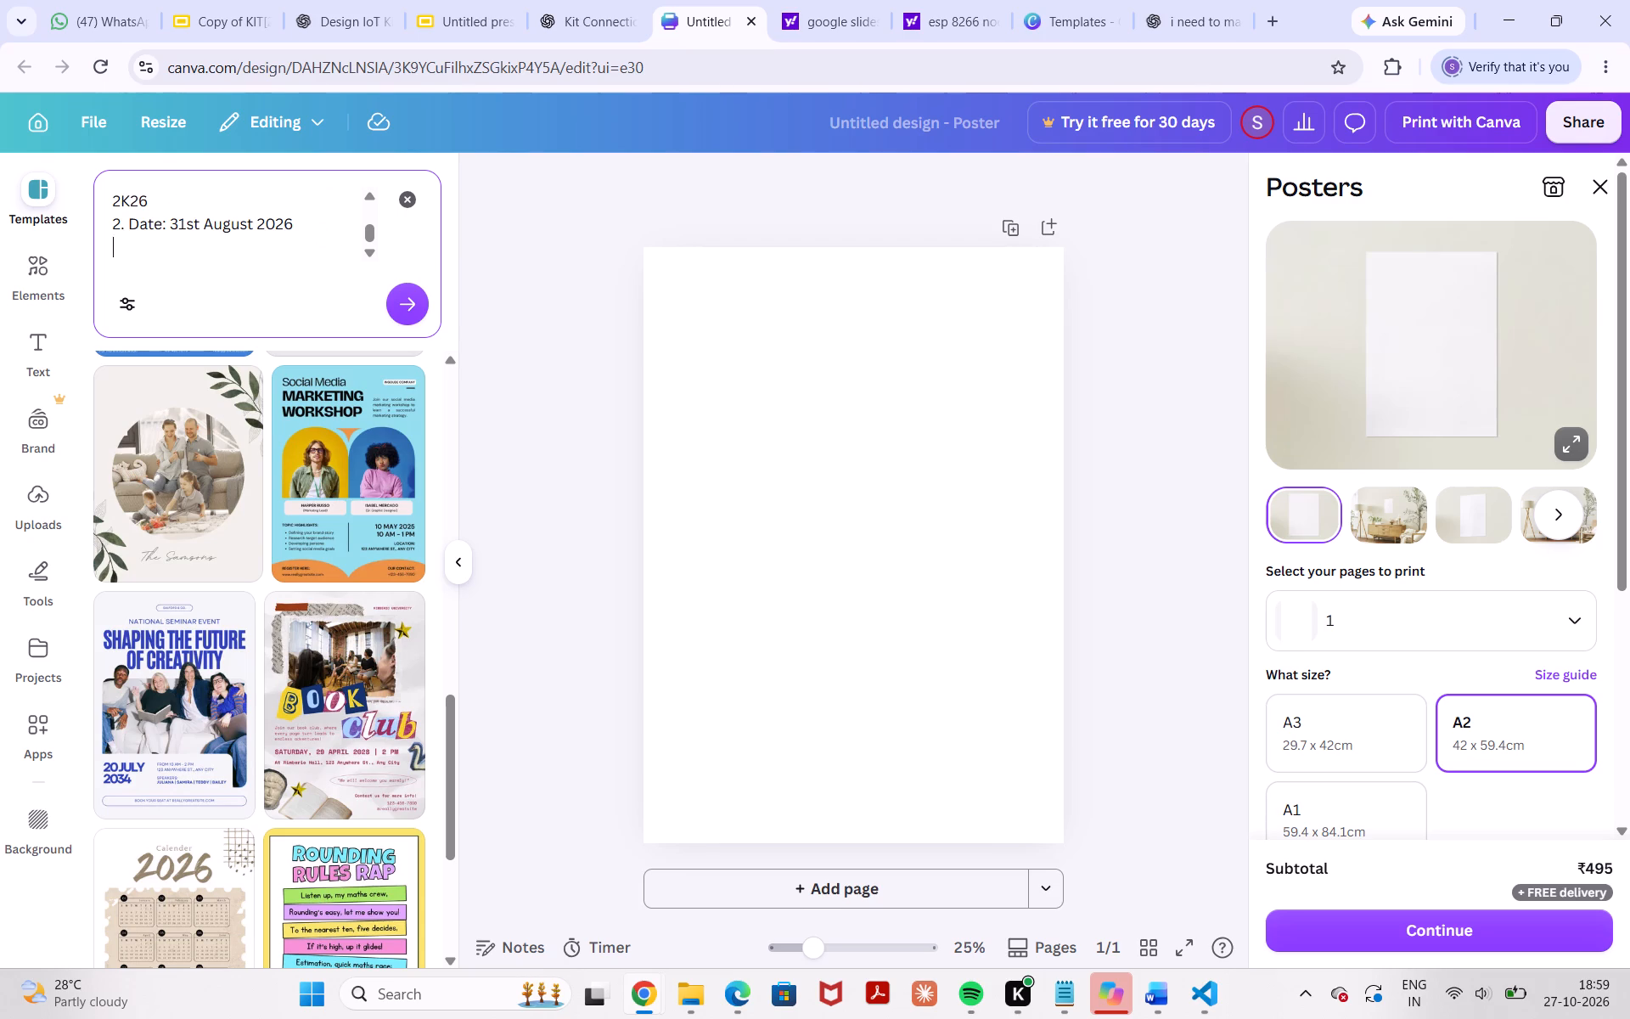
{"action": "key", "text": "BackSpace"}
{"action": "key", "text": "BackSpace"}
{"action": "key", "text": "BackSpace"}
{"action": "key", "text": "BackSpace"}
{"action": "key", "text": "BackSpace"}
{"action": "key", "text": "BackSpace"}
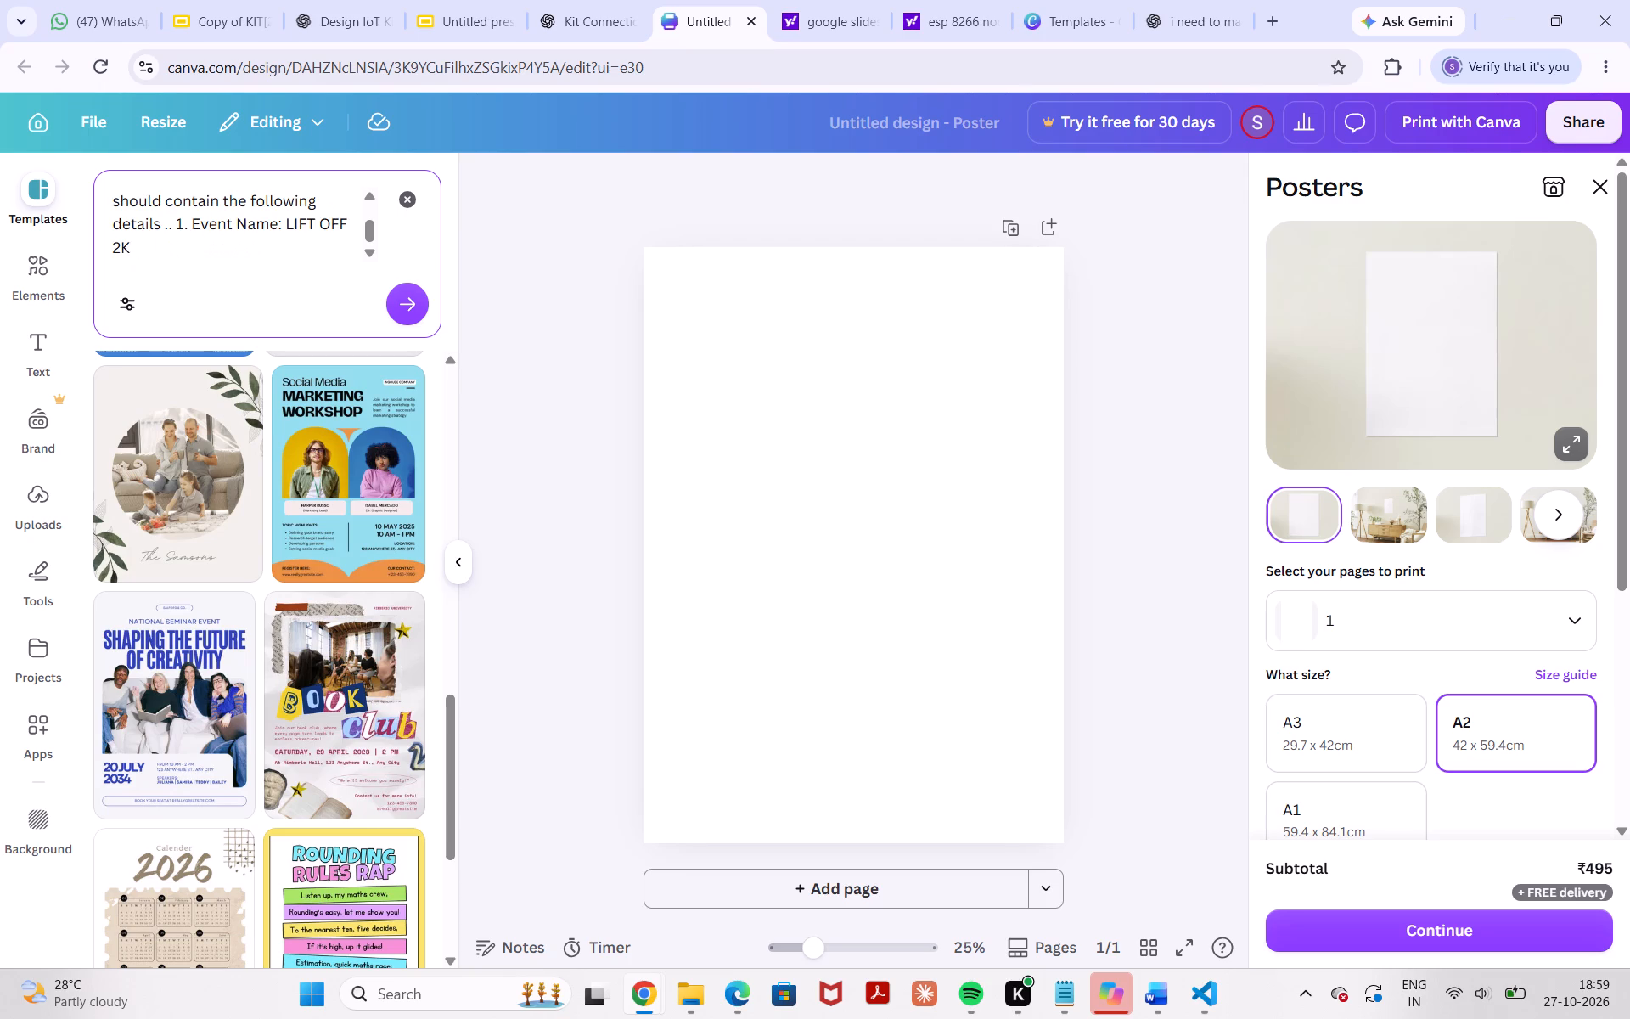
{"action": "key", "text": "BackSpace"}
{"action": "key", "text": "BackSpace"}
{"action": "key", "text": "BackSpace"}
{"action": "key", "text": "BackSpace"}
{"action": "key", "text": "BackSpace"}
{"action": "key", "text": "BackSpace"}
{"action": "key", "text": "BackSpace"}
{"action": "key", "text": "BackSpace"}
{"action": "key", "text": "BackSpace"}
{"action": "key", "text": "BackSpace"}
{"action": "key", "text": "BackSpace"}
{"action": "key", "text": "BackSpace"}
{"action": "key", "text": "BackSpace"}
{"action": "key", "text": "BackSpace"}
{"action": "key", "text": "BackSpace"}
{"action": "key", "text": "BackSpace"}
{"action": "key", "text": "BackSpace"}
{"action": "key", "text": "BackSpace"}
{"action": "key", "text": "BackSpace"}
{"action": "key", "text": "BackSpace"}
{"action": "key", "text": "BackSpace"}
{"action": "key", "text": "BackSpace"}
{"action": "key", "text": "BackSpace"}
{"action": "key", "text": "BackSpace"}
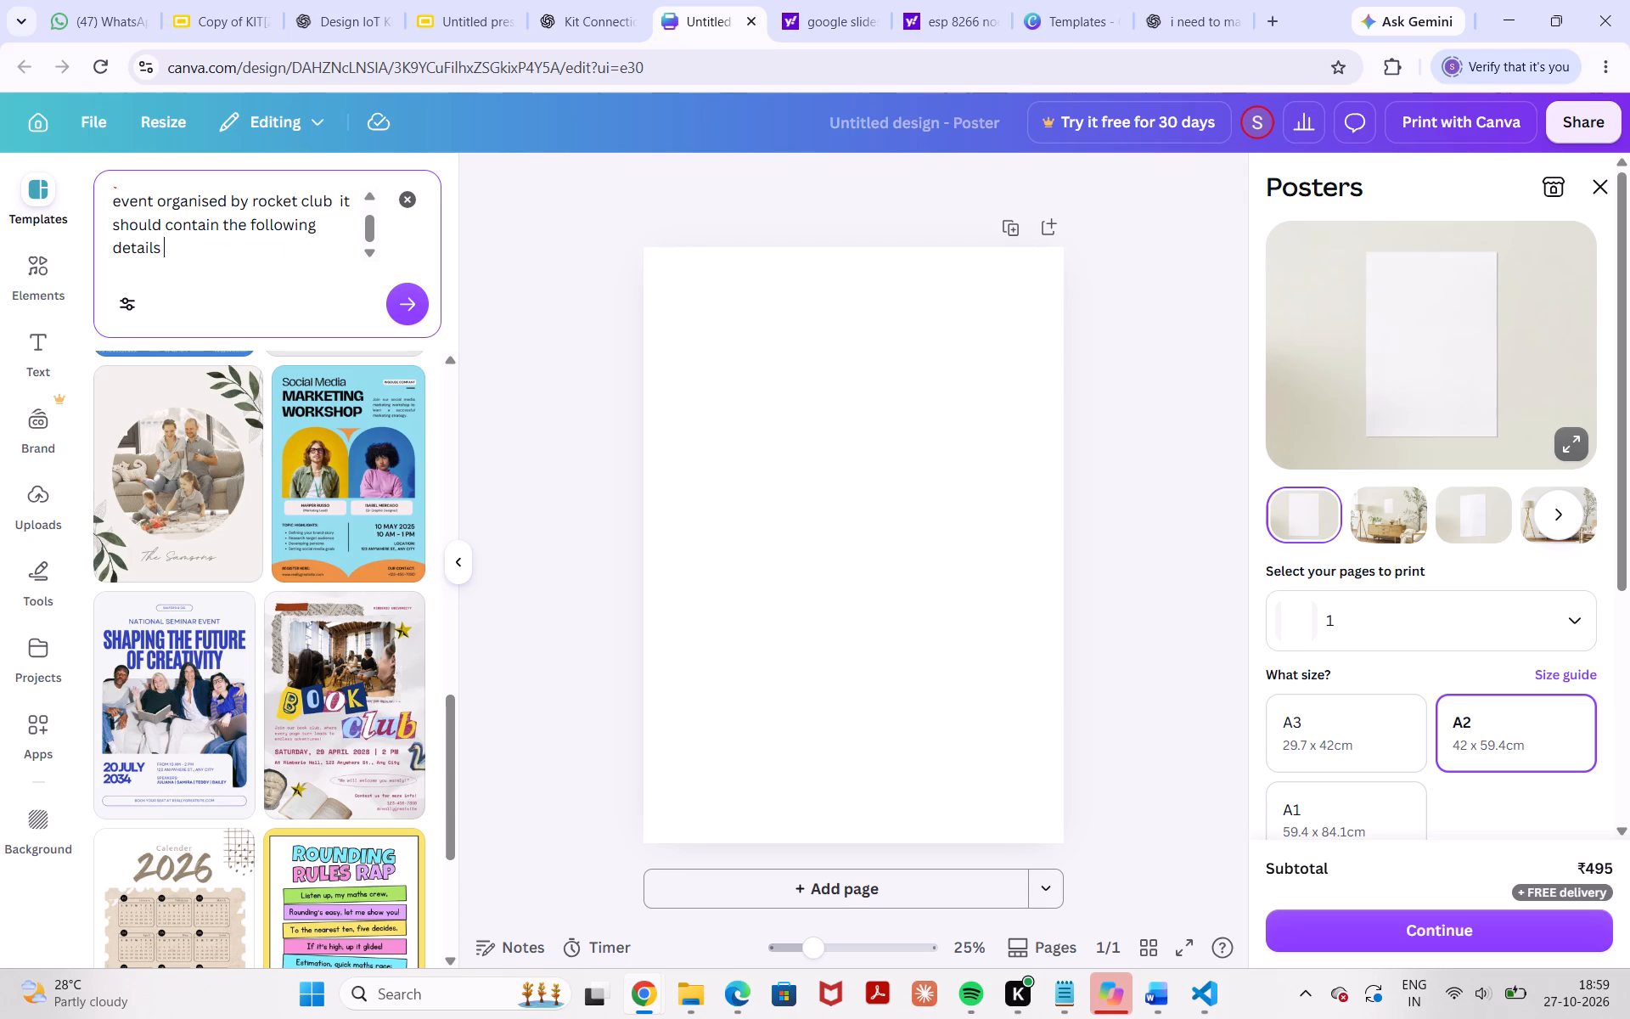
{"action": "key", "text": "BackSpace"}
{"action": "key", "text": "BackSpace"}
{"action": "key", "text": "BackSpace"}
{"action": "key", "text": "BackSpace"}
{"action": "key", "text": "BackSpace"}
{"action": "key", "text": "BackSpace"}
{"action": "key", "text": "BackSpace"}
{"action": "key", "text": "BackSpace"}
{"action": "key", "text": "BackSpace"}
{"action": "key", "text": "BackSpace"}
{"action": "key", "text": "BackSpace"}
{"action": "key", "text": "BackSpace"}
{"action": "key", "text": "BackSpace"}
{"action": "key", "text": "BackSpace"}
{"action": "key", "text": "BackSpace"}
{"action": "key", "text": "BackSpace"}
{"action": "key", "text": "BackSpace"}
{"action": "key", "text": "BackSpace"}
{"action": "key", "text": "BackSpace"}
{"action": "key", "text": "BackSpace"}
{"action": "key", "text": "BackSpace"}
{"action": "key", "text": "BackSpace"}
{"action": "key", "text": "BackSpace"}
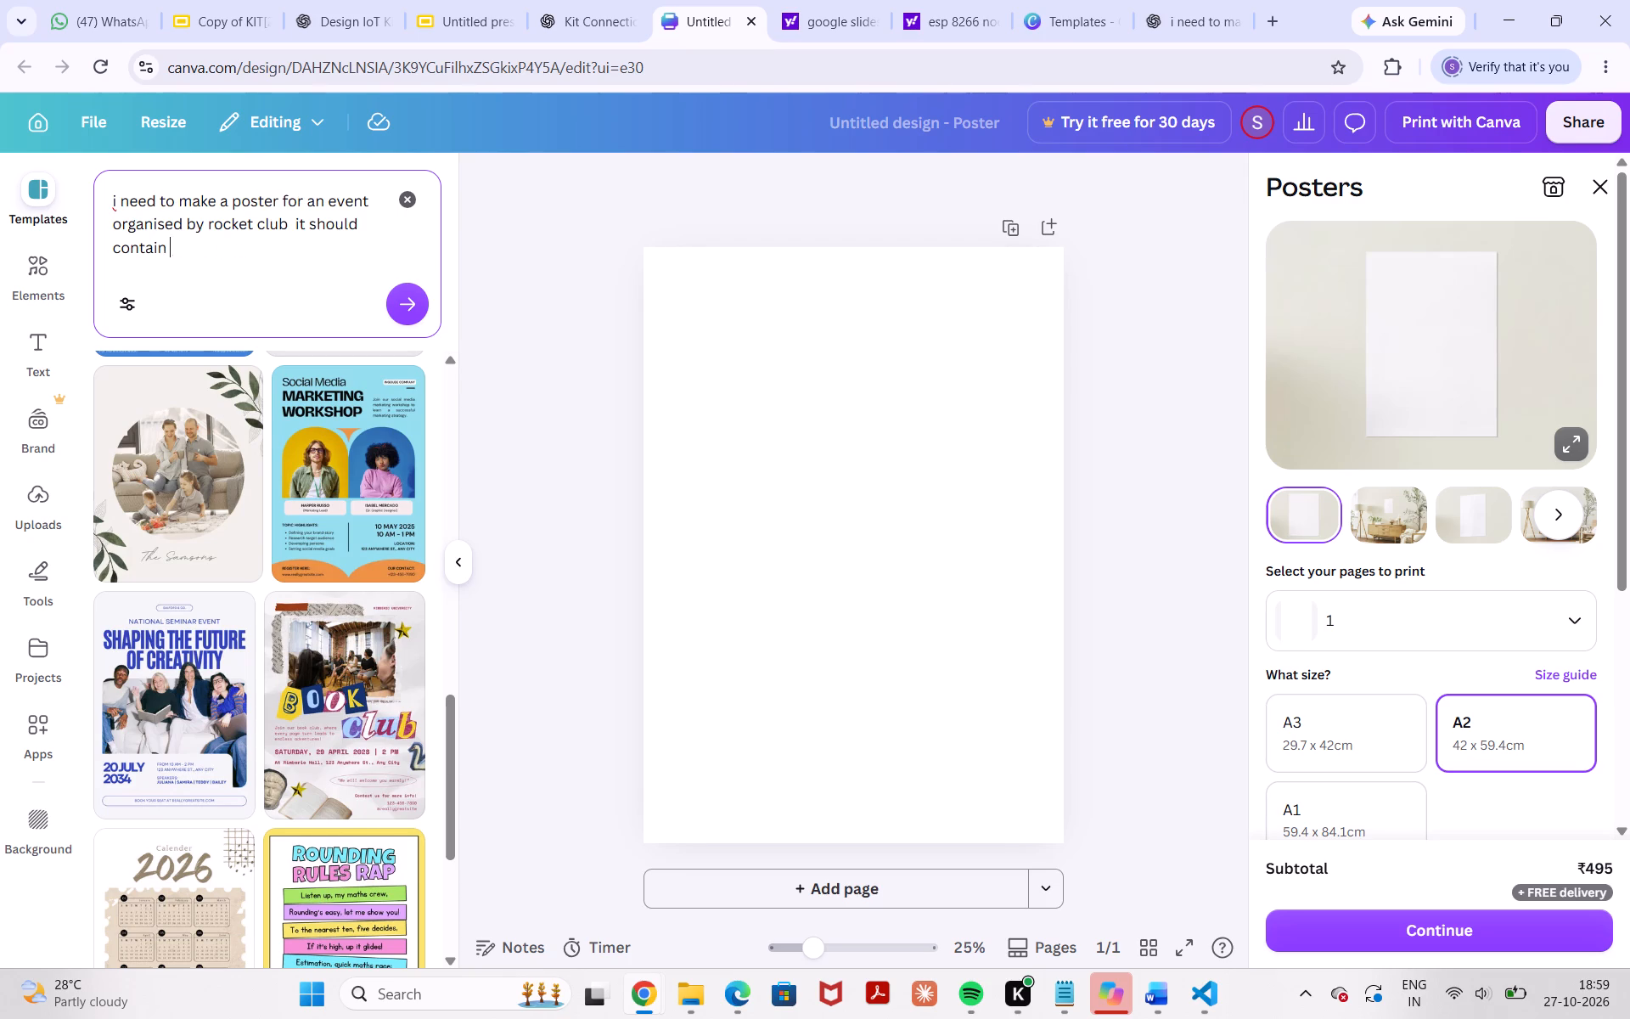
{"action": "key", "text": "BackSpace"}
{"action": "key", "text": "BackSpace"}
{"action": "key", "text": "BackSpace"}
{"action": "key", "text": "BackSpace"}
{"action": "key", "text": "BackSpace"}
{"action": "key", "text": "BackSpace"}
{"action": "key", "text": "BackSpace"}
{"action": "key", "text": "BackSpace"}
{"action": "key", "text": "BackSpace"}
{"action": "key", "text": "BackSpace"}
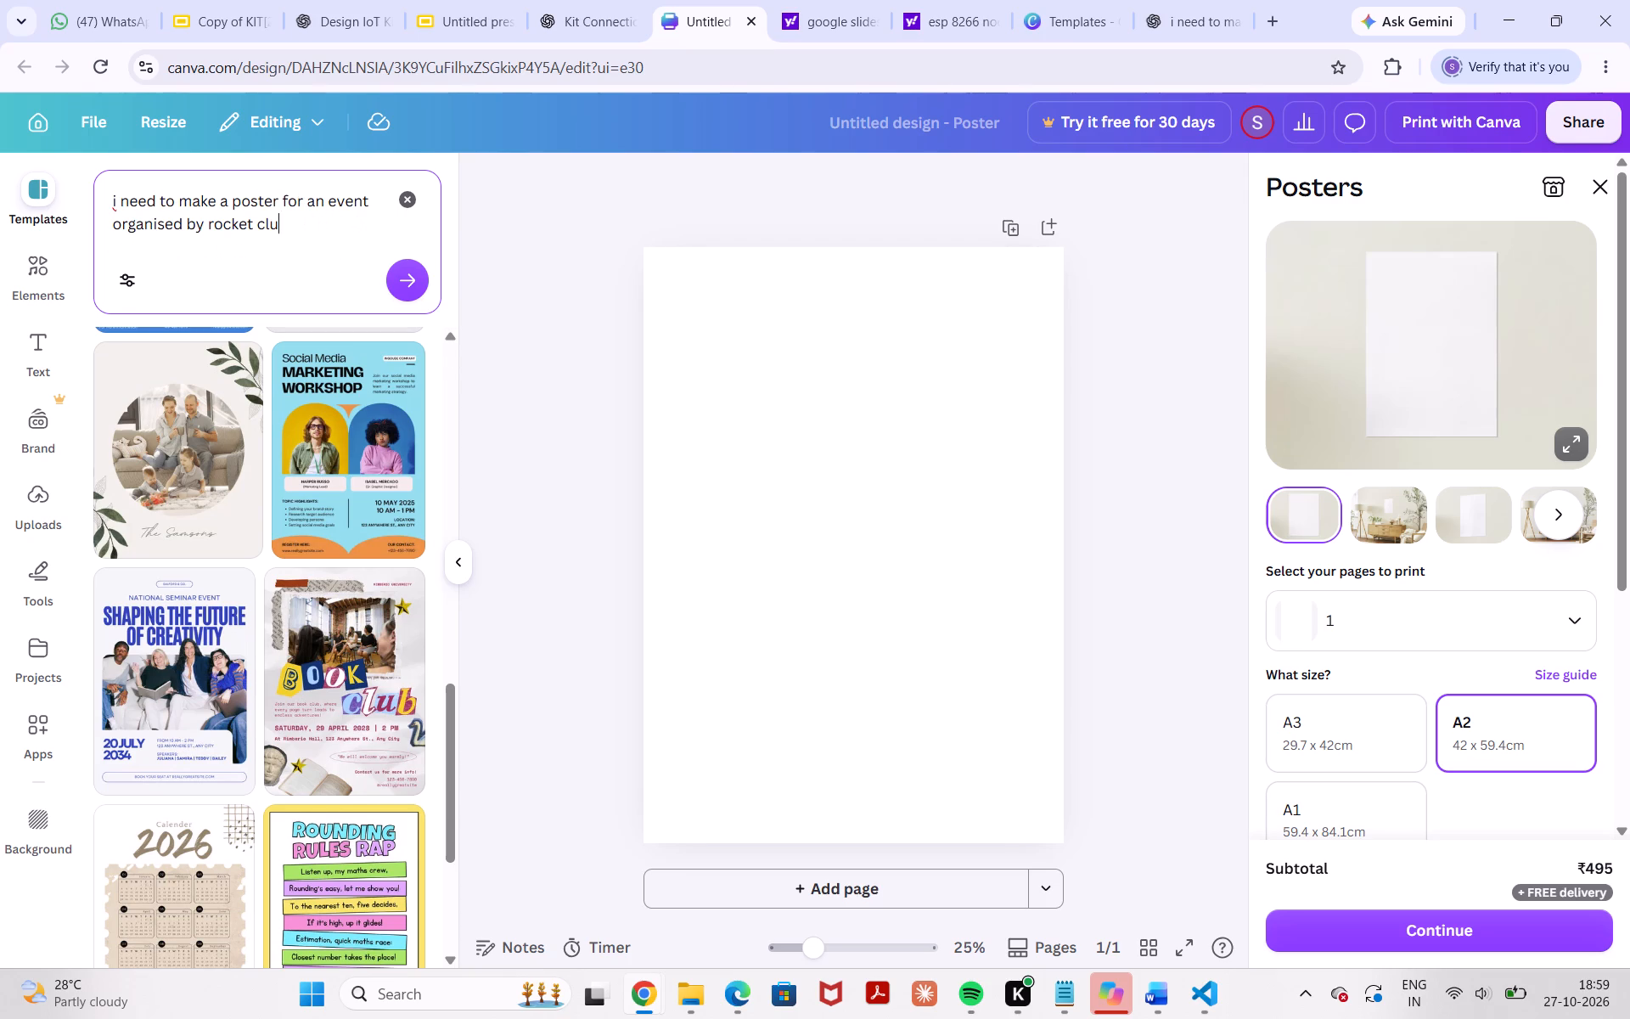
{"action": "key", "text": "BackSpace"}
{"action": "key", "text": "BackSpace"}
{"action": "type", "text": "li"}
{"action": "key", "text": "BackSpace"}
{"action": "type", "text": "ub"}
{"action": "key", "text": "Return"}
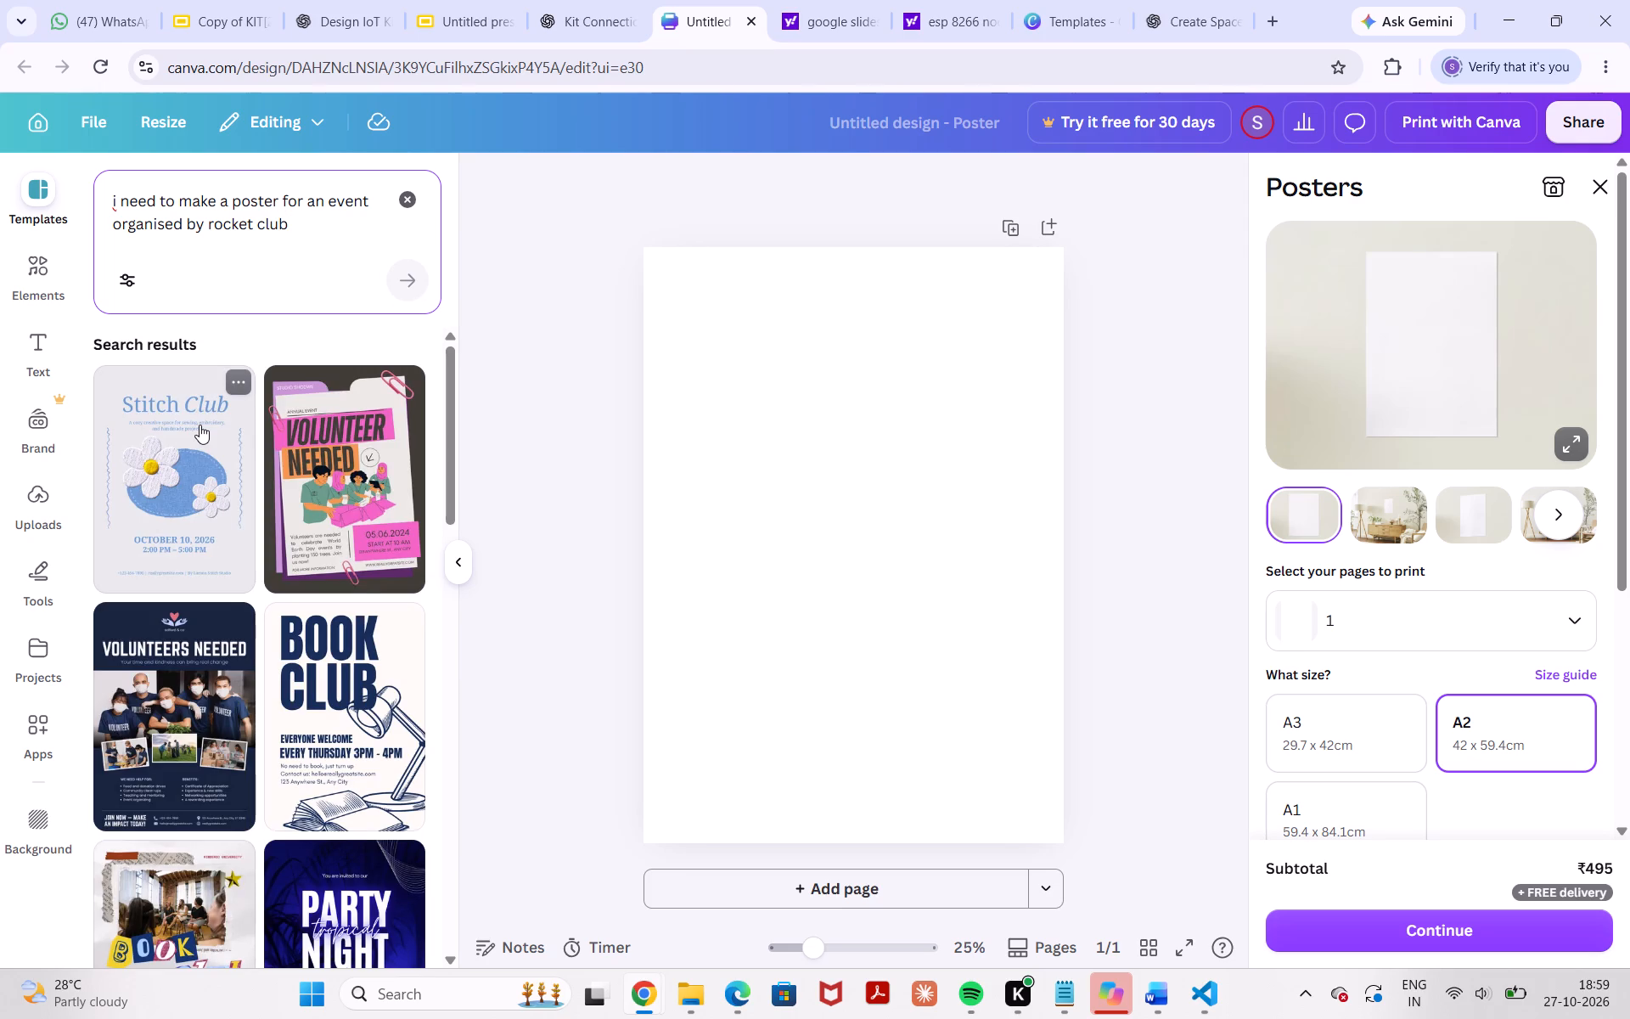
Look through the template search results for a design suited to the rocket club event poster.
{"action": "scroll", "coordinate": [345, 615], "scroll_direction": "down", "scroll_amount": 5}
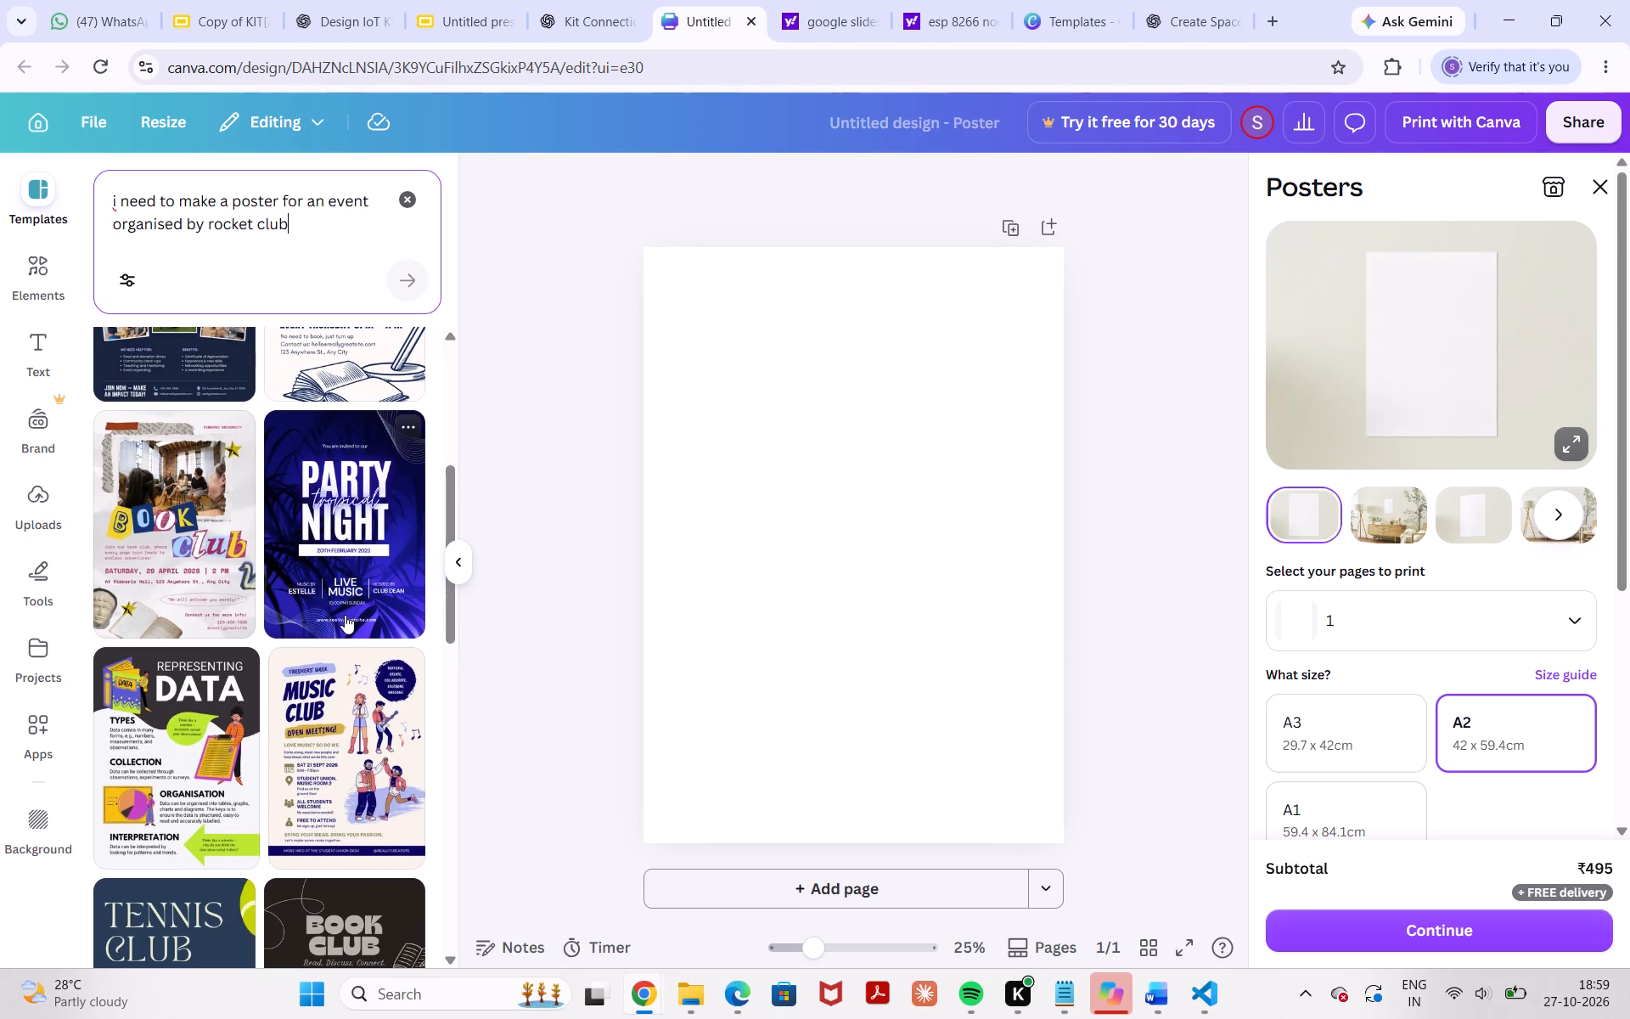
{"action": "scroll", "coordinate": [345, 615], "scroll_direction": "down", "scroll_amount": 3}
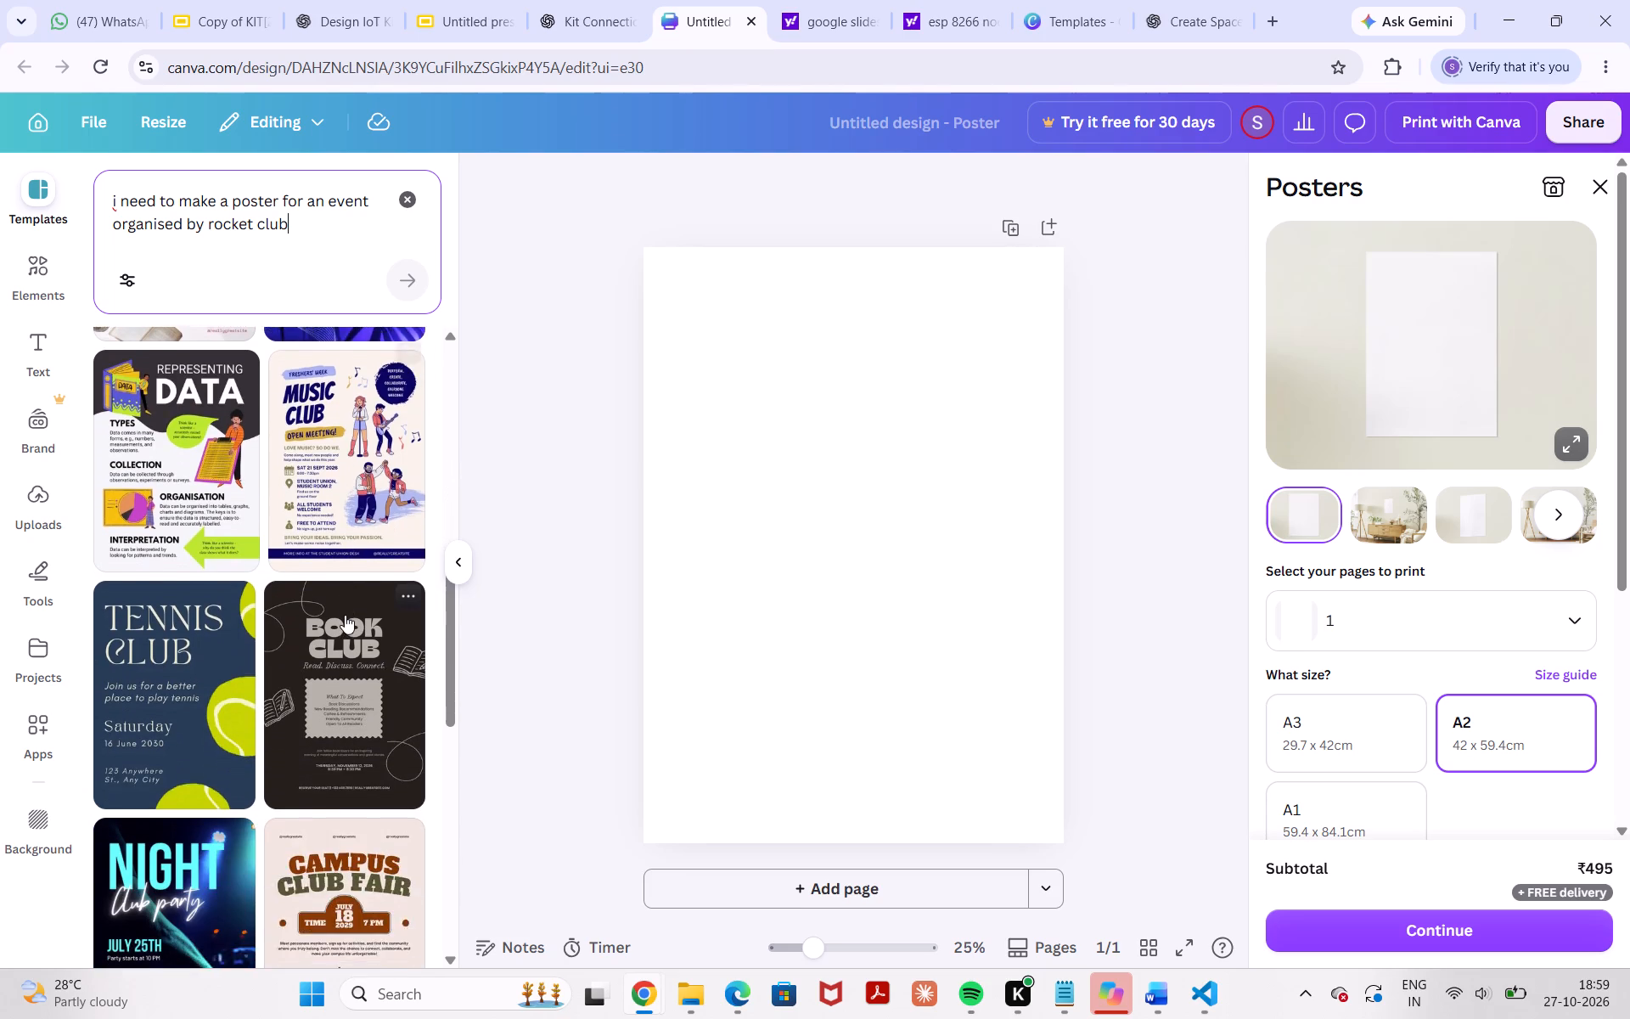
{"action": "scroll", "coordinate": [345, 615], "scroll_direction": "down", "scroll_amount": 4}
{"action": "scroll", "coordinate": [345, 615], "scroll_direction": "up", "scroll_amount": 1}
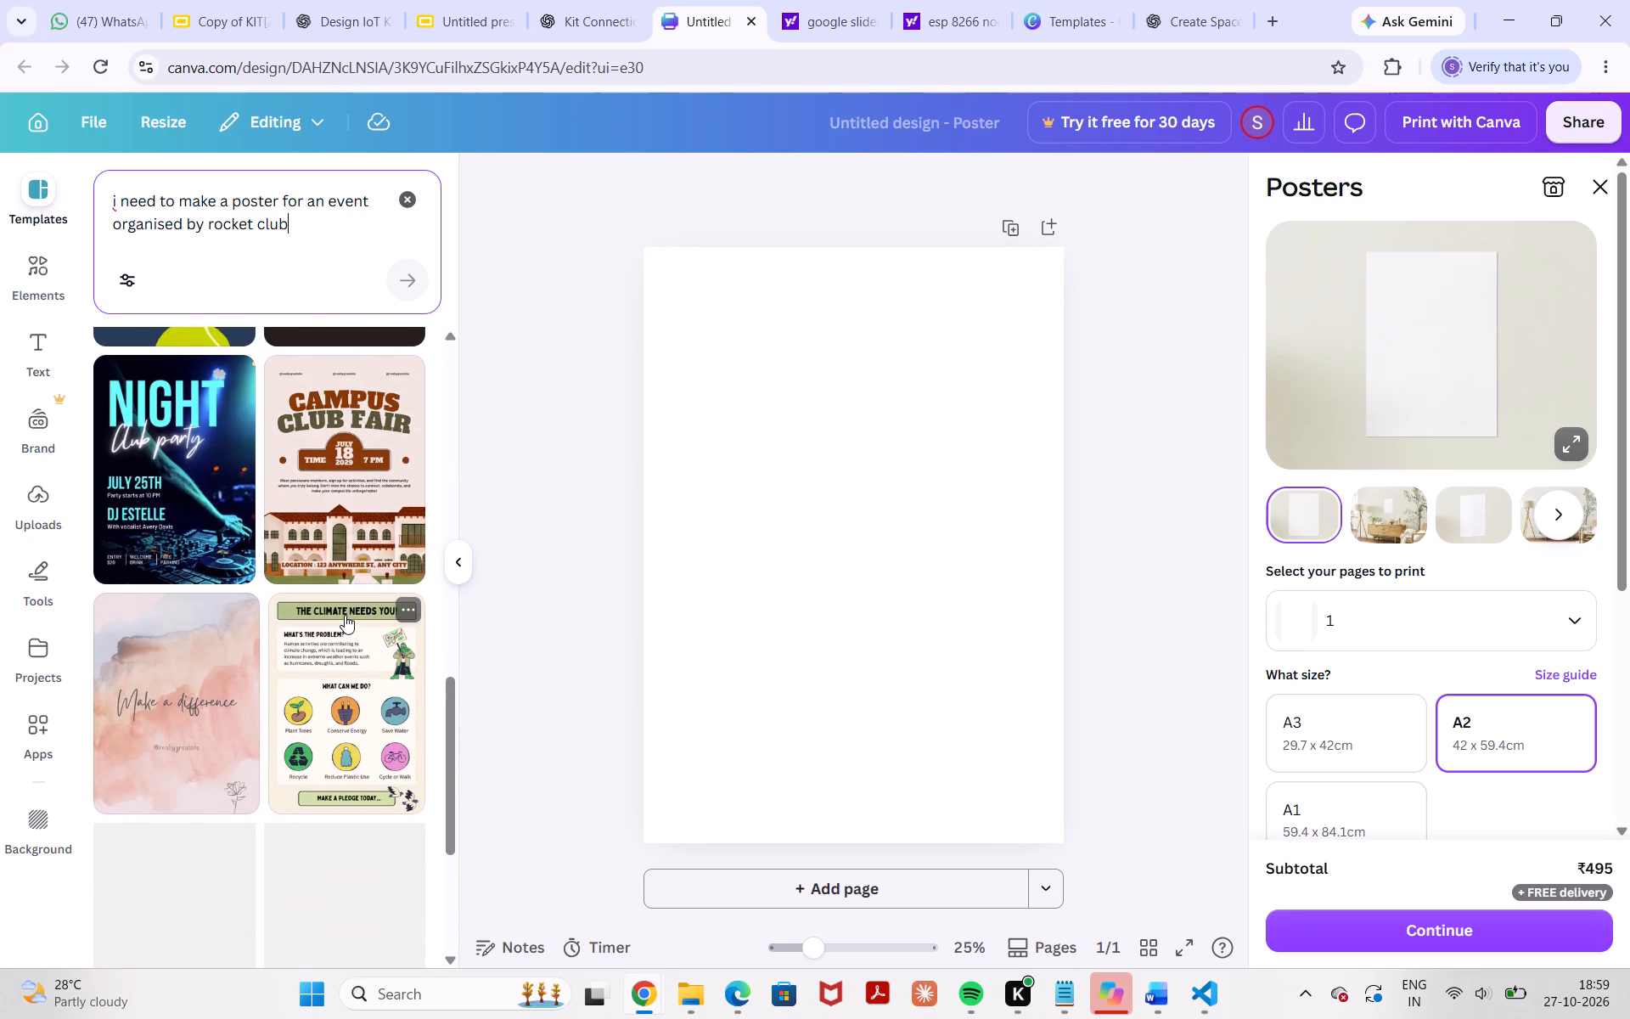
{"action": "scroll", "coordinate": [345, 615], "scroll_direction": "up", "scroll_amount": 1}
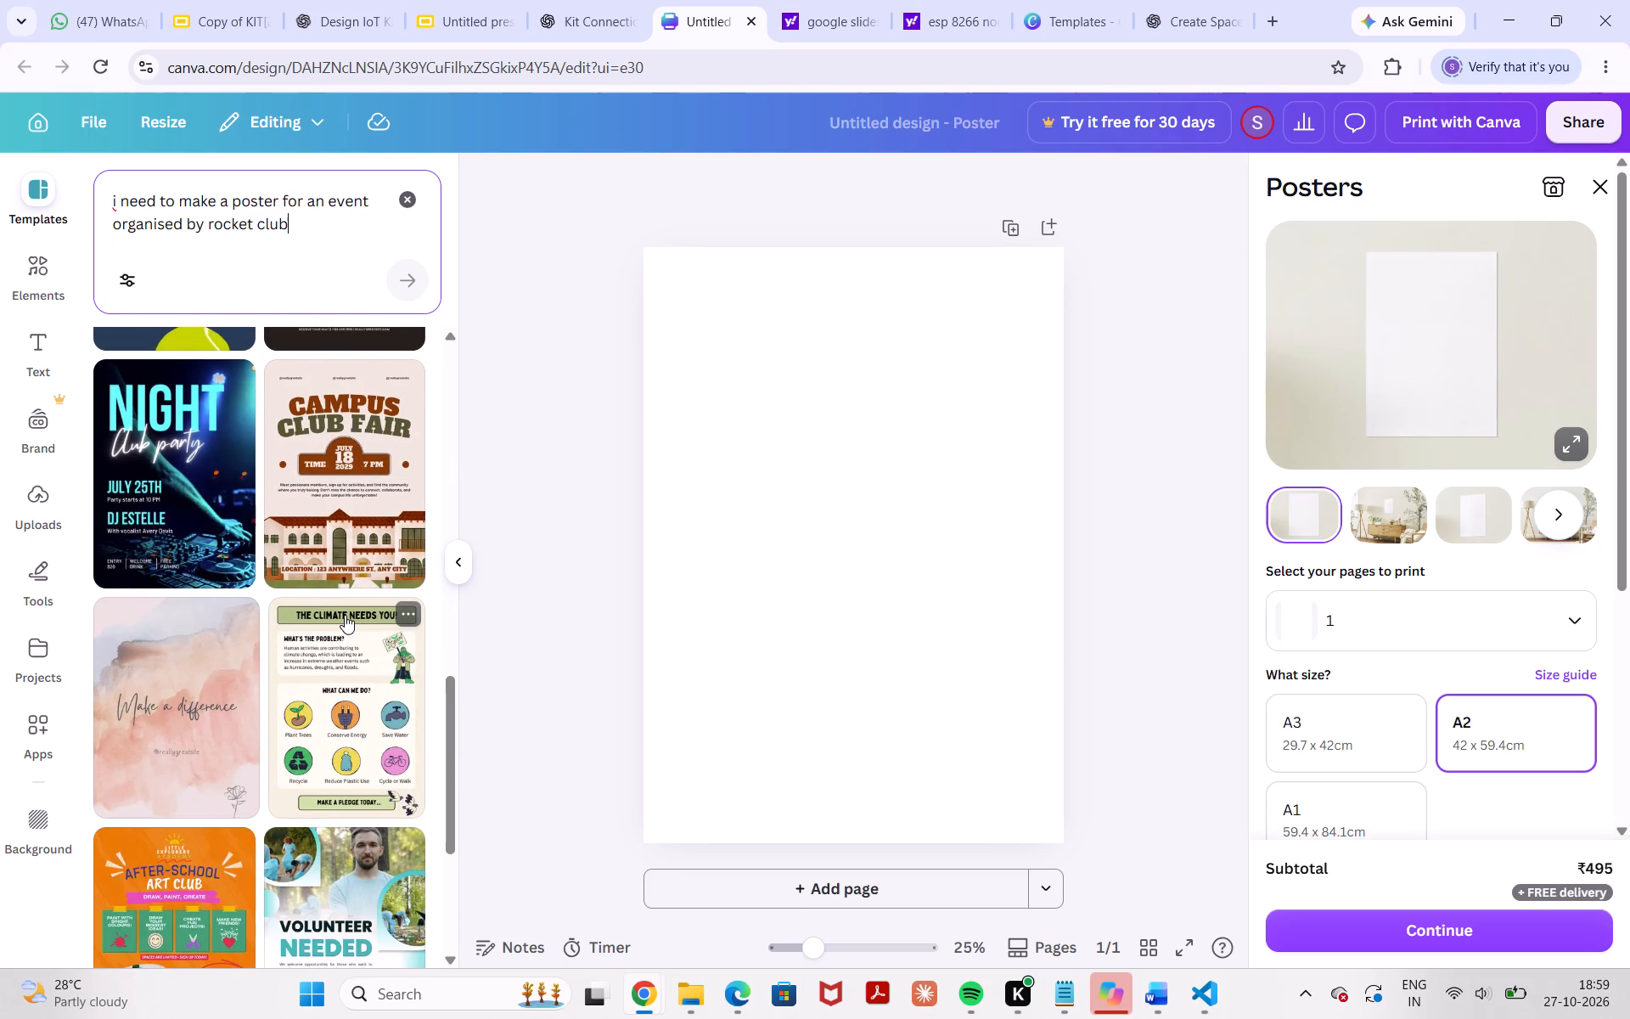
{"action": "scroll", "coordinate": [345, 615], "scroll_direction": "down", "scroll_amount": 6}
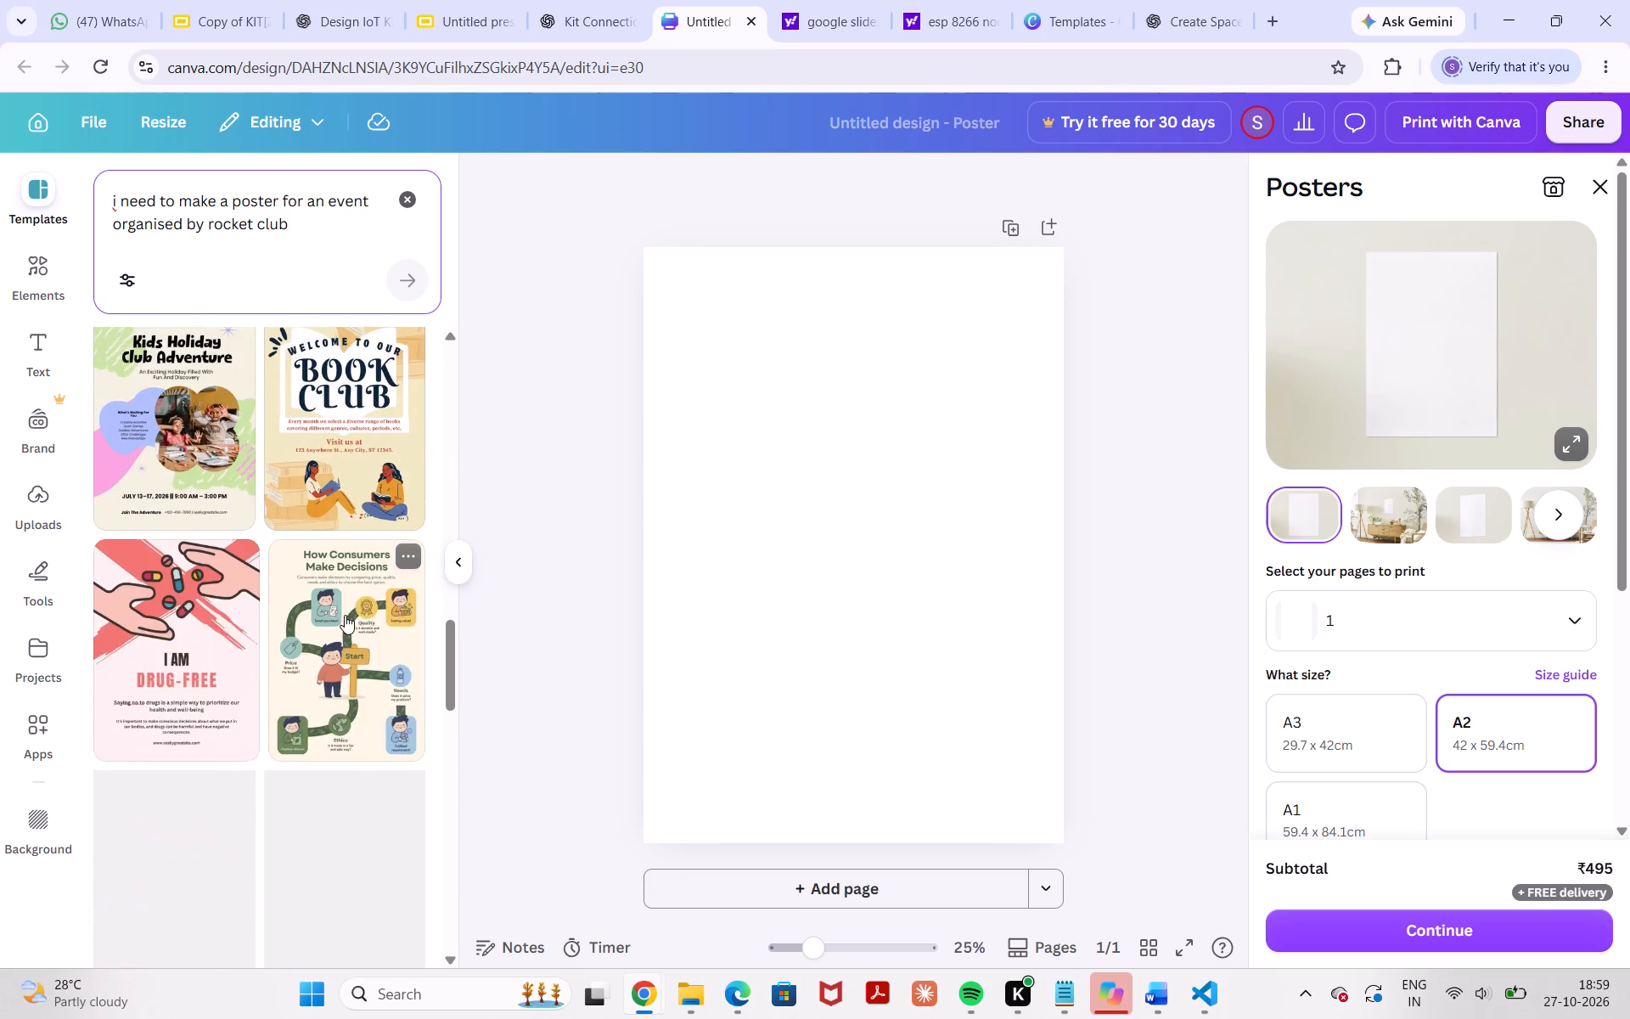
{"action": "scroll", "coordinate": [345, 615], "scroll_direction": "down", "scroll_amount": 1}
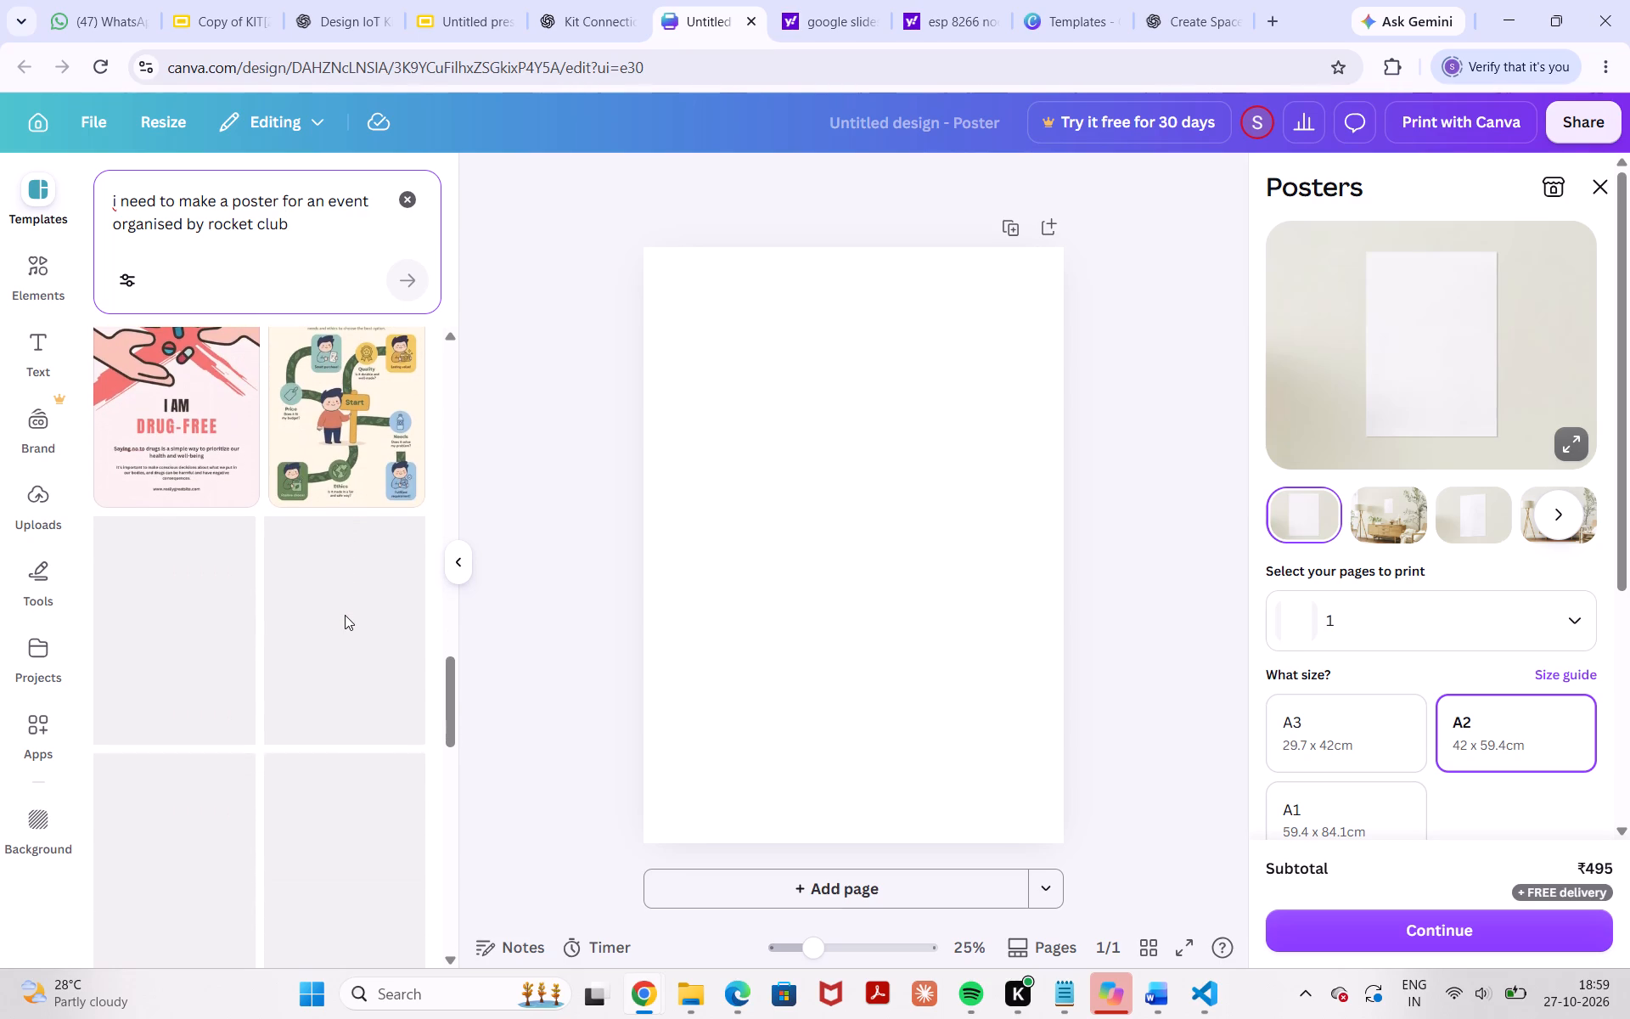
{"action": "scroll", "coordinate": [345, 615], "scroll_direction": "down", "scroll_amount": 6}
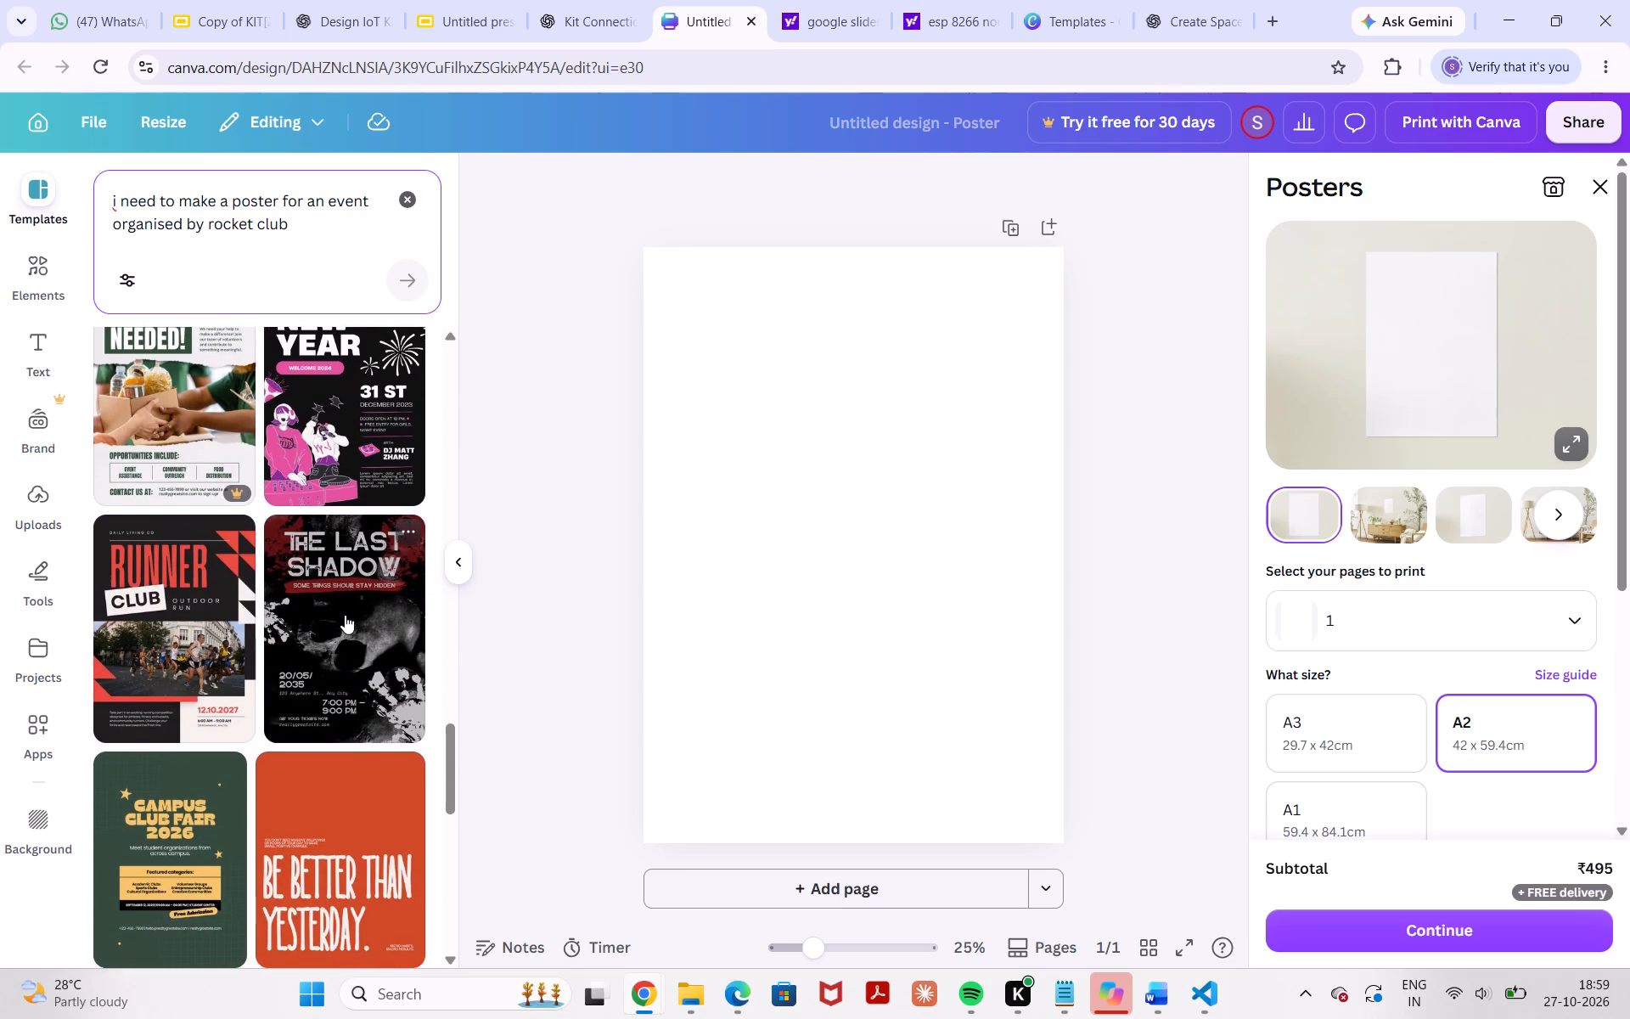
{"action": "scroll", "coordinate": [345, 615], "scroll_direction": "down", "scroll_amount": 2}
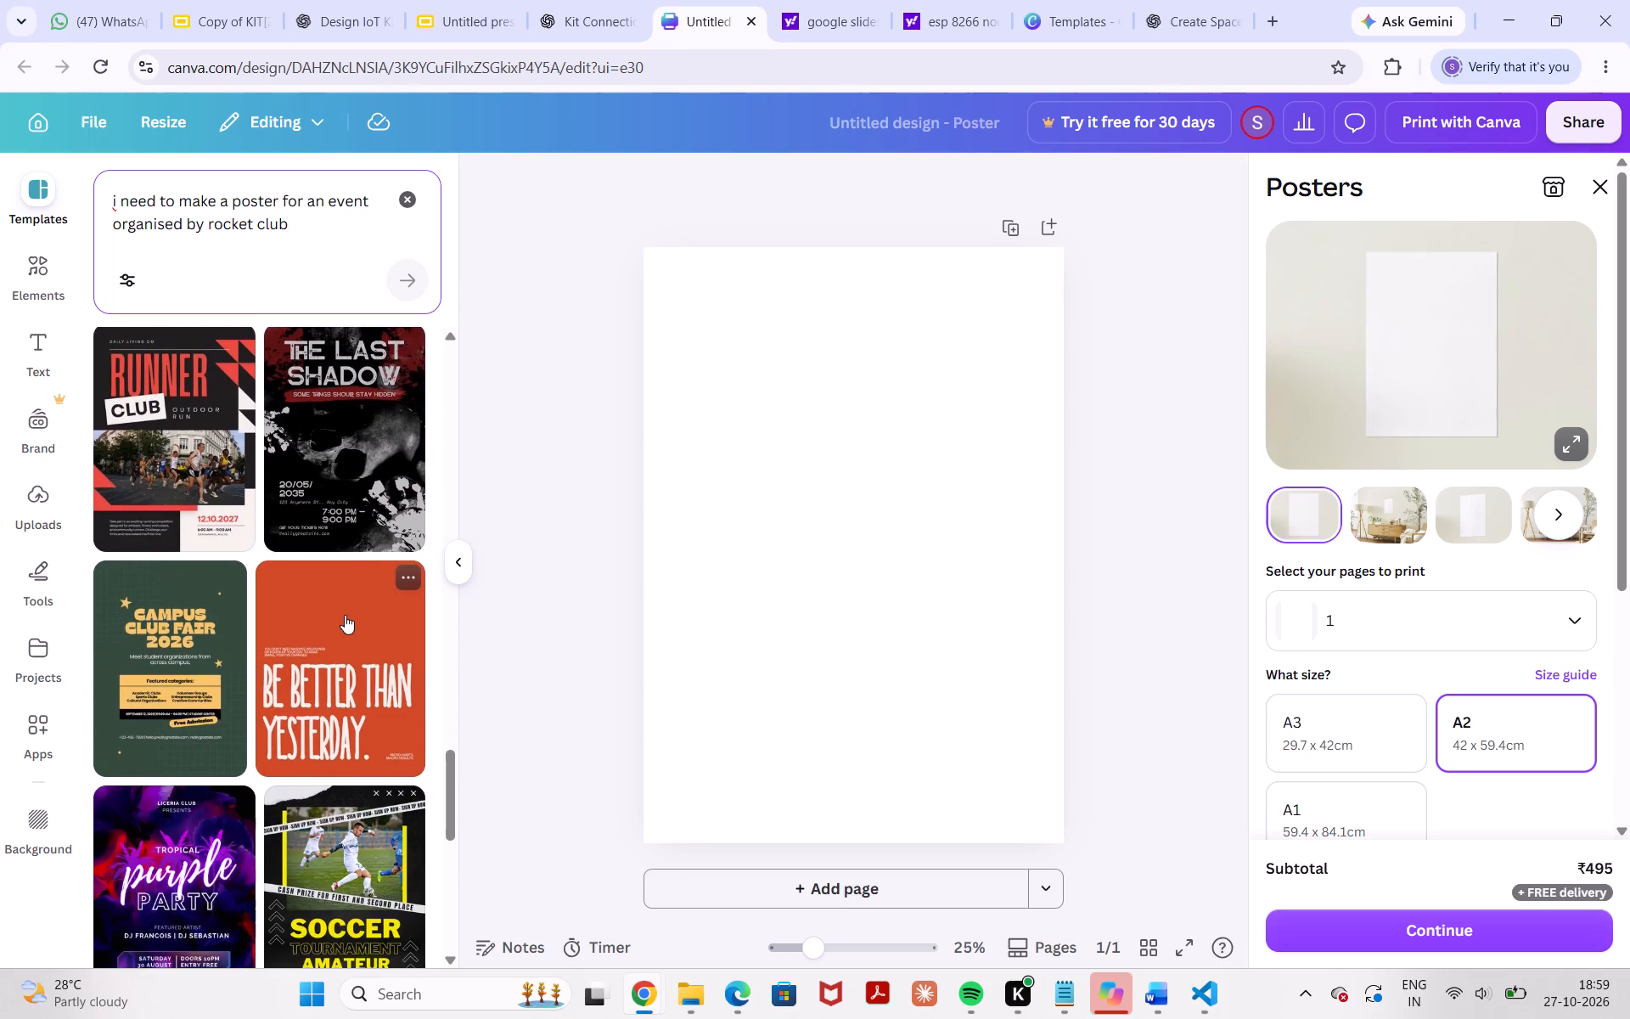
{"action": "scroll", "coordinate": [345, 615], "scroll_direction": "down", "scroll_amount": 4}
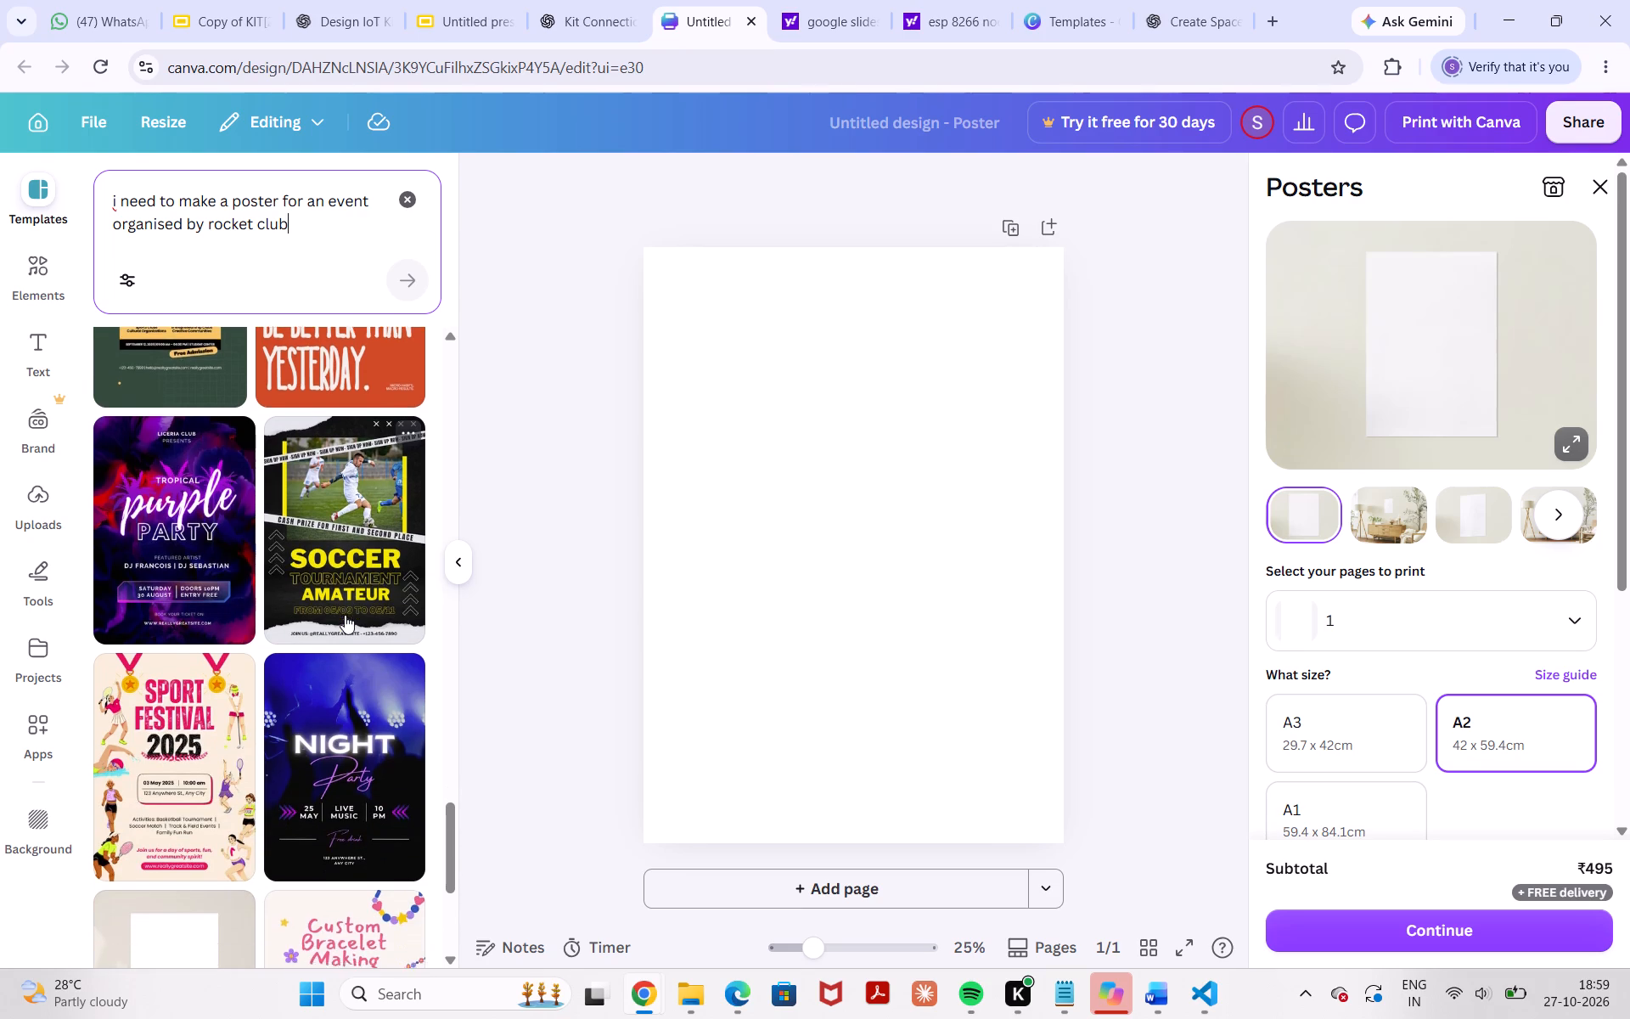
{"action": "scroll", "coordinate": [345, 615], "scroll_direction": "down", "scroll_amount": 2}
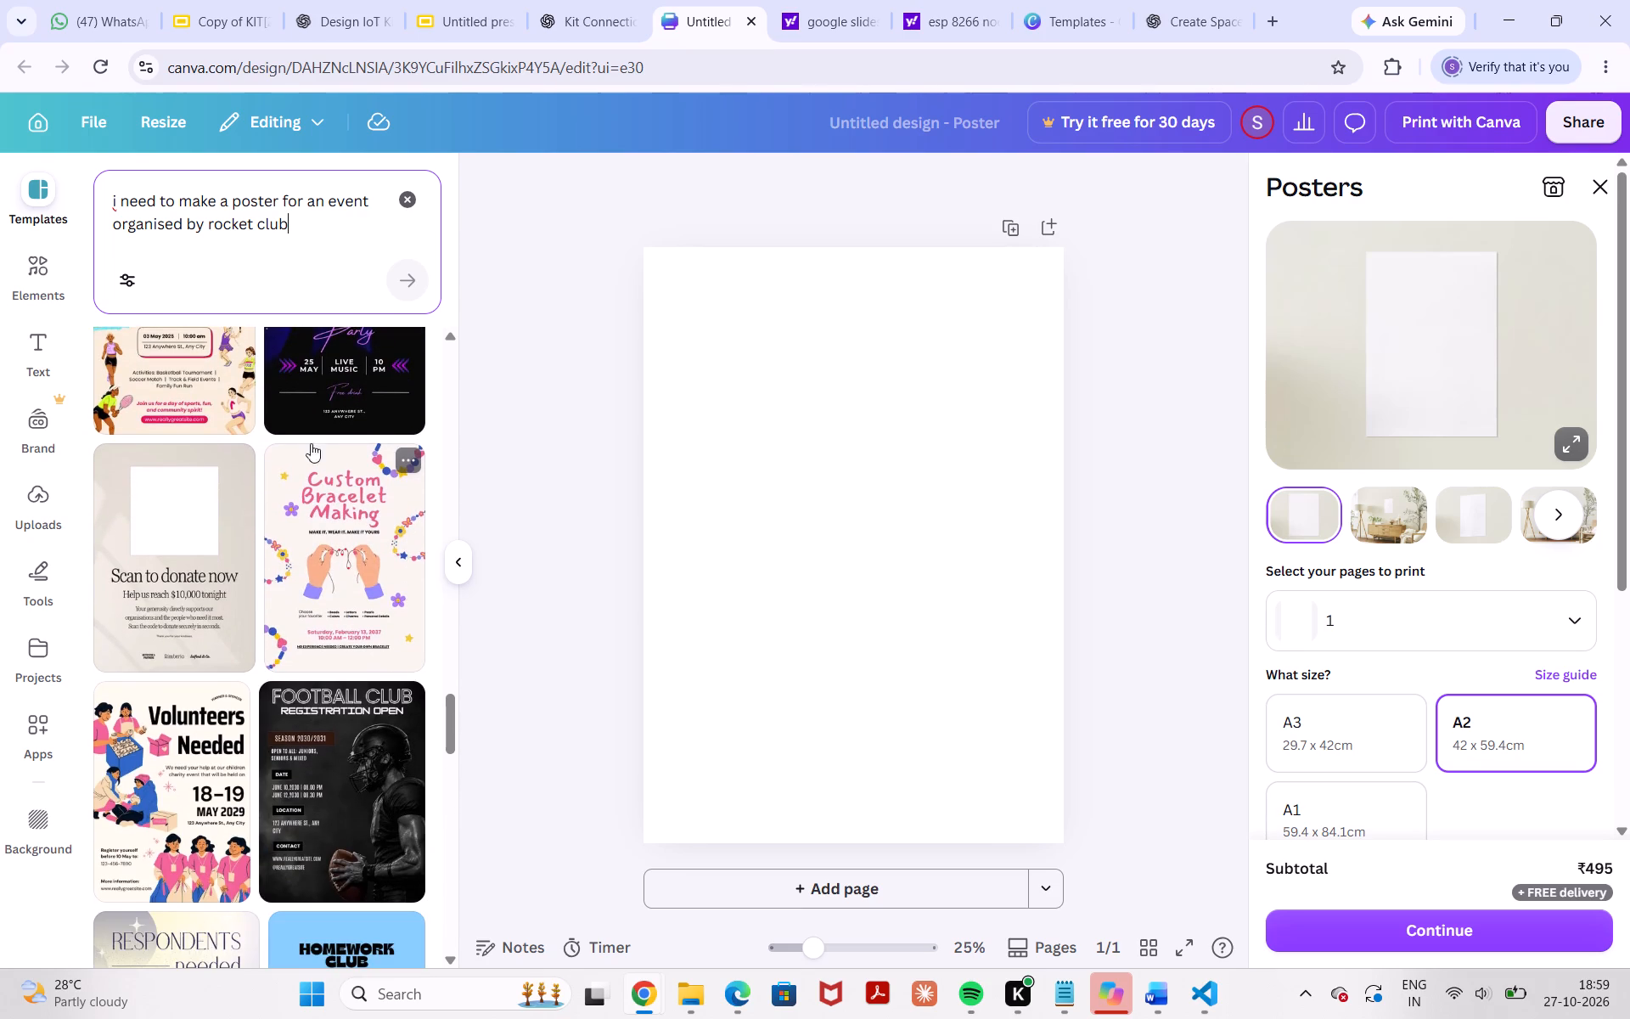
Replace the template search with "space related club poster" and run it.
{"action": "left_click", "coordinate": [316, 227]}
{"action": "key", "text": "BackSpace"}
{"action": "key", "text": "BackSpace"}
{"action": "key", "text": "BackSpace"}
{"action": "key", "text": "BackSpace"}
{"action": "key", "text": "BackSpace"}
{"action": "key", "text": "BackSpace"}
{"action": "key", "text": "BackSpace"}
{"action": "key", "text": "BackSpace"}
{"action": "key", "text": "BackSpace"}
{"action": "key", "text": "BackSpace"}
{"action": "key", "text": "BackSpace"}
{"action": "key", "text": "BackSpace"}
{"action": "key", "text": "BackSpace"}
{"action": "key", "text": "BackSpace"}
{"action": "key", "text": "BackSpace"}
{"action": "key", "text": "BackSpace"}
{"action": "key", "text": "BackSpace"}
{"action": "key", "text": "BackSpace"}
{"action": "key", "text": "BackSpace"}
{"action": "key", "text": "BackSpace"}
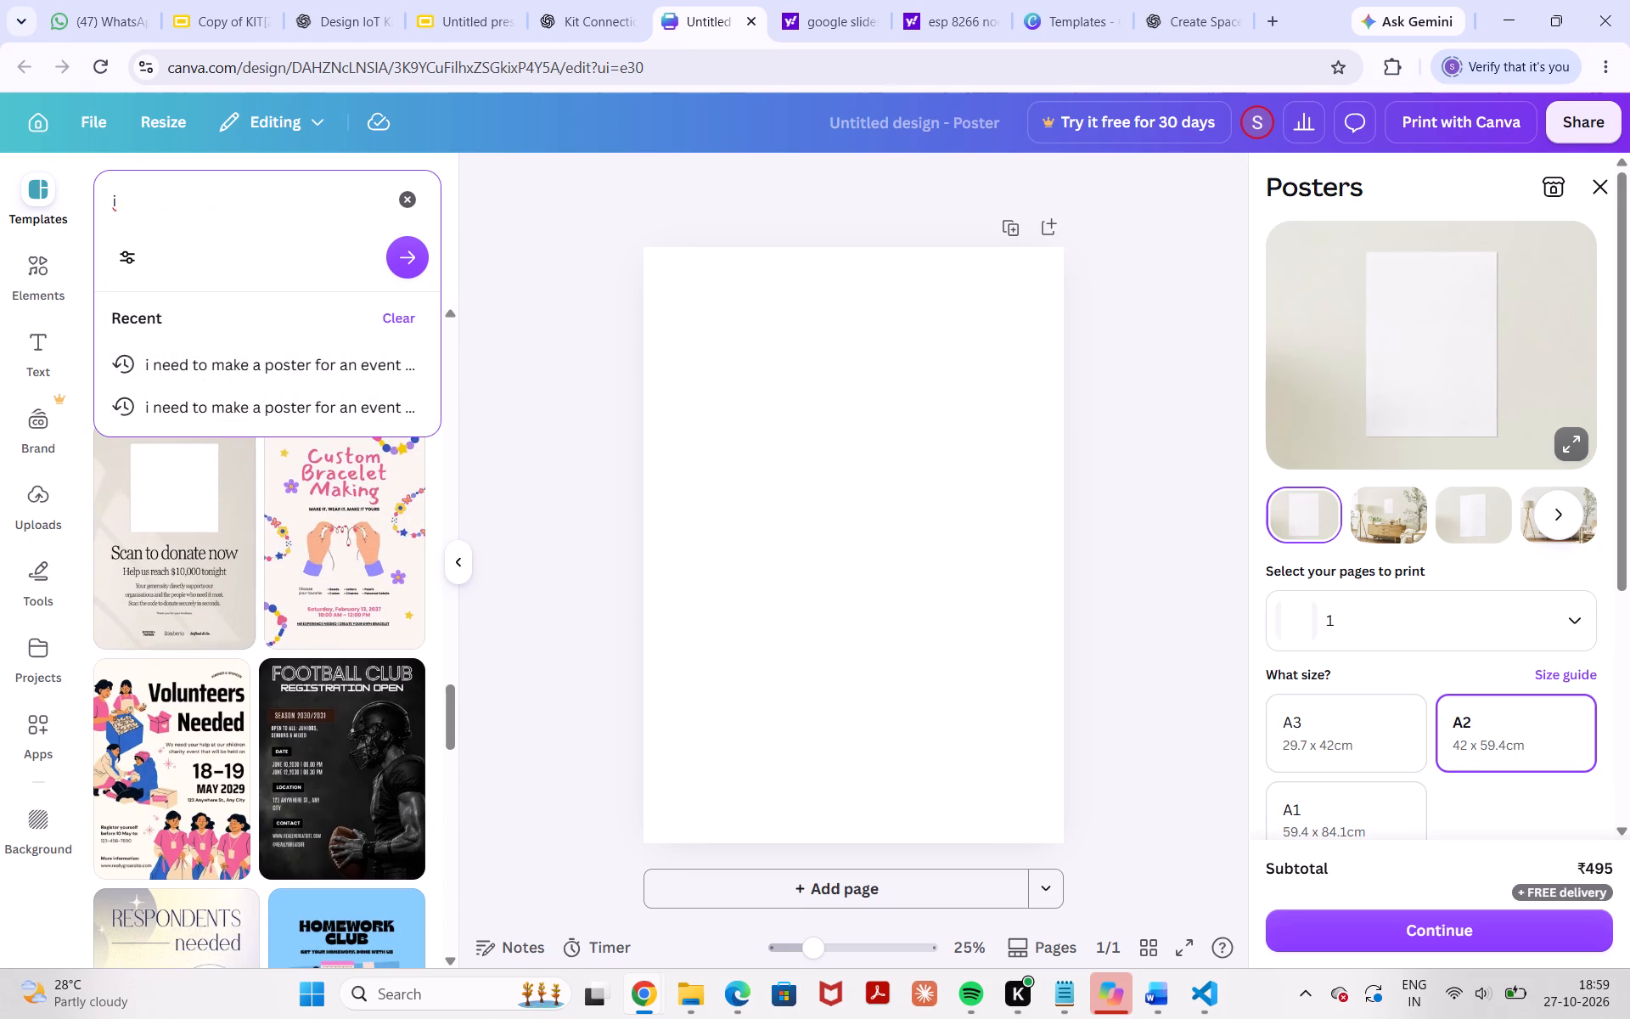
{"action": "type", "text": "space"}
{"action": "key", "text": "space"}
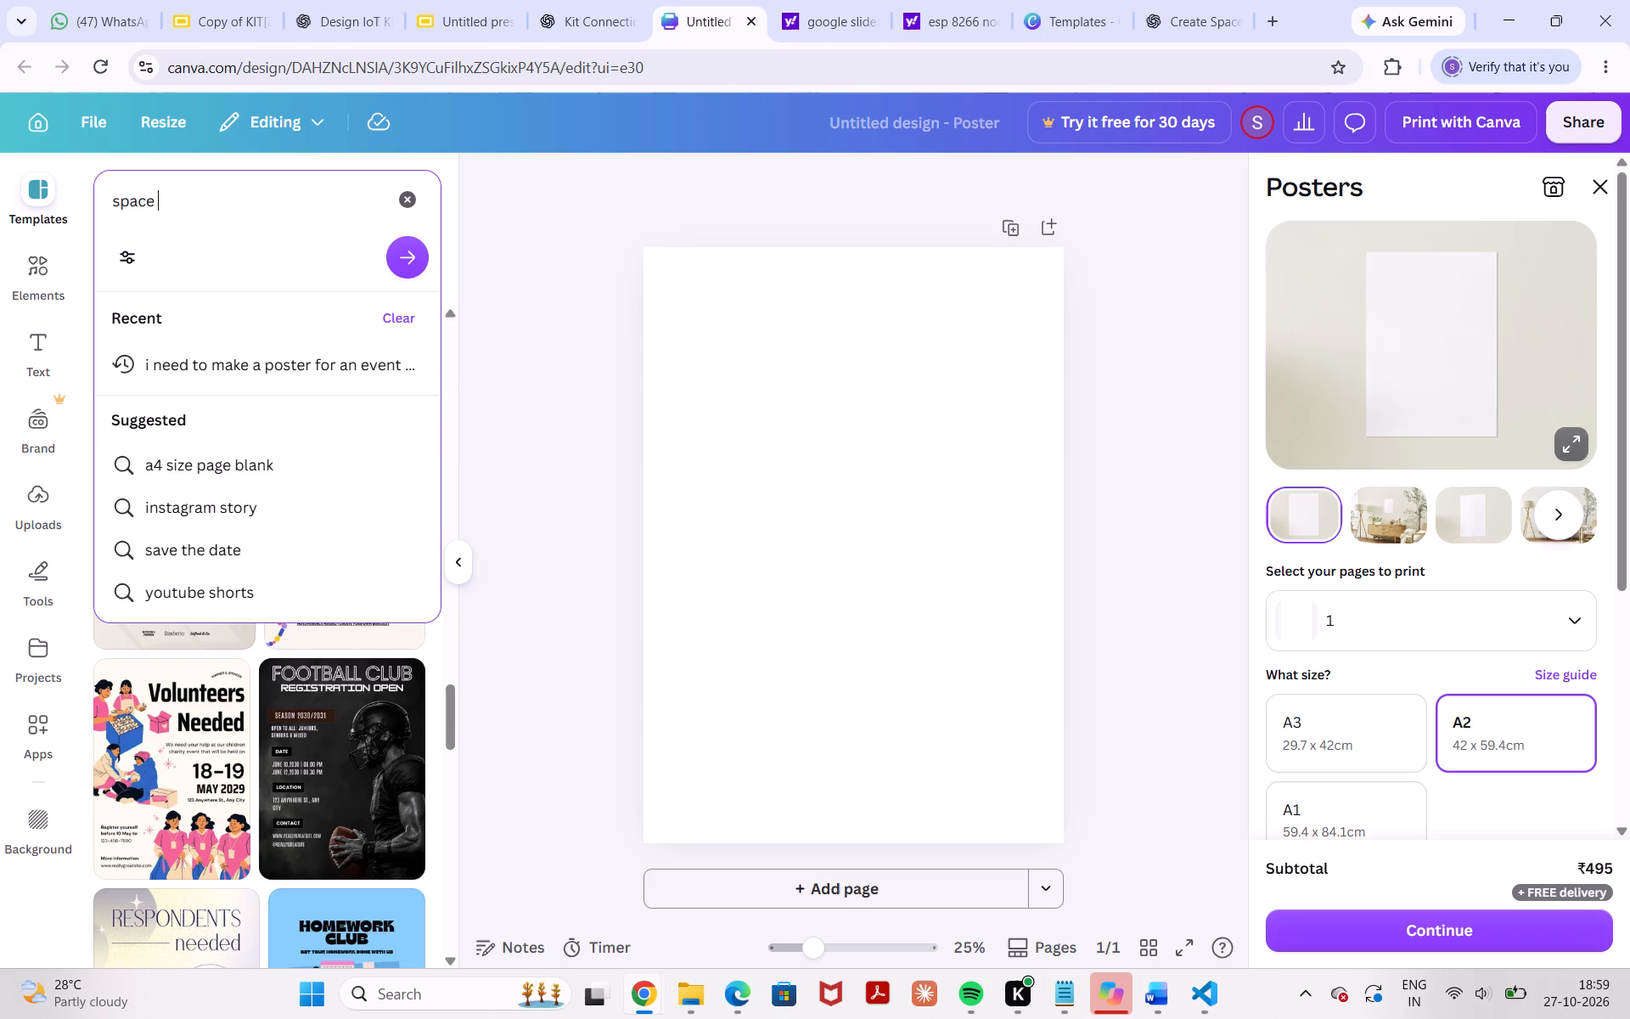
{"action": "type", "text": "related club poster"}
{"action": "key", "text": "Return"}
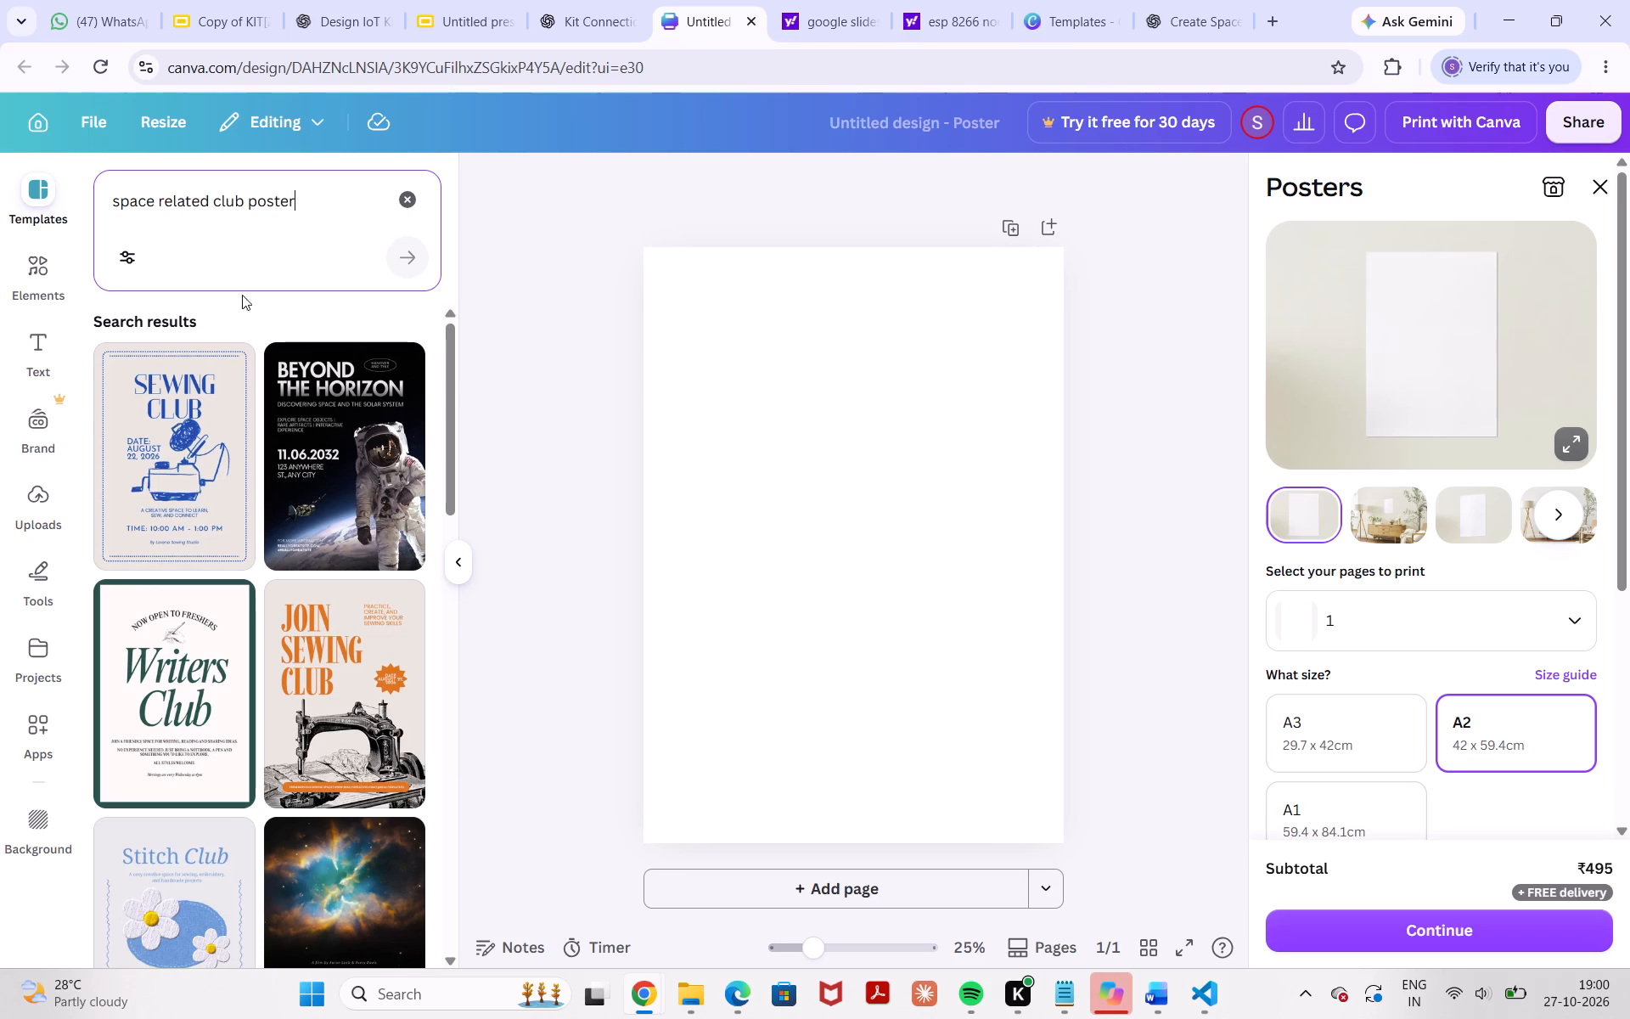
Apply the "Beyond the Horizon" astronaut poster template to the blank first page.
{"action": "left_click", "coordinate": [353, 455]}
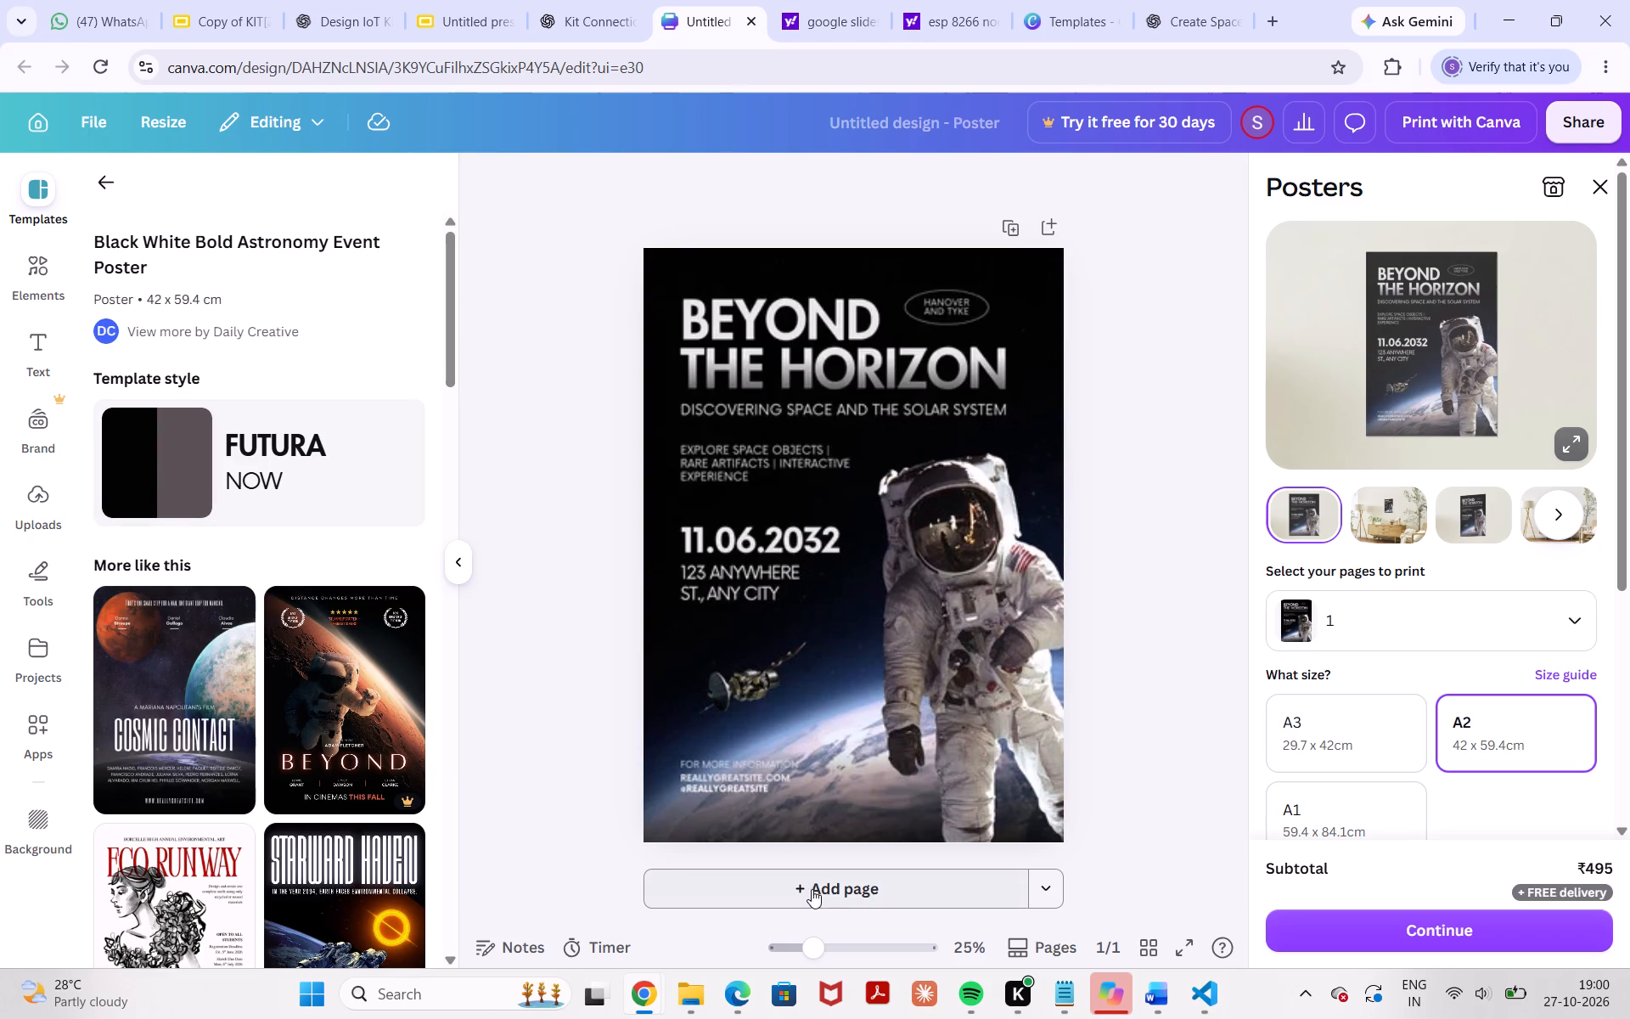
Add a second page and apply the "Lost in Space" template with the standing silhouette under a starry sky.
{"action": "left_click", "coordinate": [810, 892]}
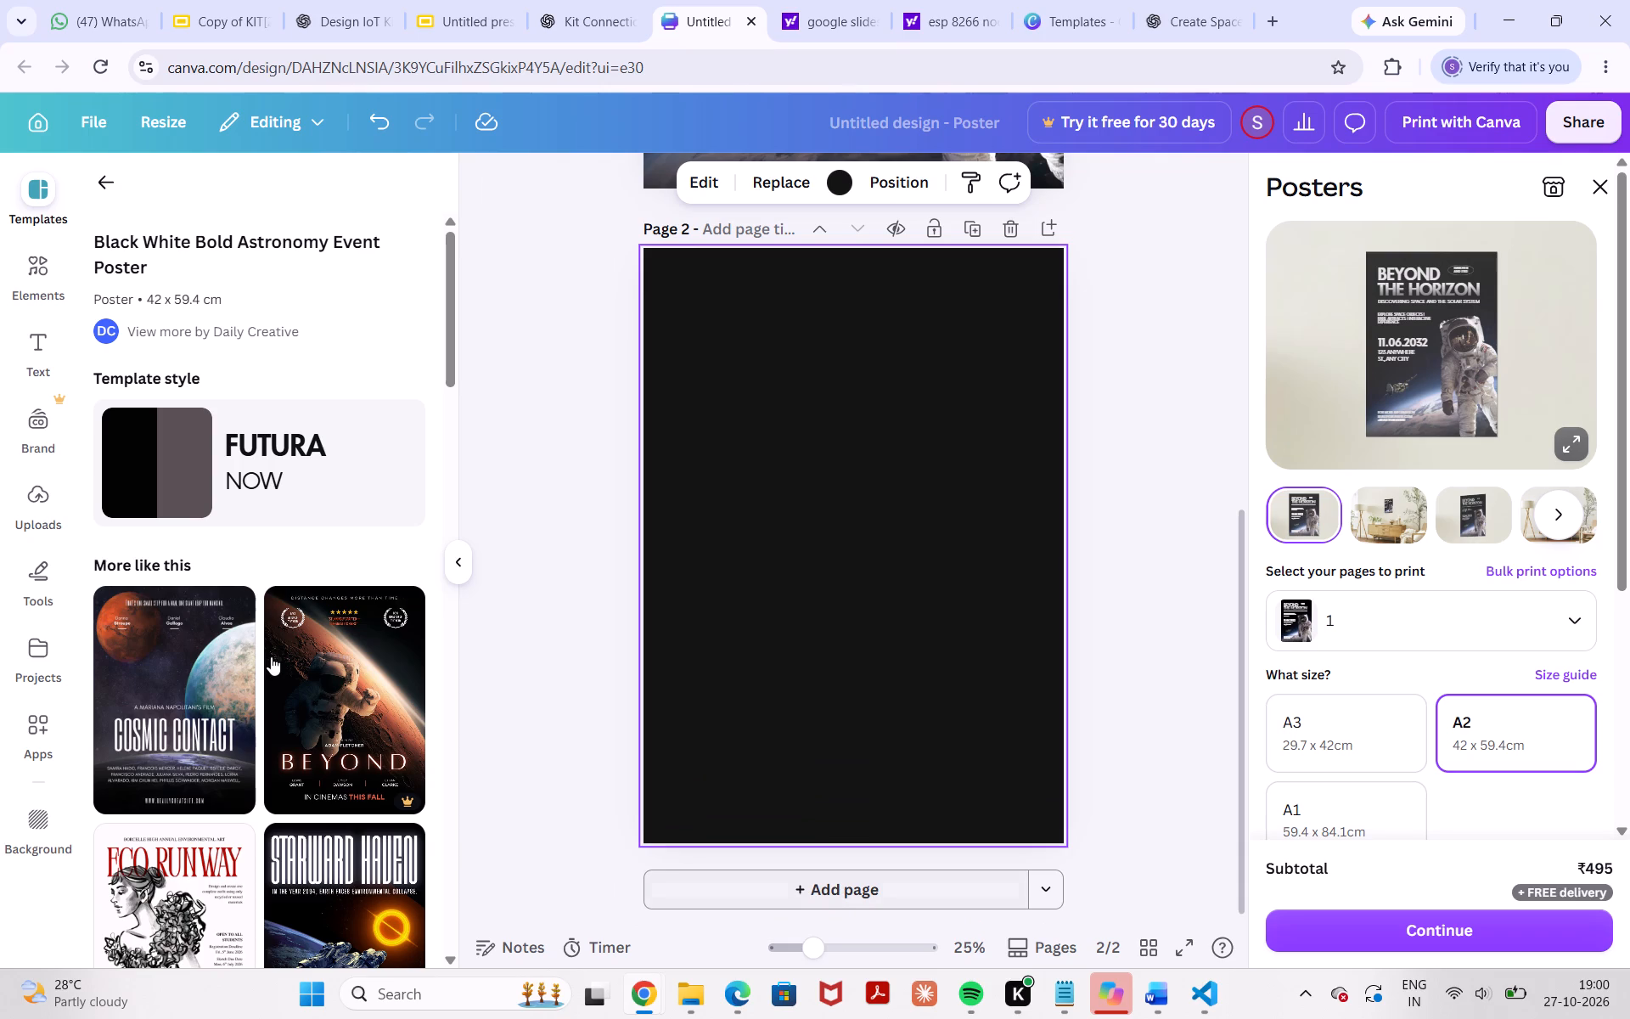
{"action": "scroll", "coordinate": [270, 655], "scroll_direction": "down", "scroll_amount": 7}
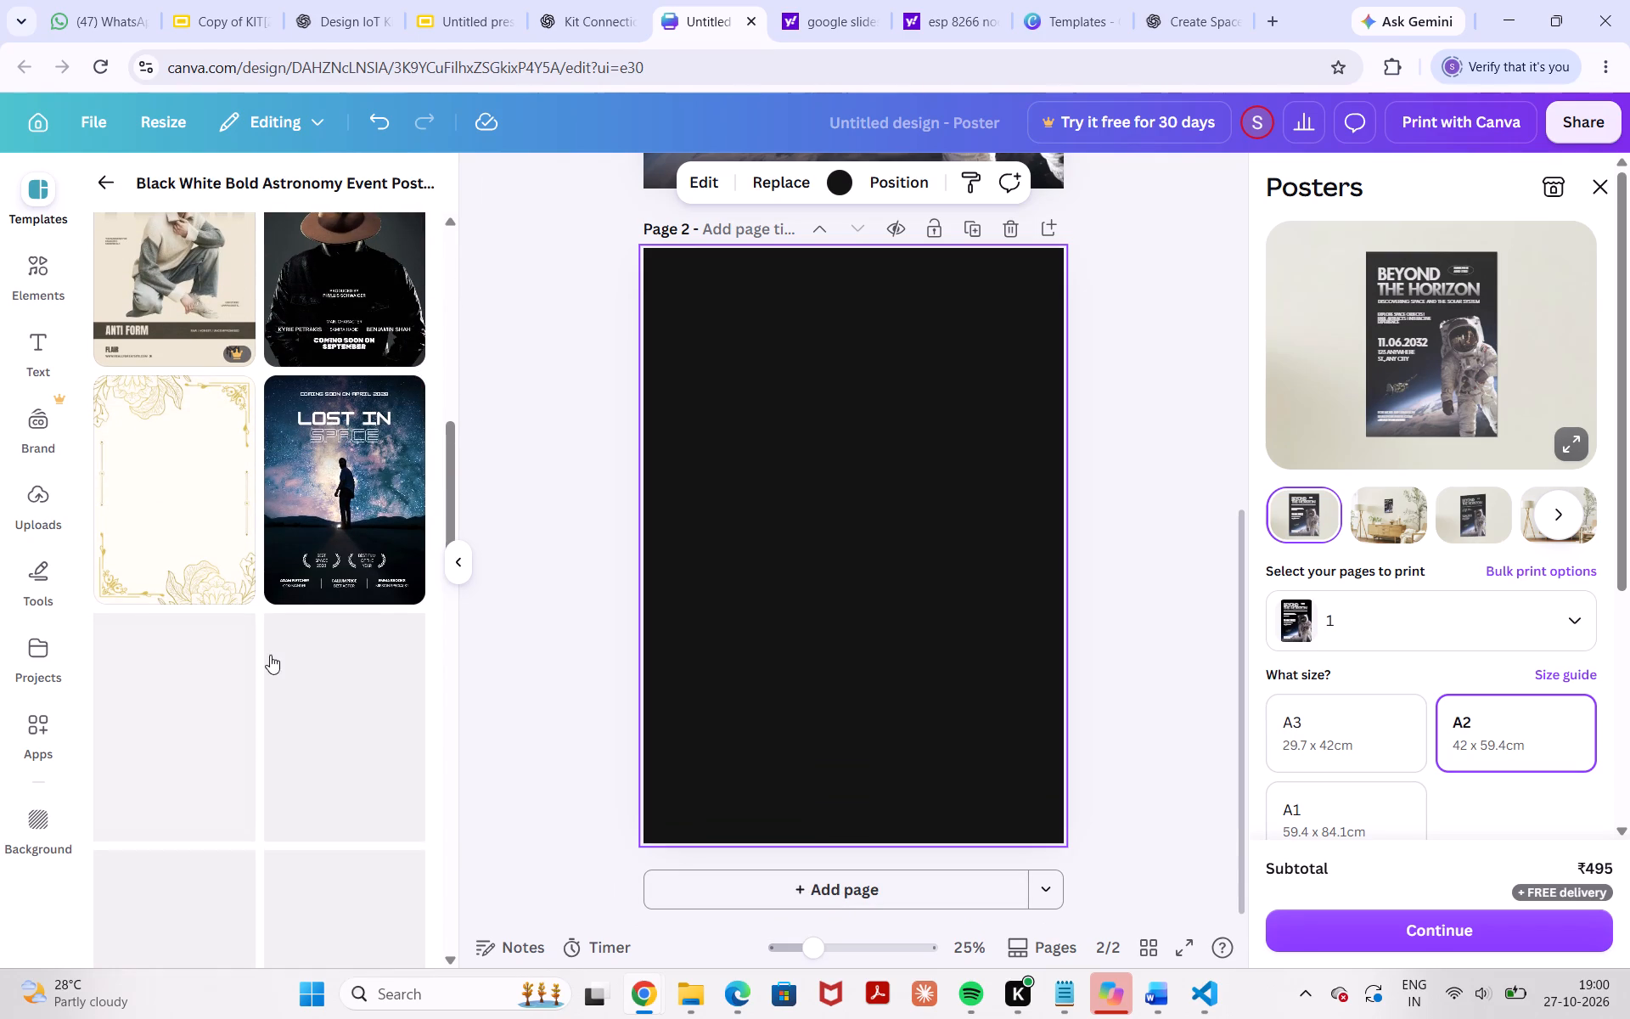
{"action": "left_click", "coordinate": [365, 478]}
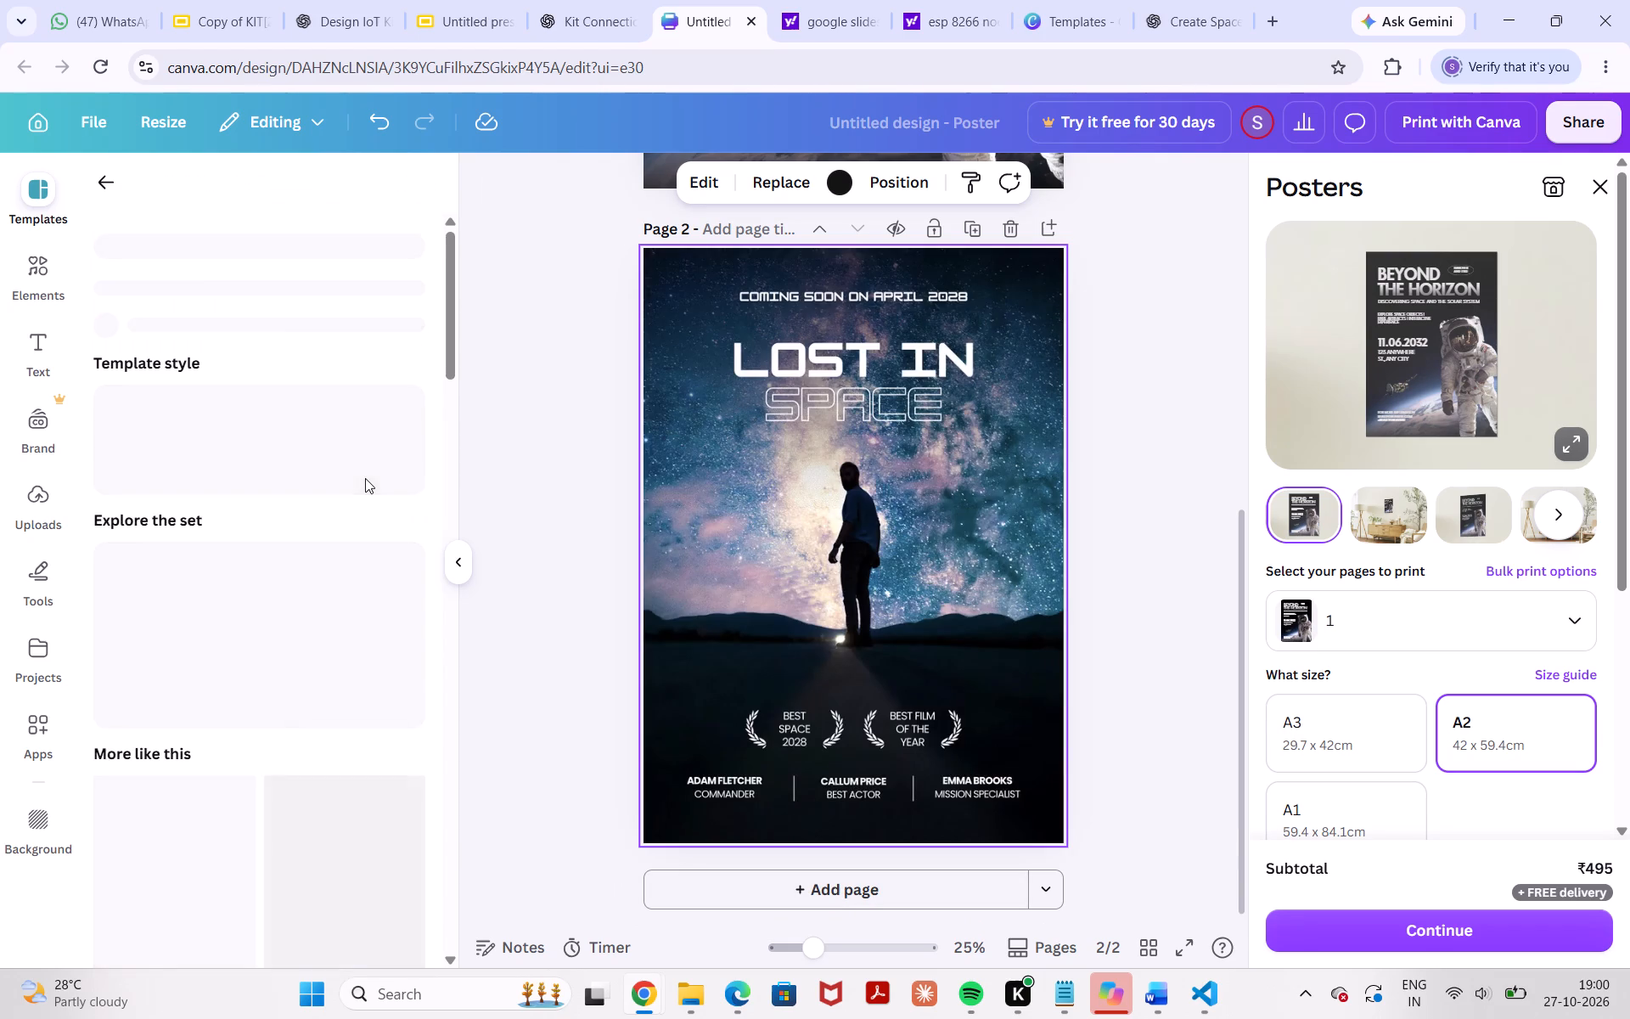
Add a third page and apply the "Cosmic Contact" space movie poster template to it.
{"action": "left_click", "coordinate": [834, 887]}
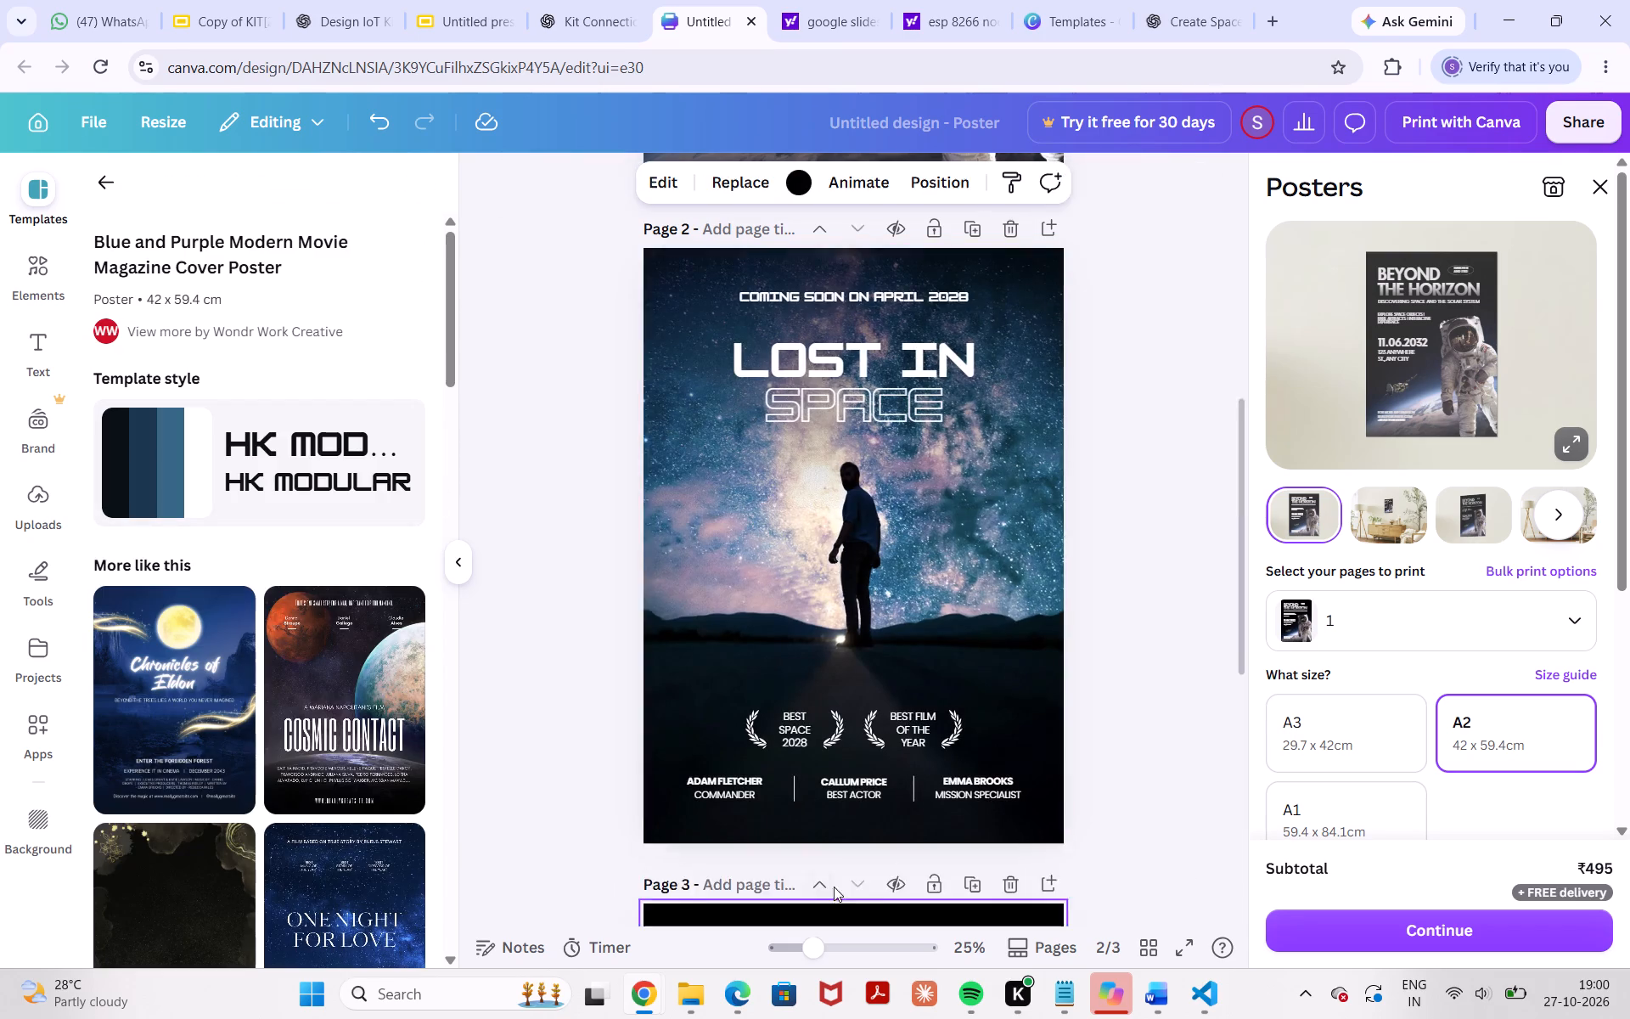
{"action": "scroll", "coordinate": [418, 812], "scroll_direction": "down", "scroll_amount": 1}
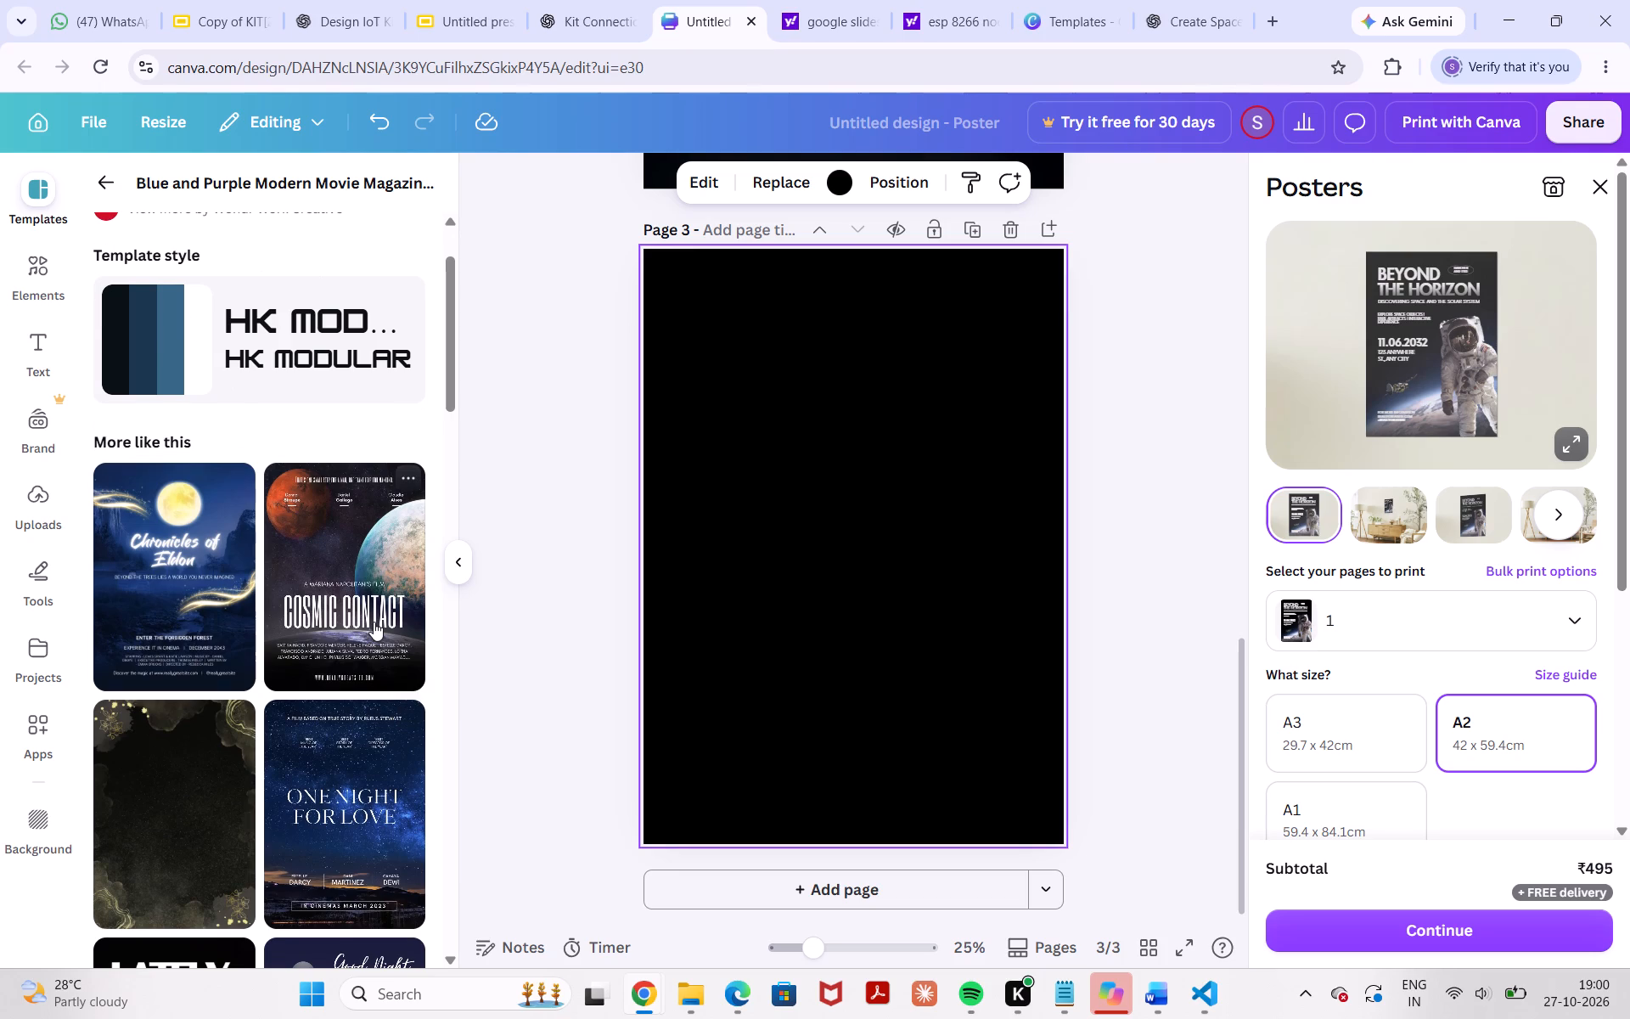
{"action": "left_click", "coordinate": [374, 622]}
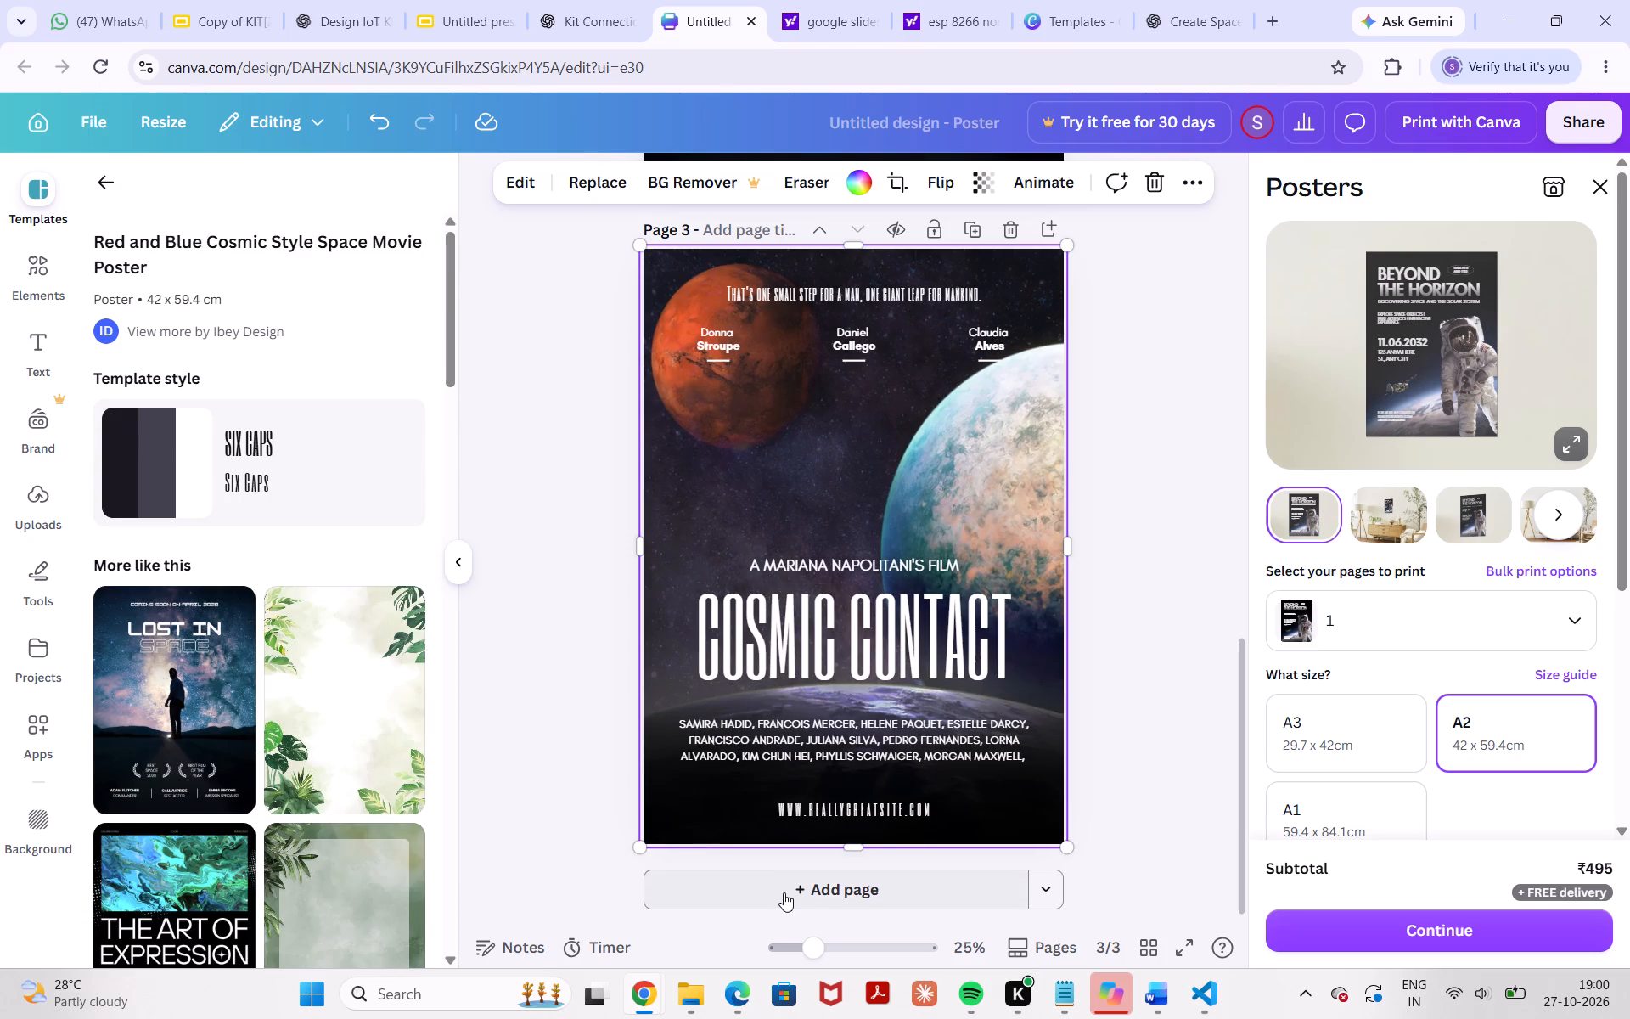
Add a fourth page and try to apply the "The Truth of Mars" template to it.
{"action": "left_click", "coordinate": [784, 892]}
{"action": "scroll", "coordinate": [151, 804], "scroll_direction": "down", "scroll_amount": 6}
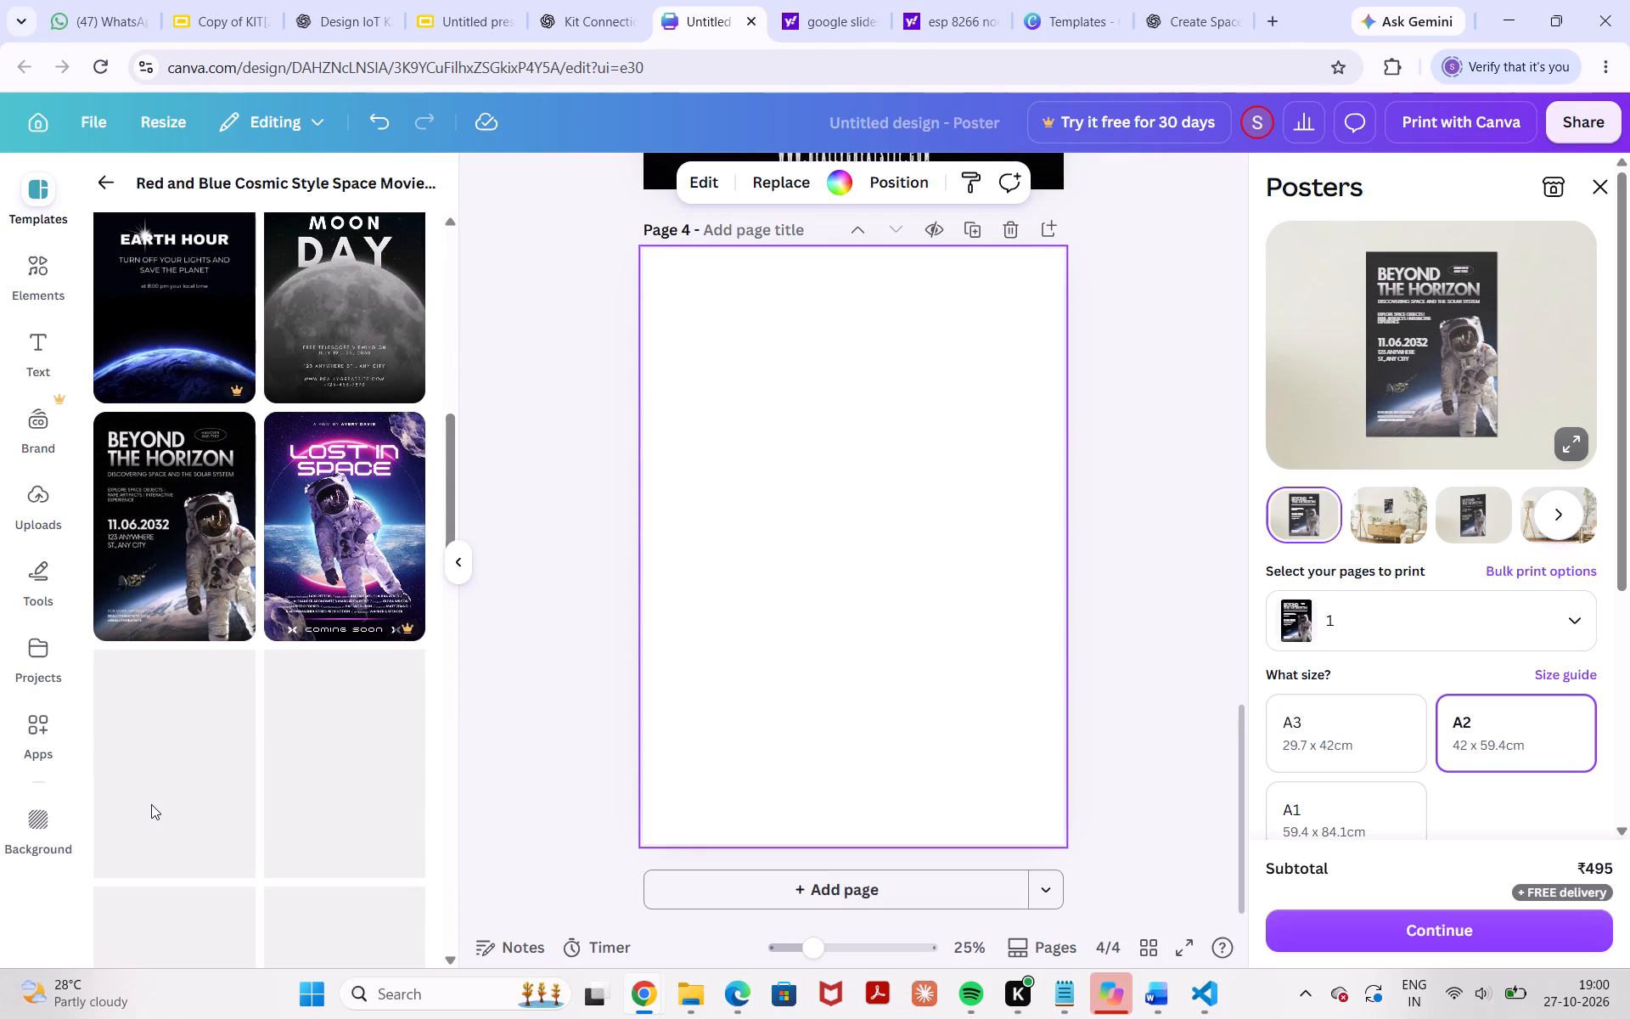
{"action": "scroll", "coordinate": [151, 804], "scroll_direction": "up", "scroll_amount": 1}
{"action": "scroll", "coordinate": [151, 804], "scroll_direction": "down", "scroll_amount": 1}
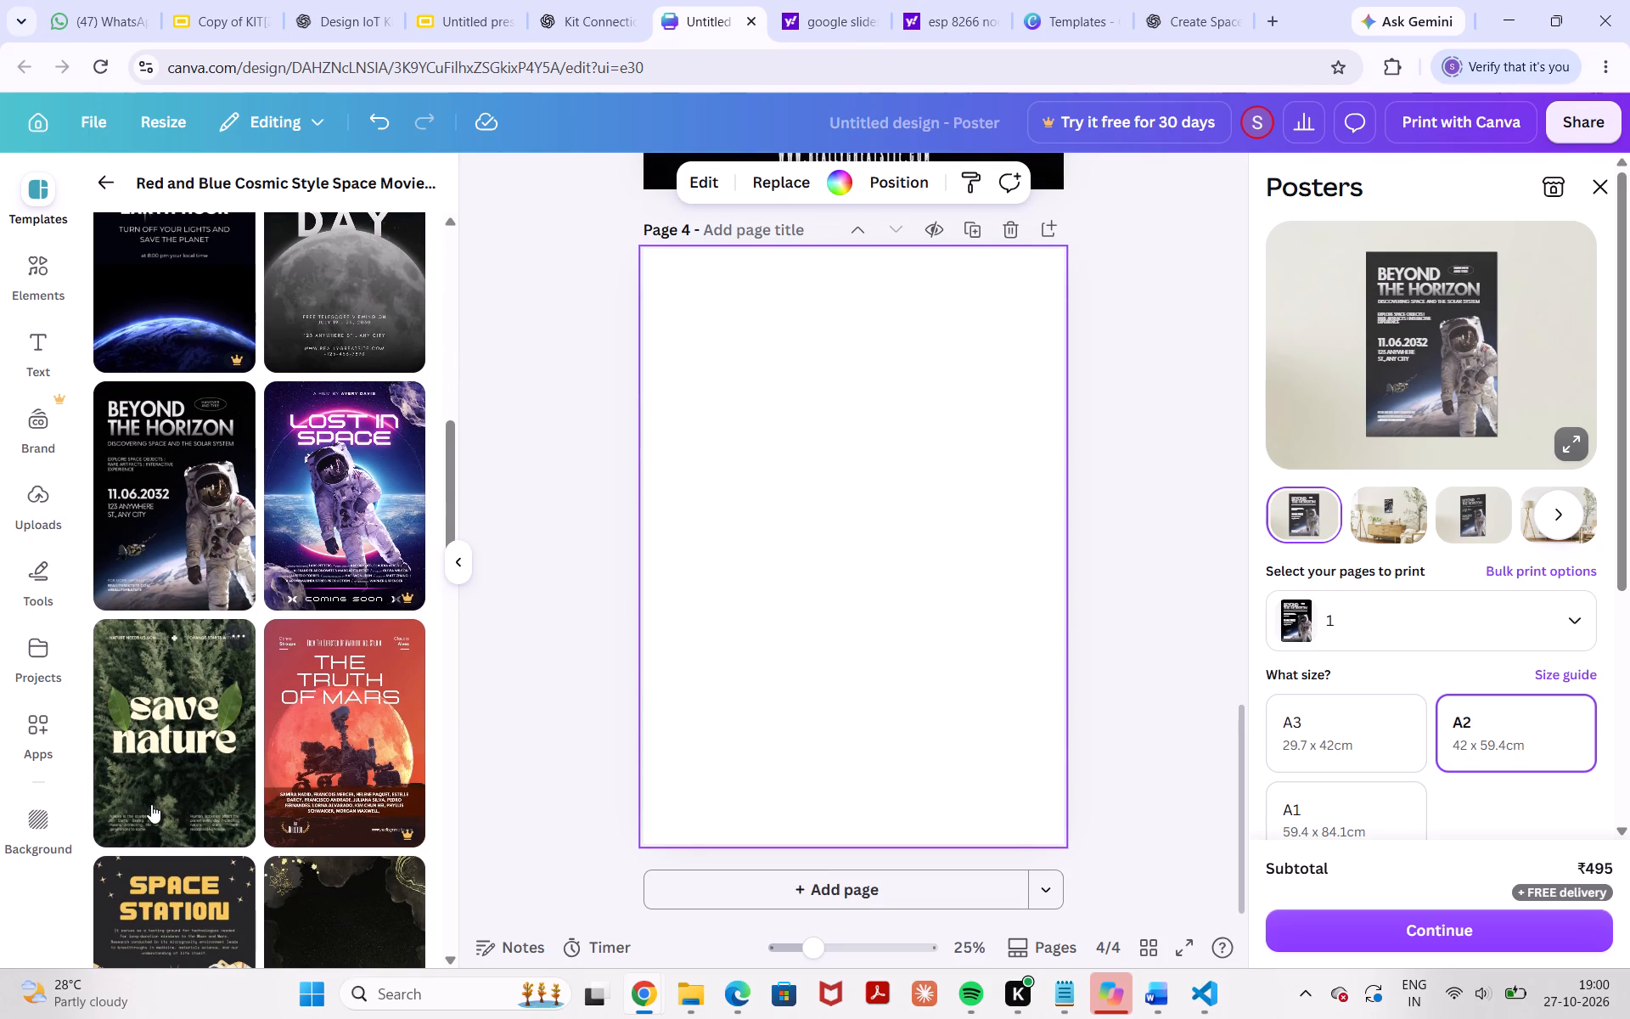
{"action": "scroll", "coordinate": [151, 804], "scroll_direction": "down", "scroll_amount": 2}
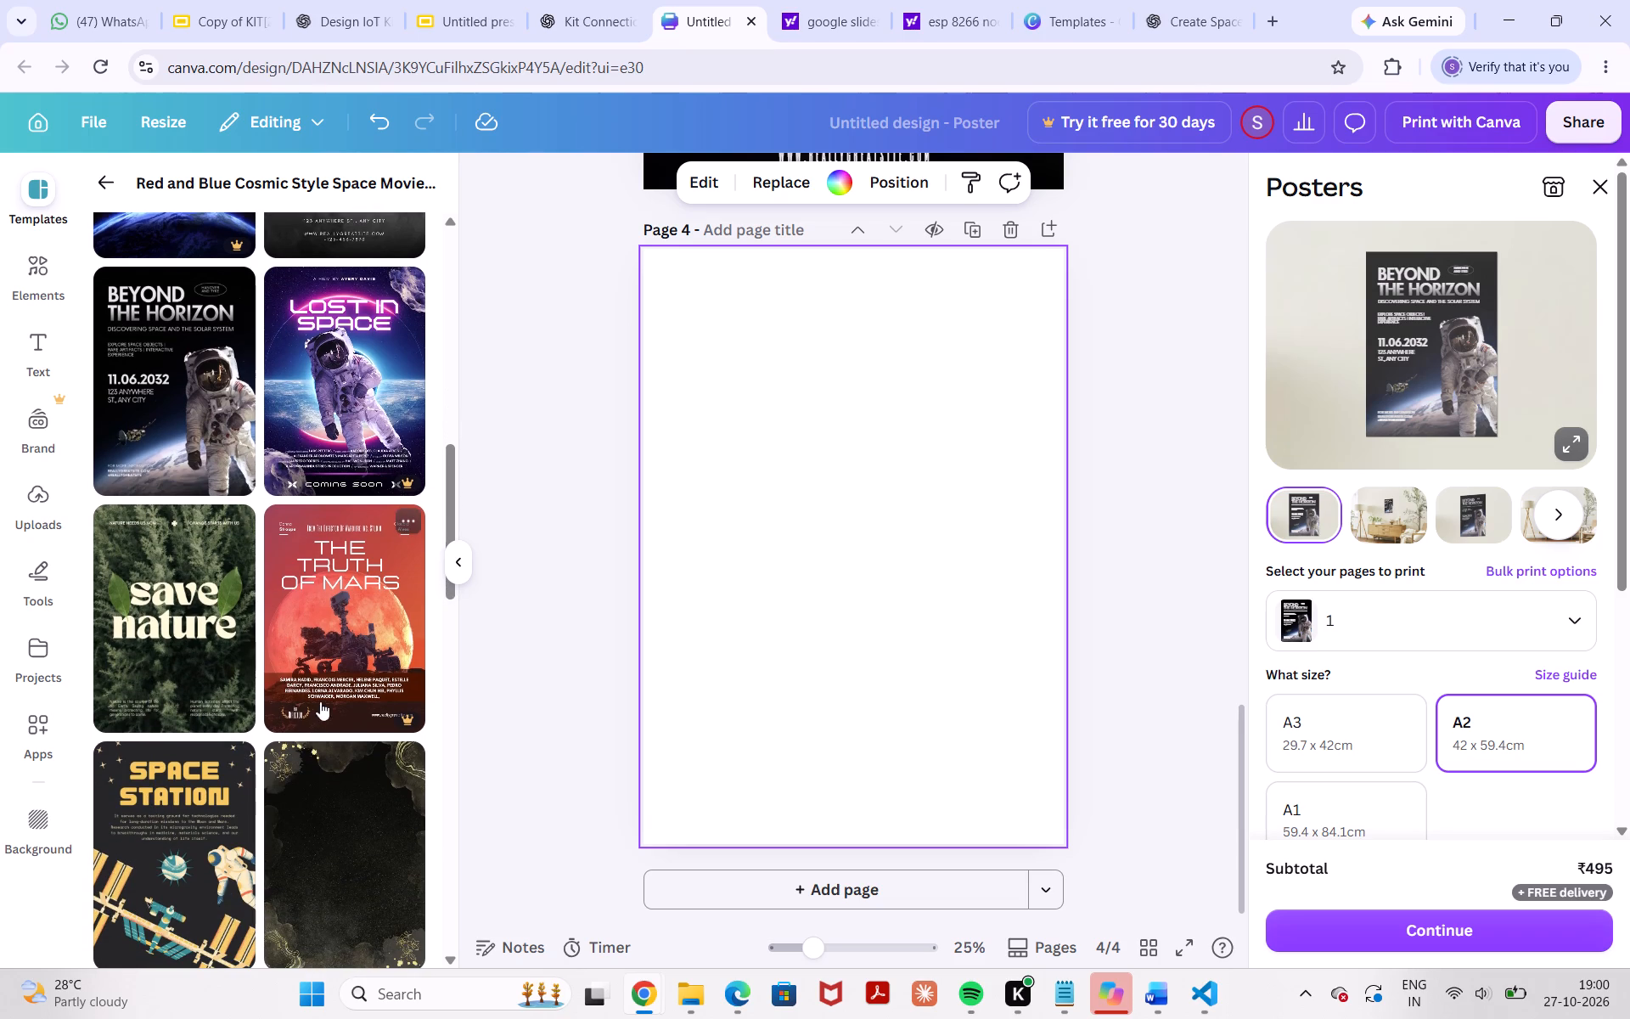
{"action": "left_click", "coordinate": [351, 651]}
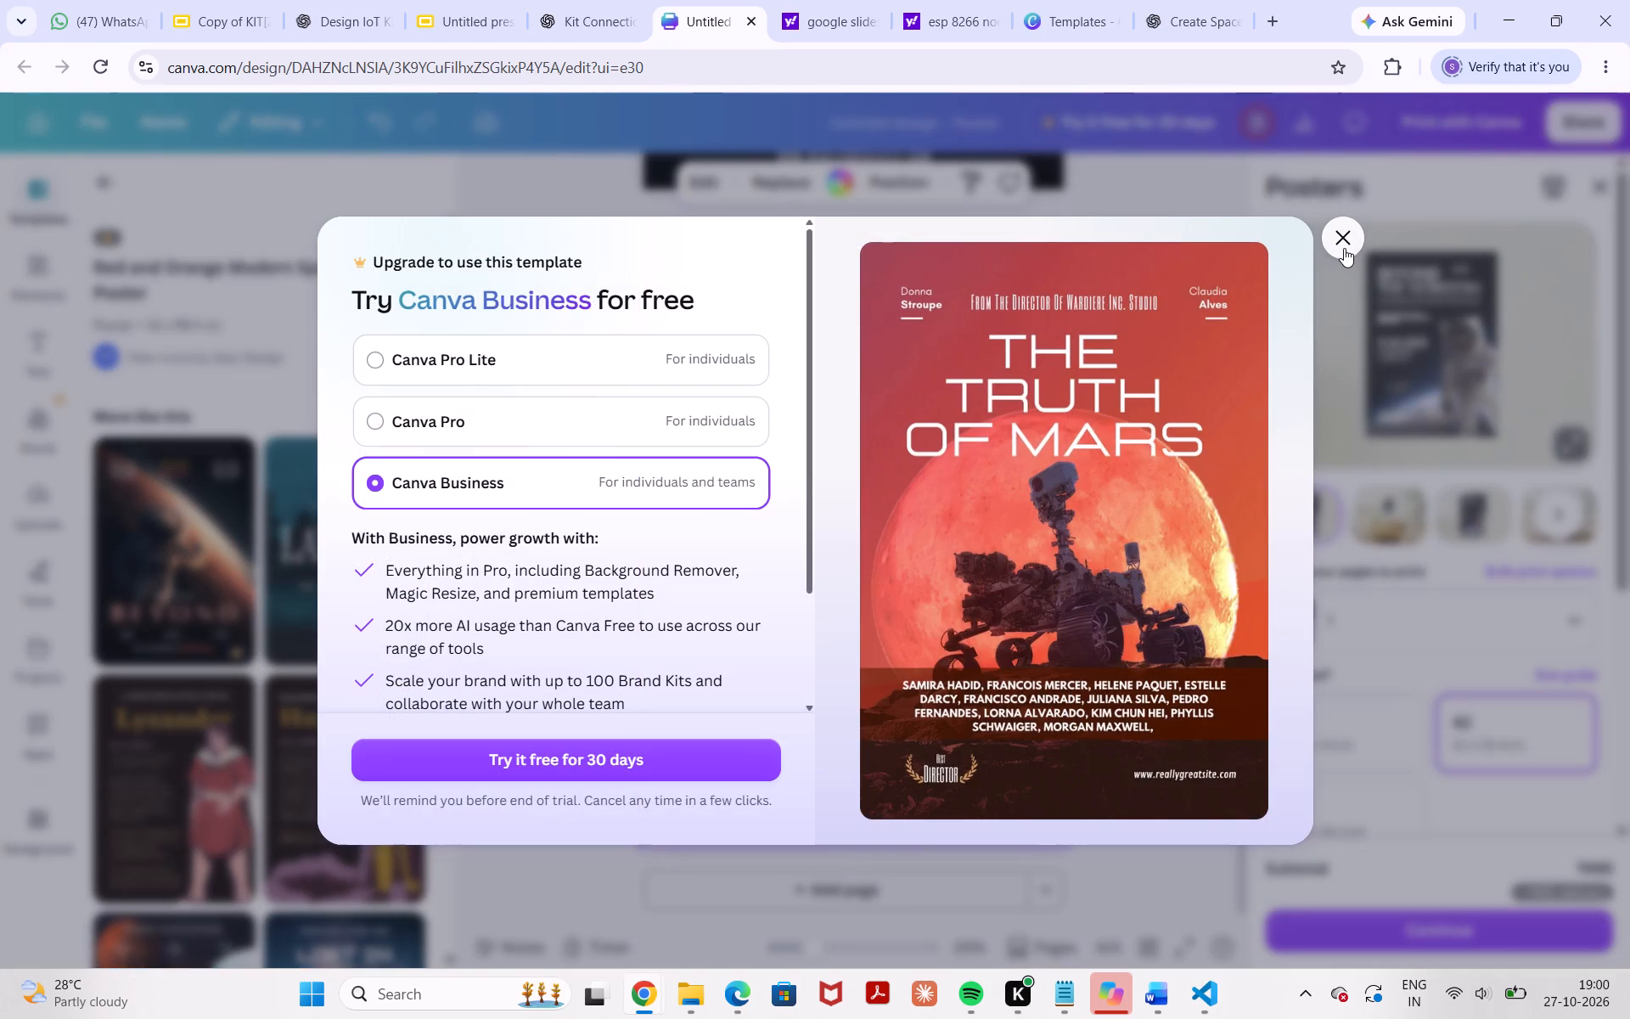
{"action": "left_click", "coordinate": [1344, 246]}
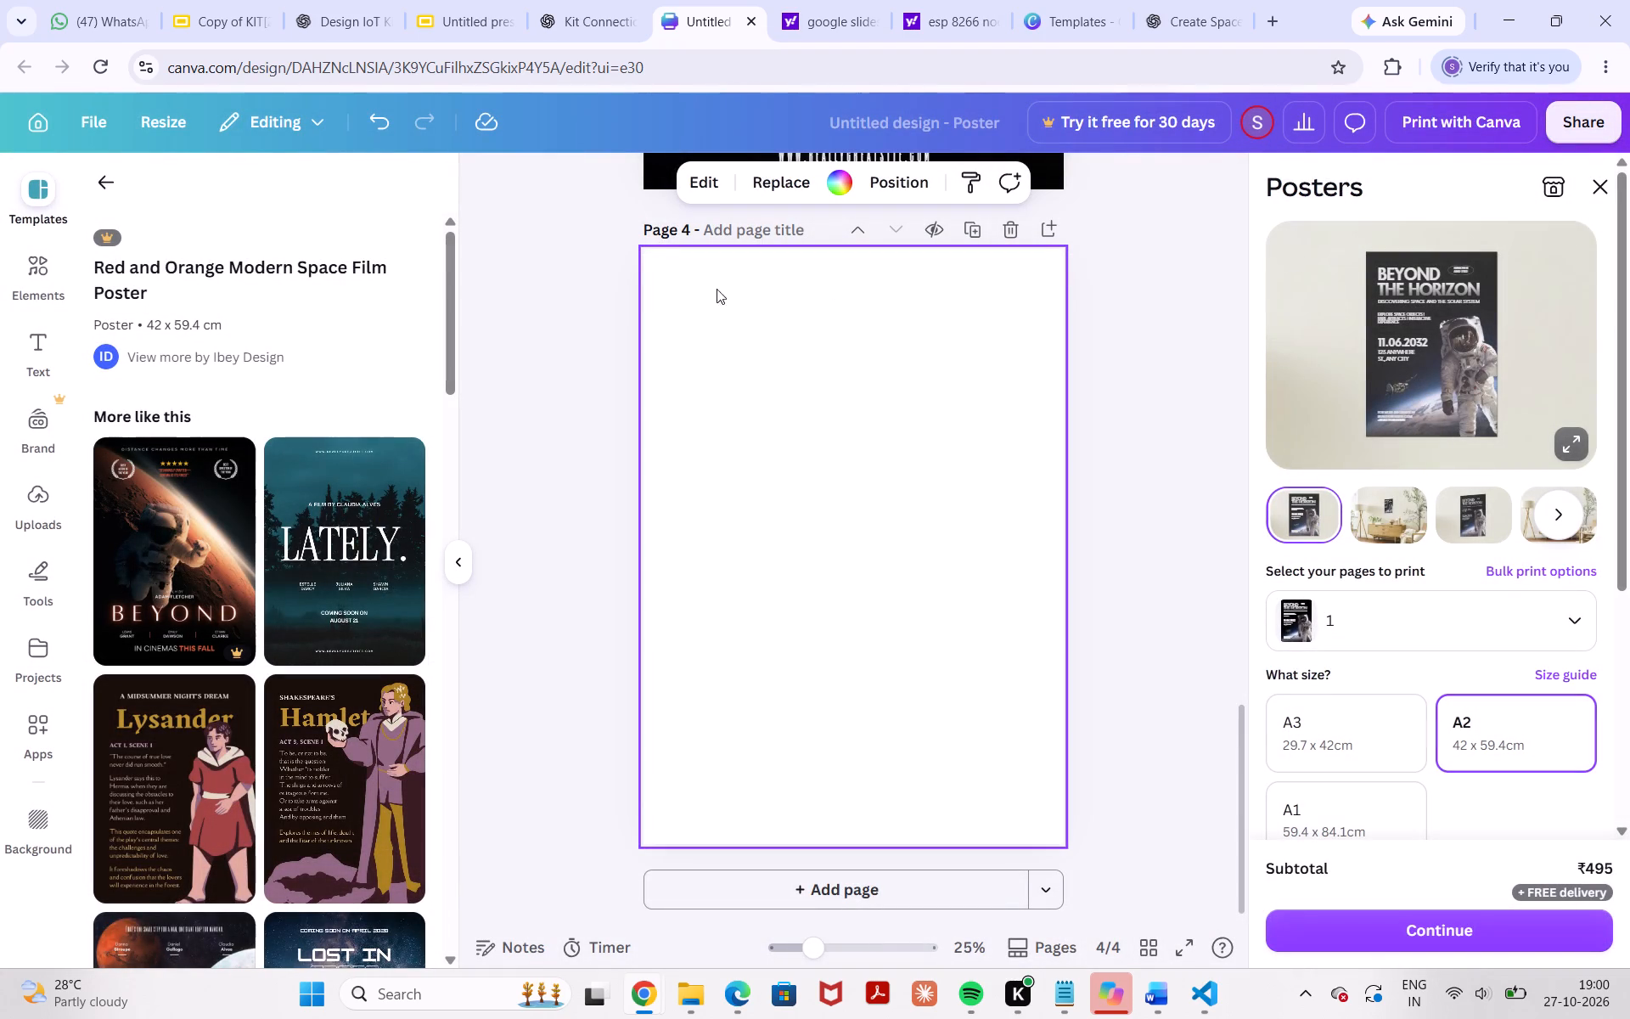
Look through the similar templates and the "space related club poster" results for another space design for the fourth page.
{"action": "scroll", "coordinate": [356, 531], "scroll_direction": "down", "scroll_amount": 6}
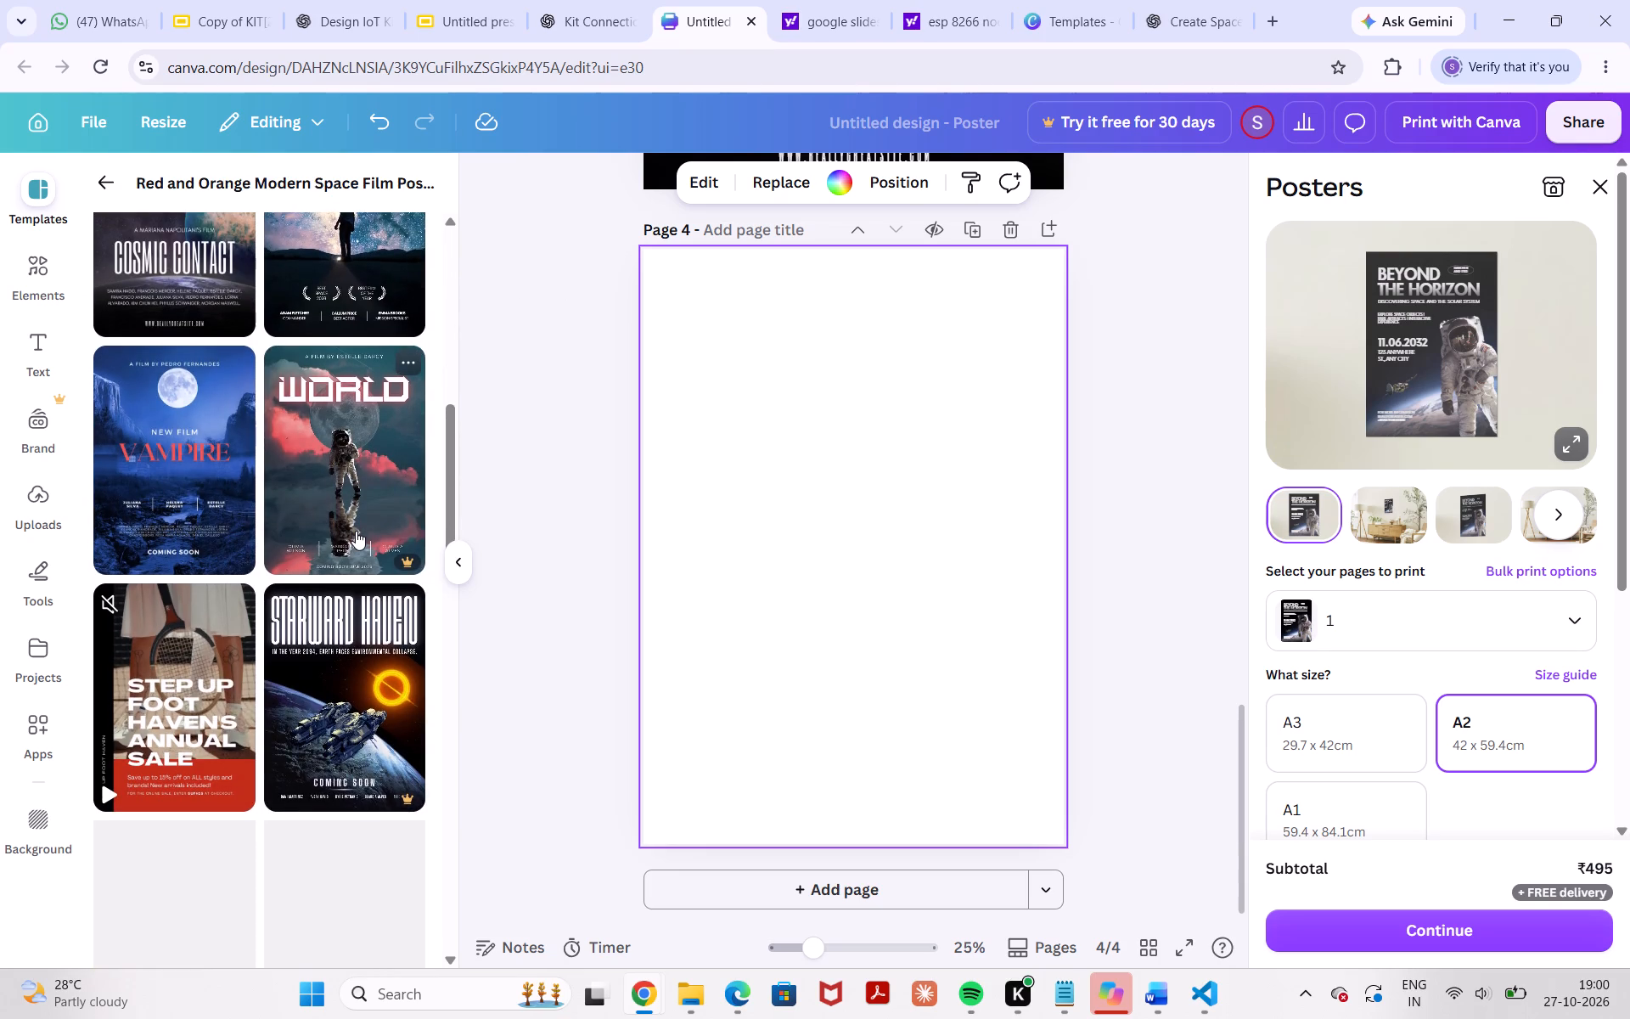
{"action": "scroll", "coordinate": [356, 531], "scroll_direction": "down", "scroll_amount": 2}
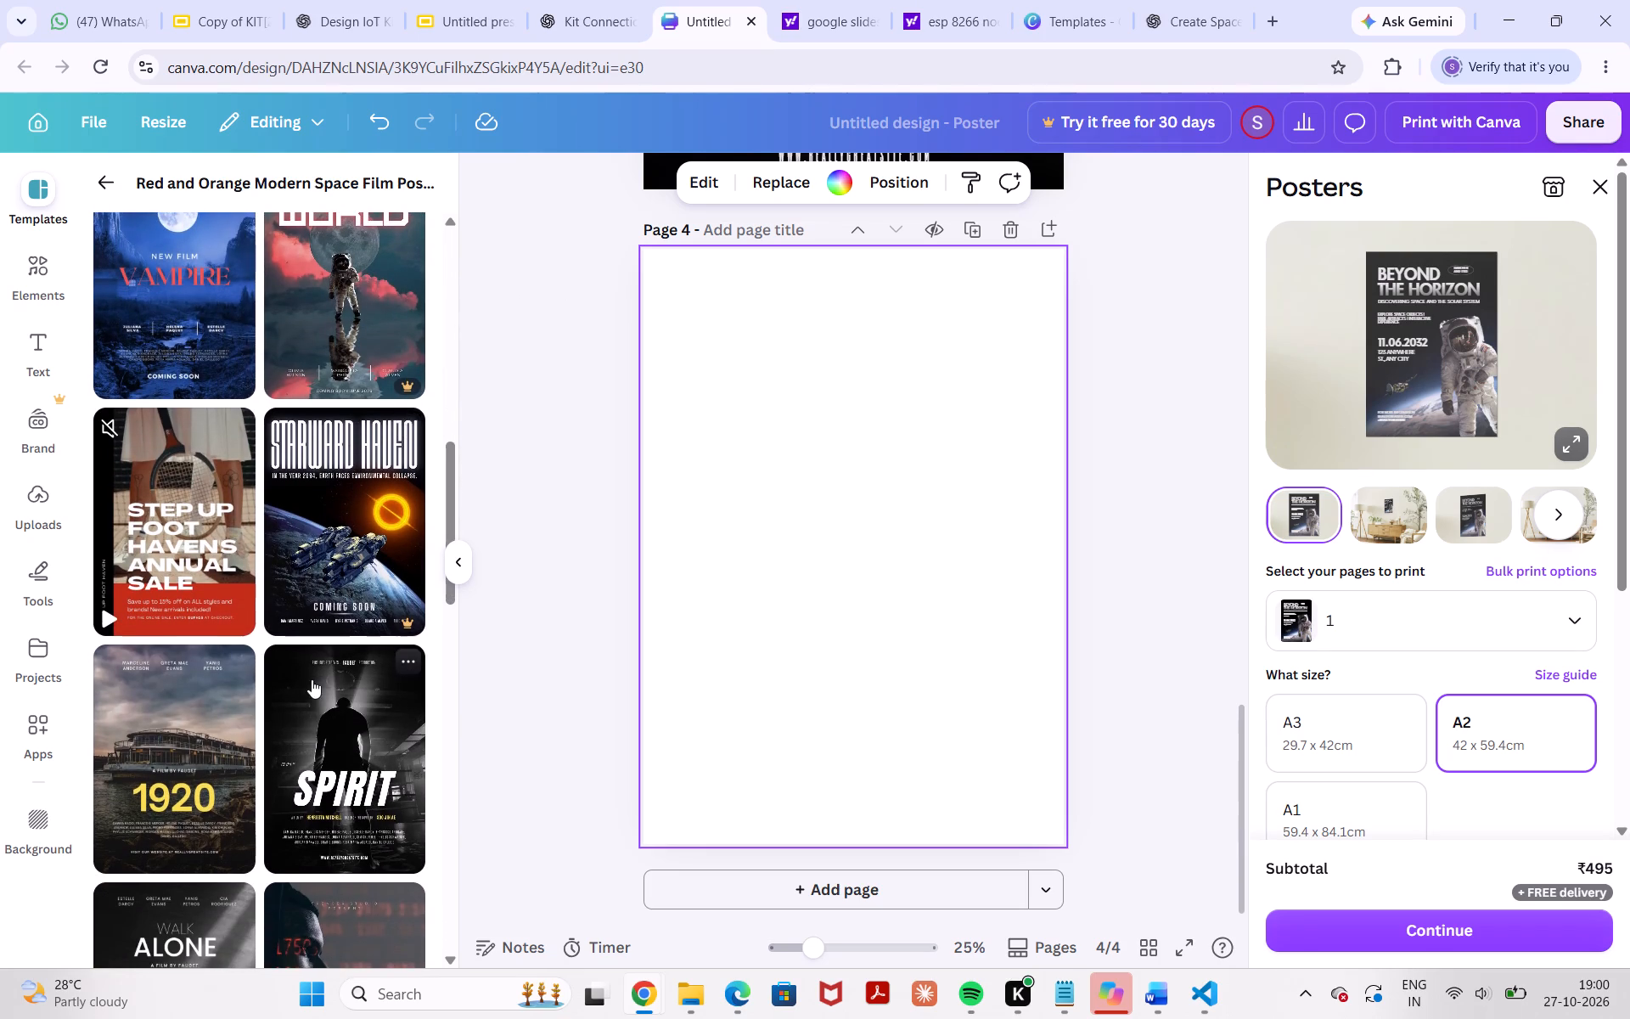
{"action": "scroll", "coordinate": [312, 679], "scroll_direction": "down", "scroll_amount": 5}
{"action": "scroll", "coordinate": [312, 679], "scroll_direction": "up", "scroll_amount": 1}
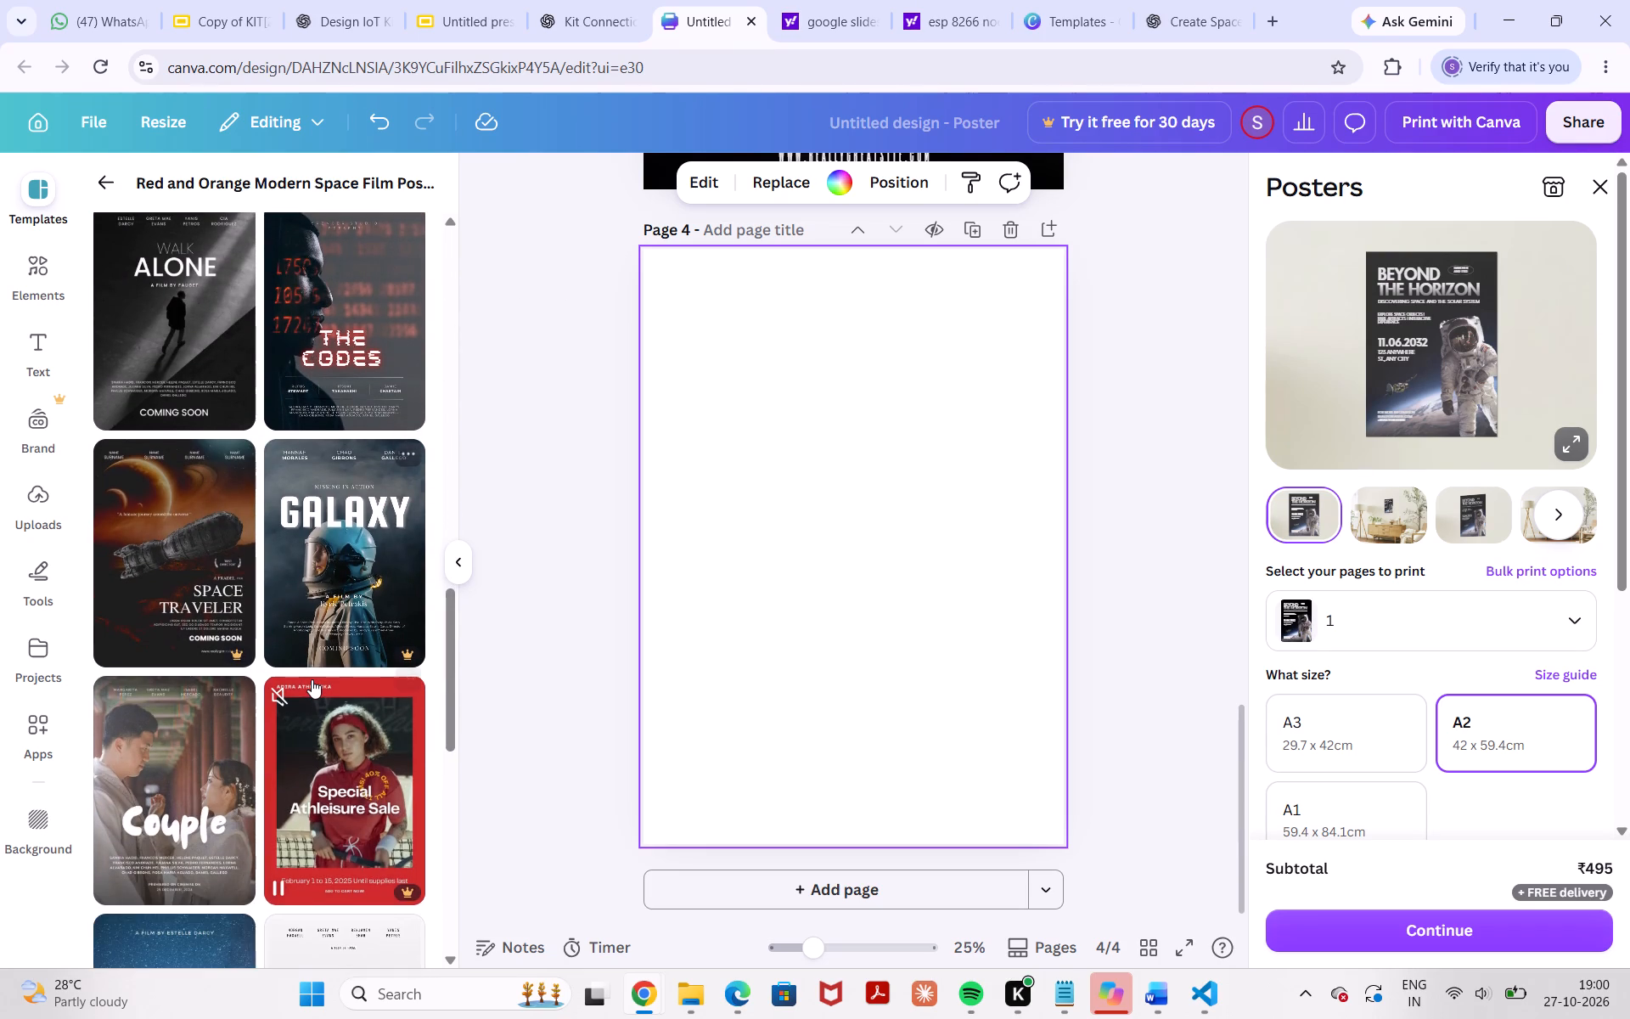
{"action": "scroll", "coordinate": [312, 679], "scroll_direction": "up", "scroll_amount": 1}
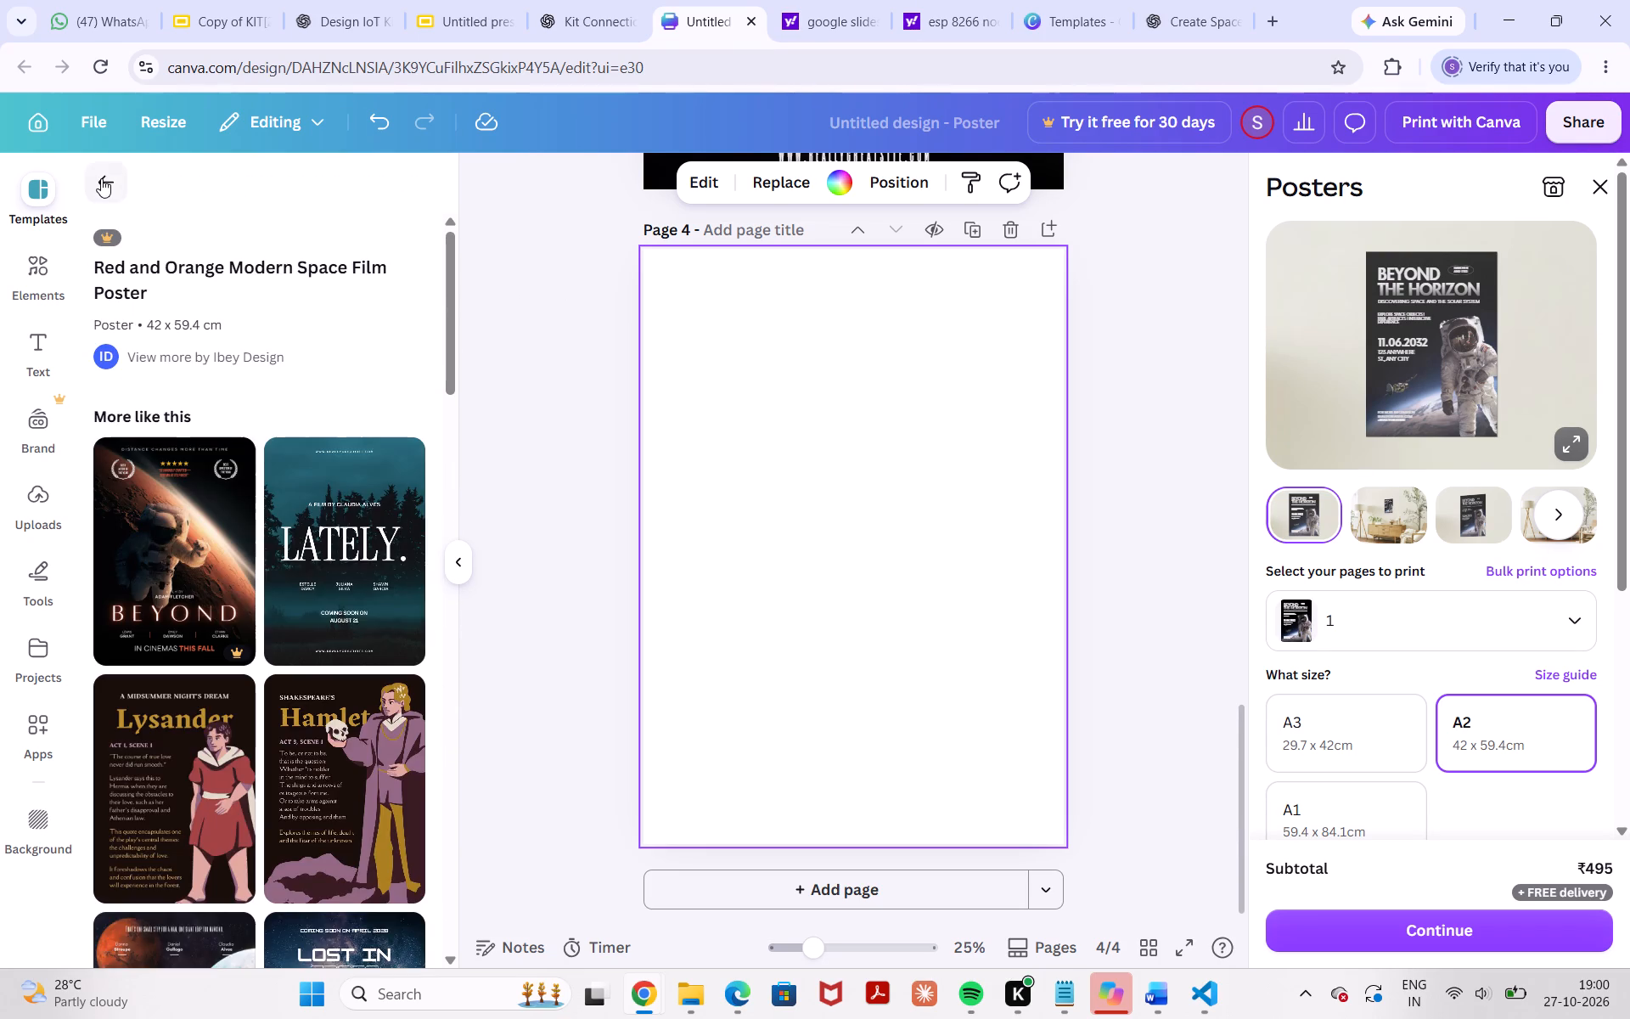
{"action": "left_click", "coordinate": [101, 178]}
{"action": "scroll", "coordinate": [315, 656], "scroll_direction": "down", "scroll_amount": 2}
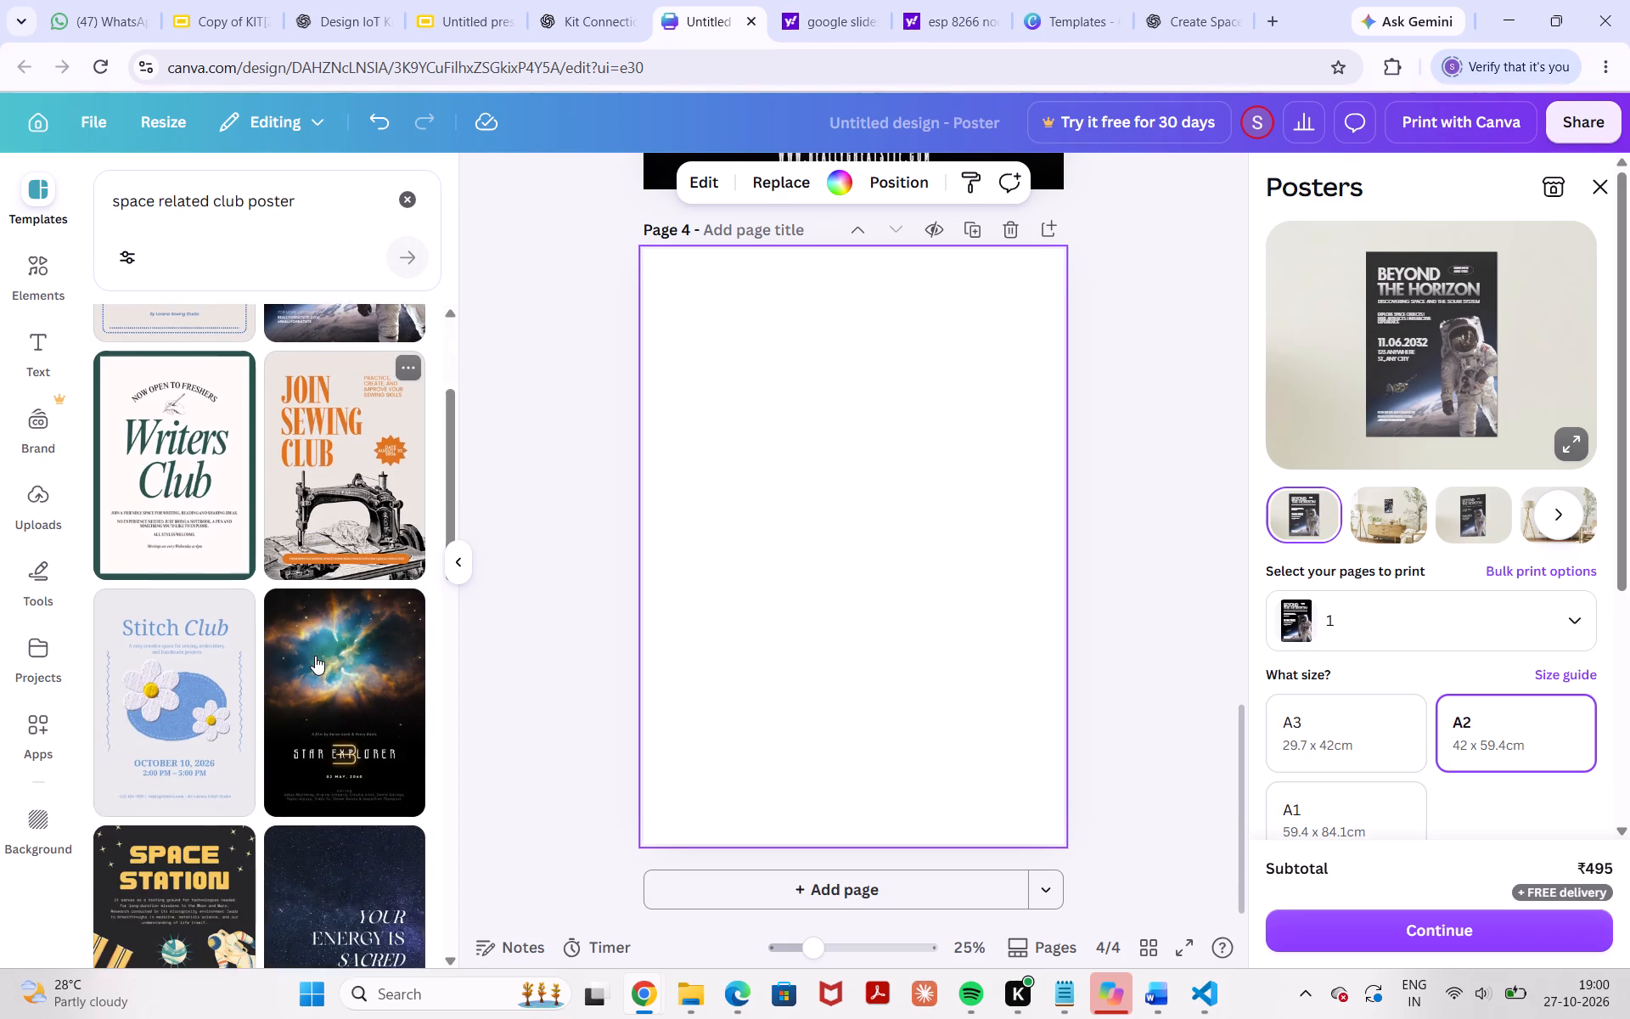
{"action": "scroll", "coordinate": [315, 656], "scroll_direction": "down", "scroll_amount": 3}
{"action": "scroll", "coordinate": [315, 656], "scroll_direction": "up", "scroll_amount": 3}
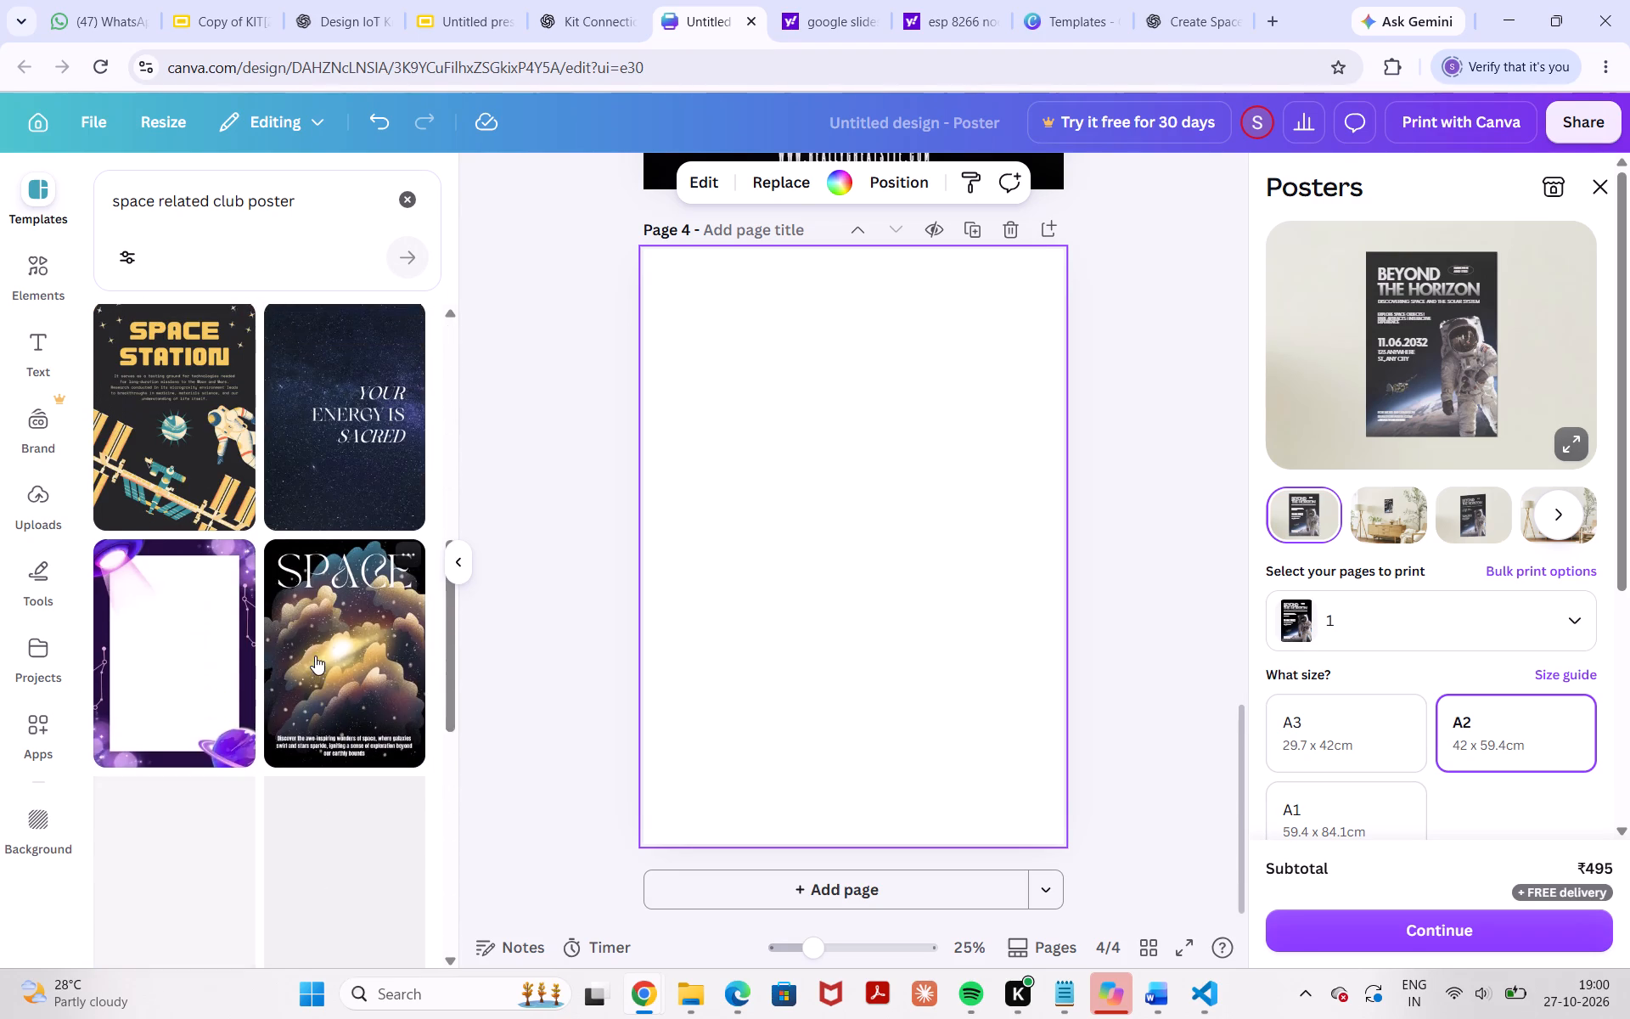
{"action": "scroll", "coordinate": [315, 656], "scroll_direction": "up", "scroll_amount": 2}
{"action": "scroll", "coordinate": [315, 656], "scroll_direction": "down", "scroll_amount": 3}
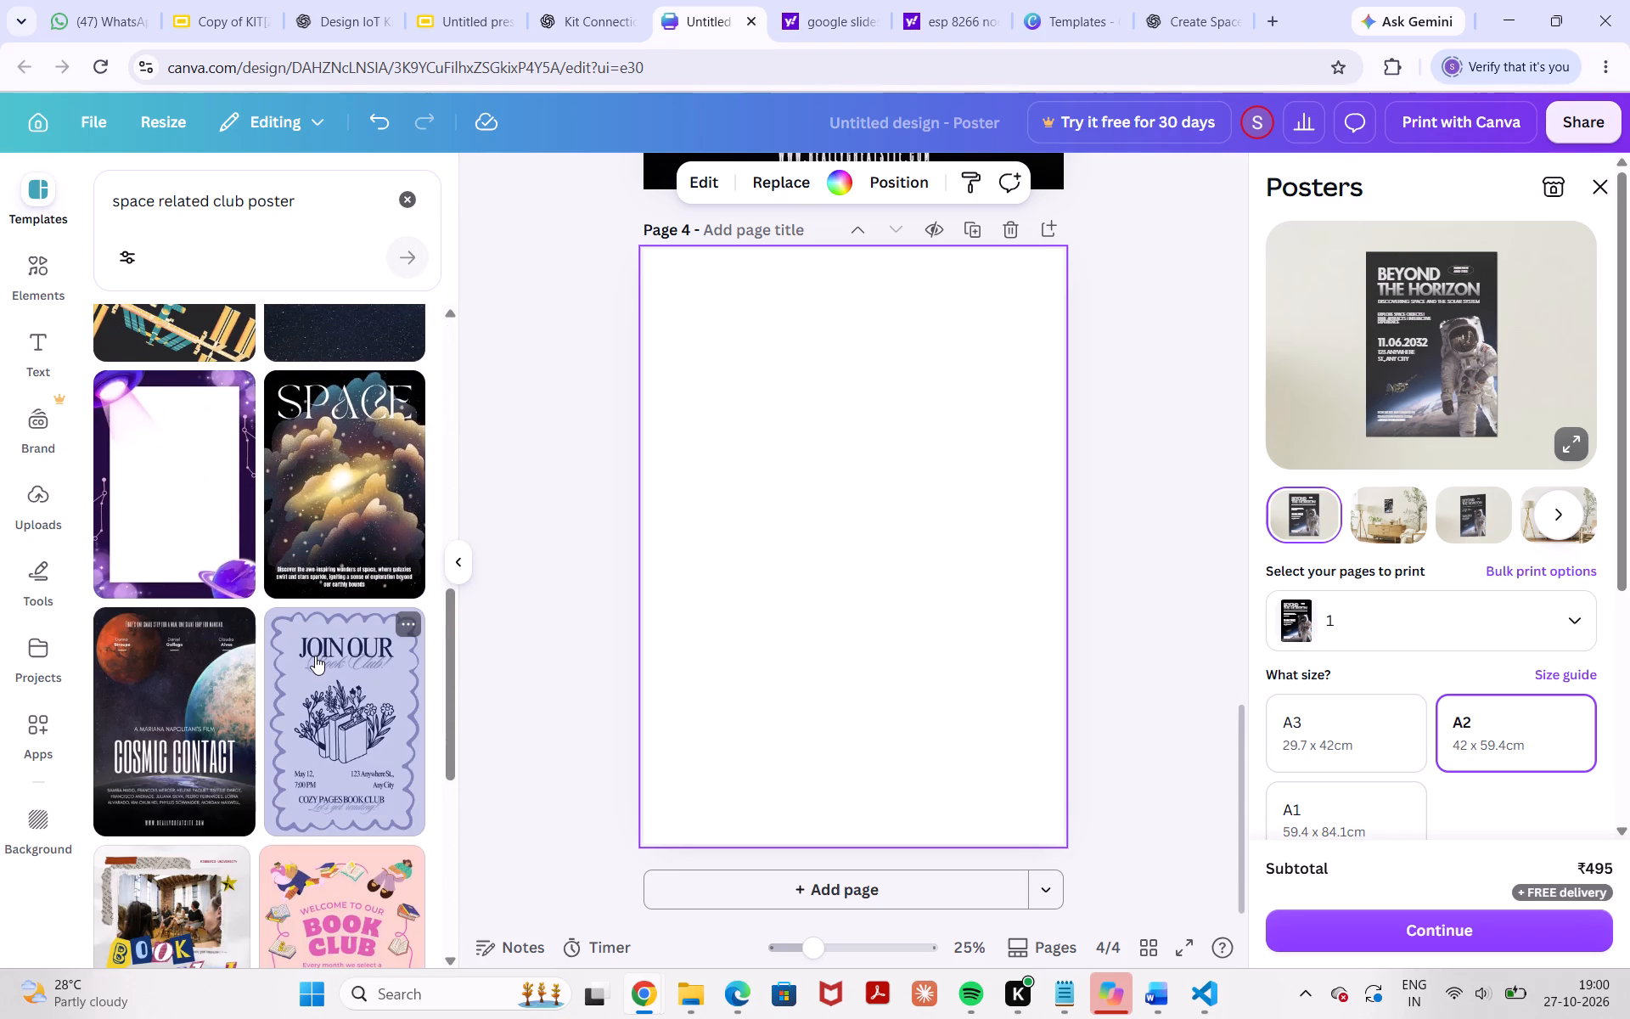
{"action": "scroll", "coordinate": [315, 656], "scroll_direction": "down", "scroll_amount": 2}
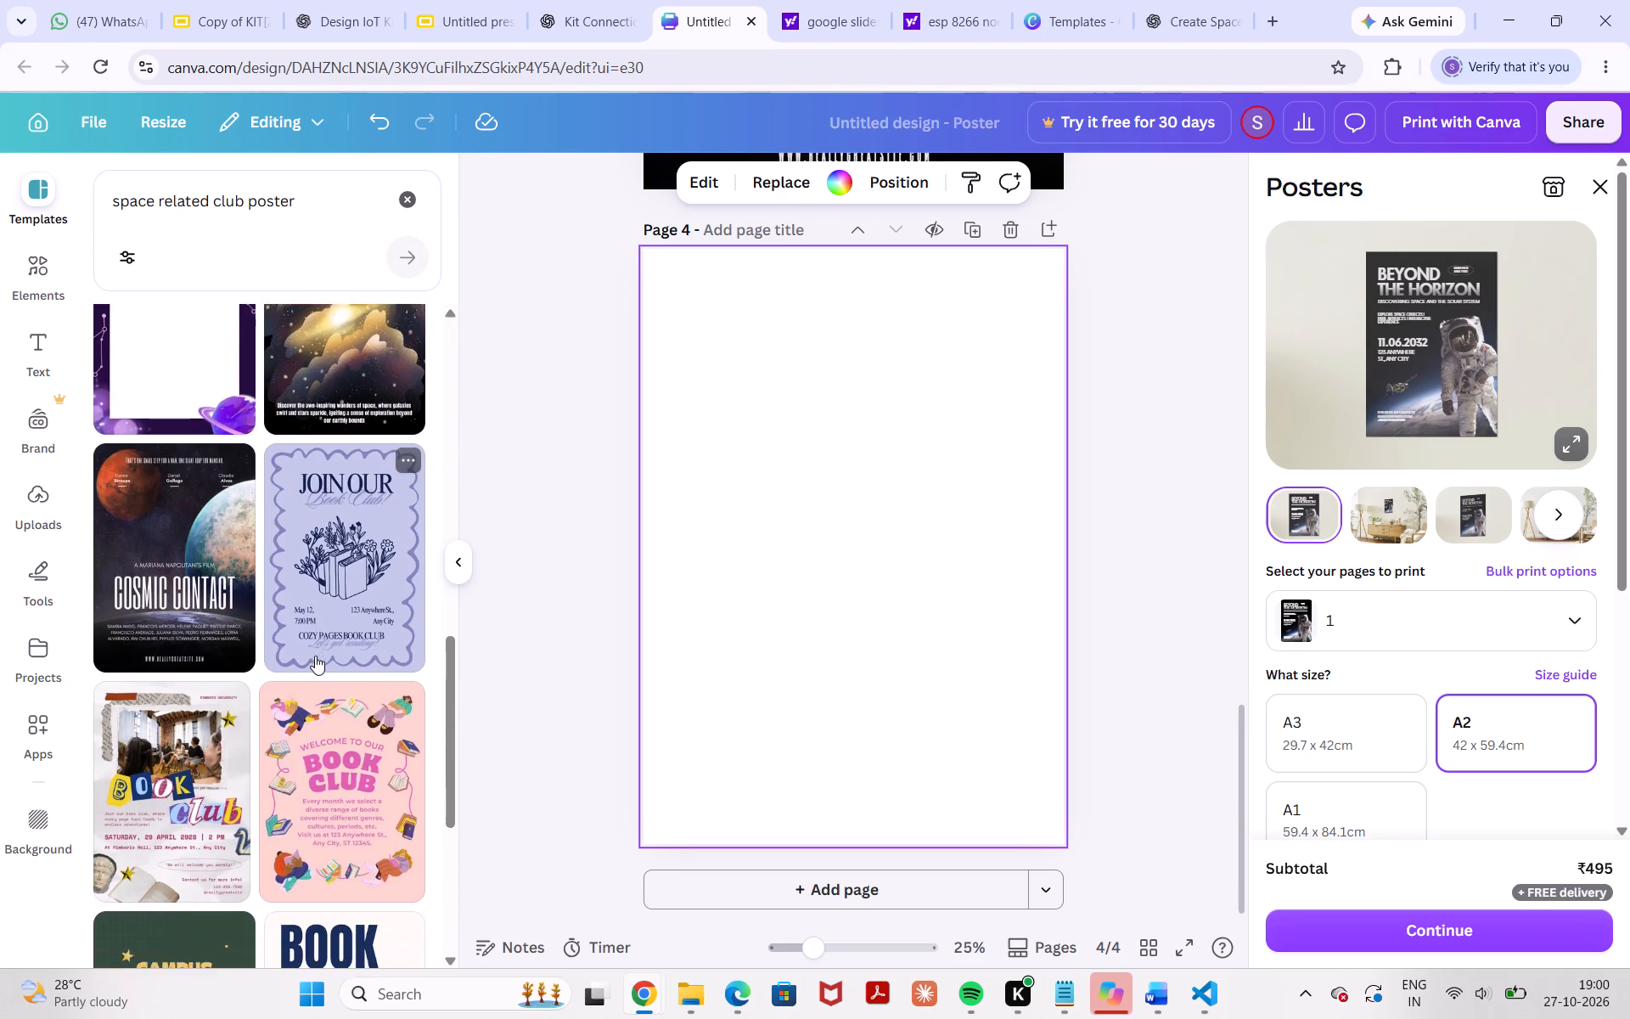
{"action": "scroll", "coordinate": [315, 656], "scroll_direction": "down", "scroll_amount": 4}
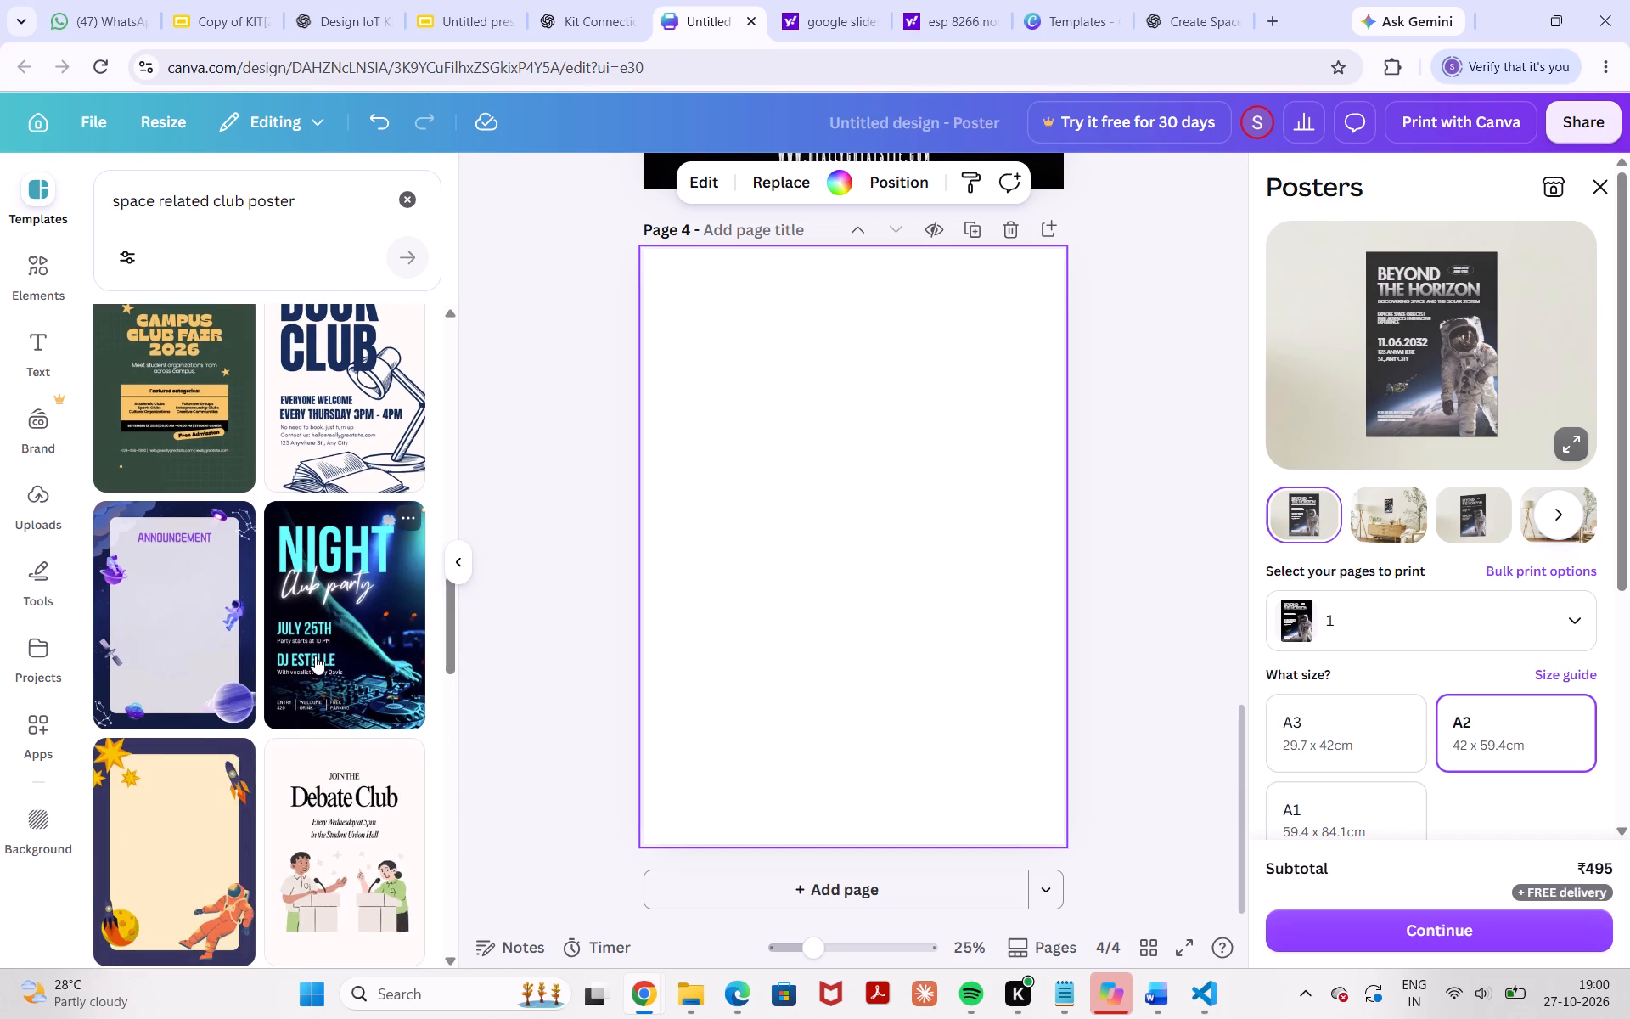
{"action": "scroll", "coordinate": [315, 656], "scroll_direction": "down", "scroll_amount": 2}
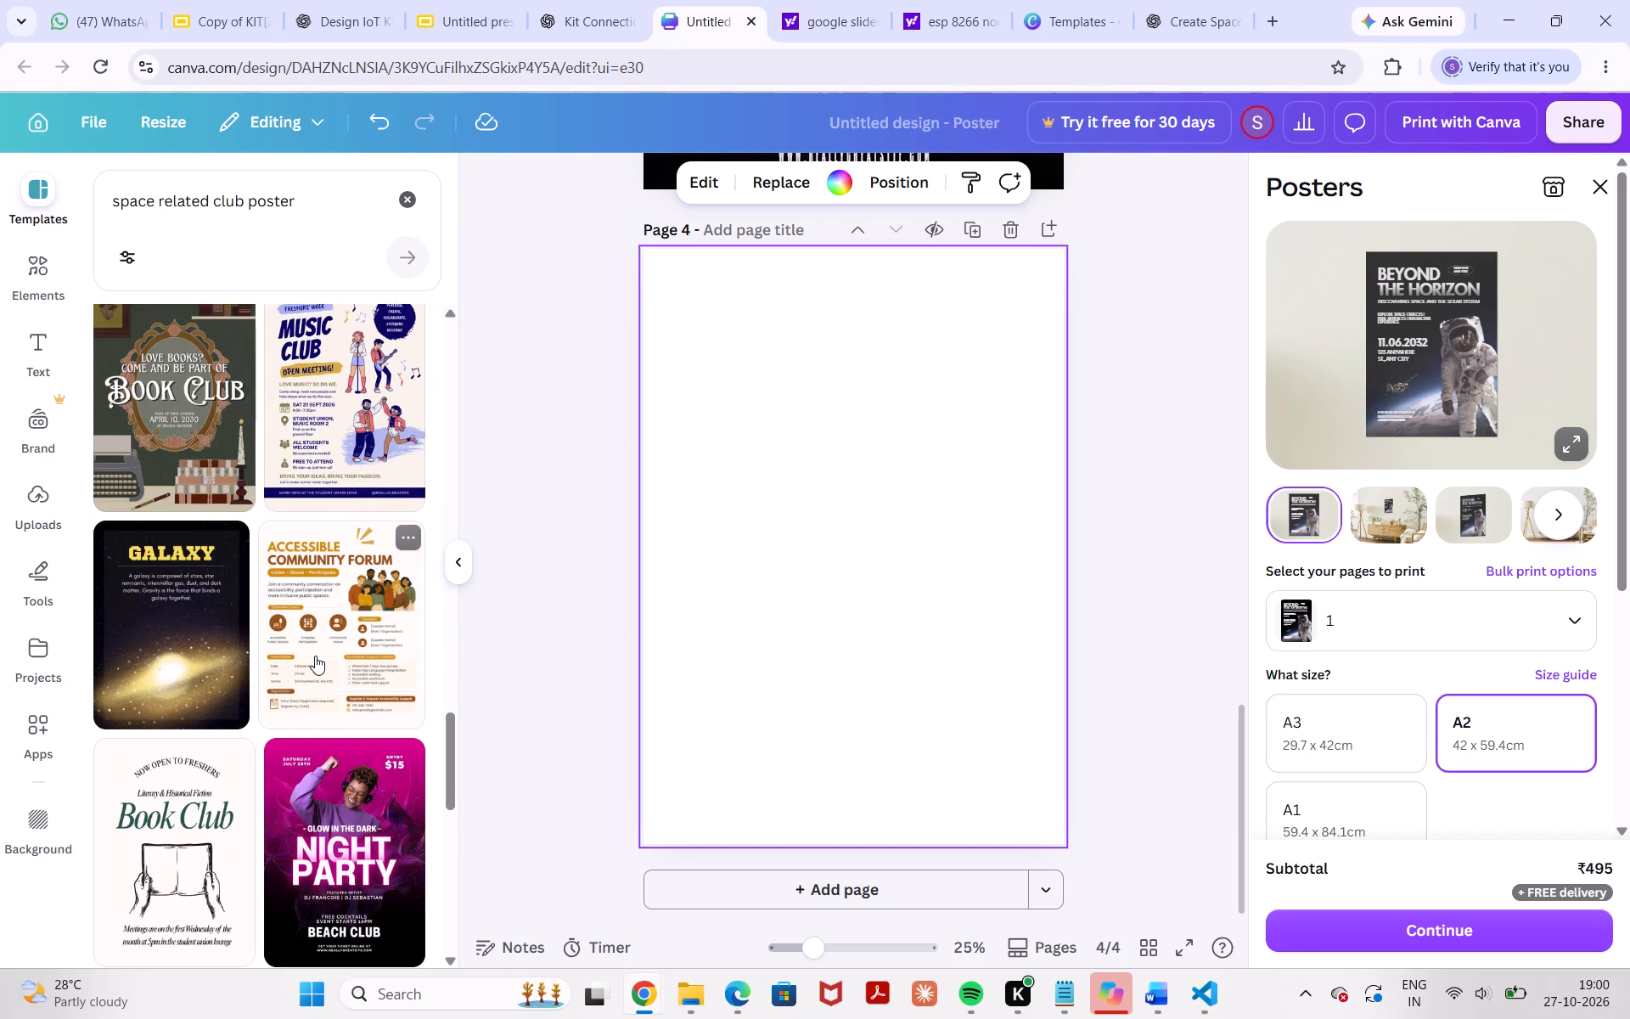
{"action": "scroll", "coordinate": [315, 656], "scroll_direction": "down", "scroll_amount": 4}
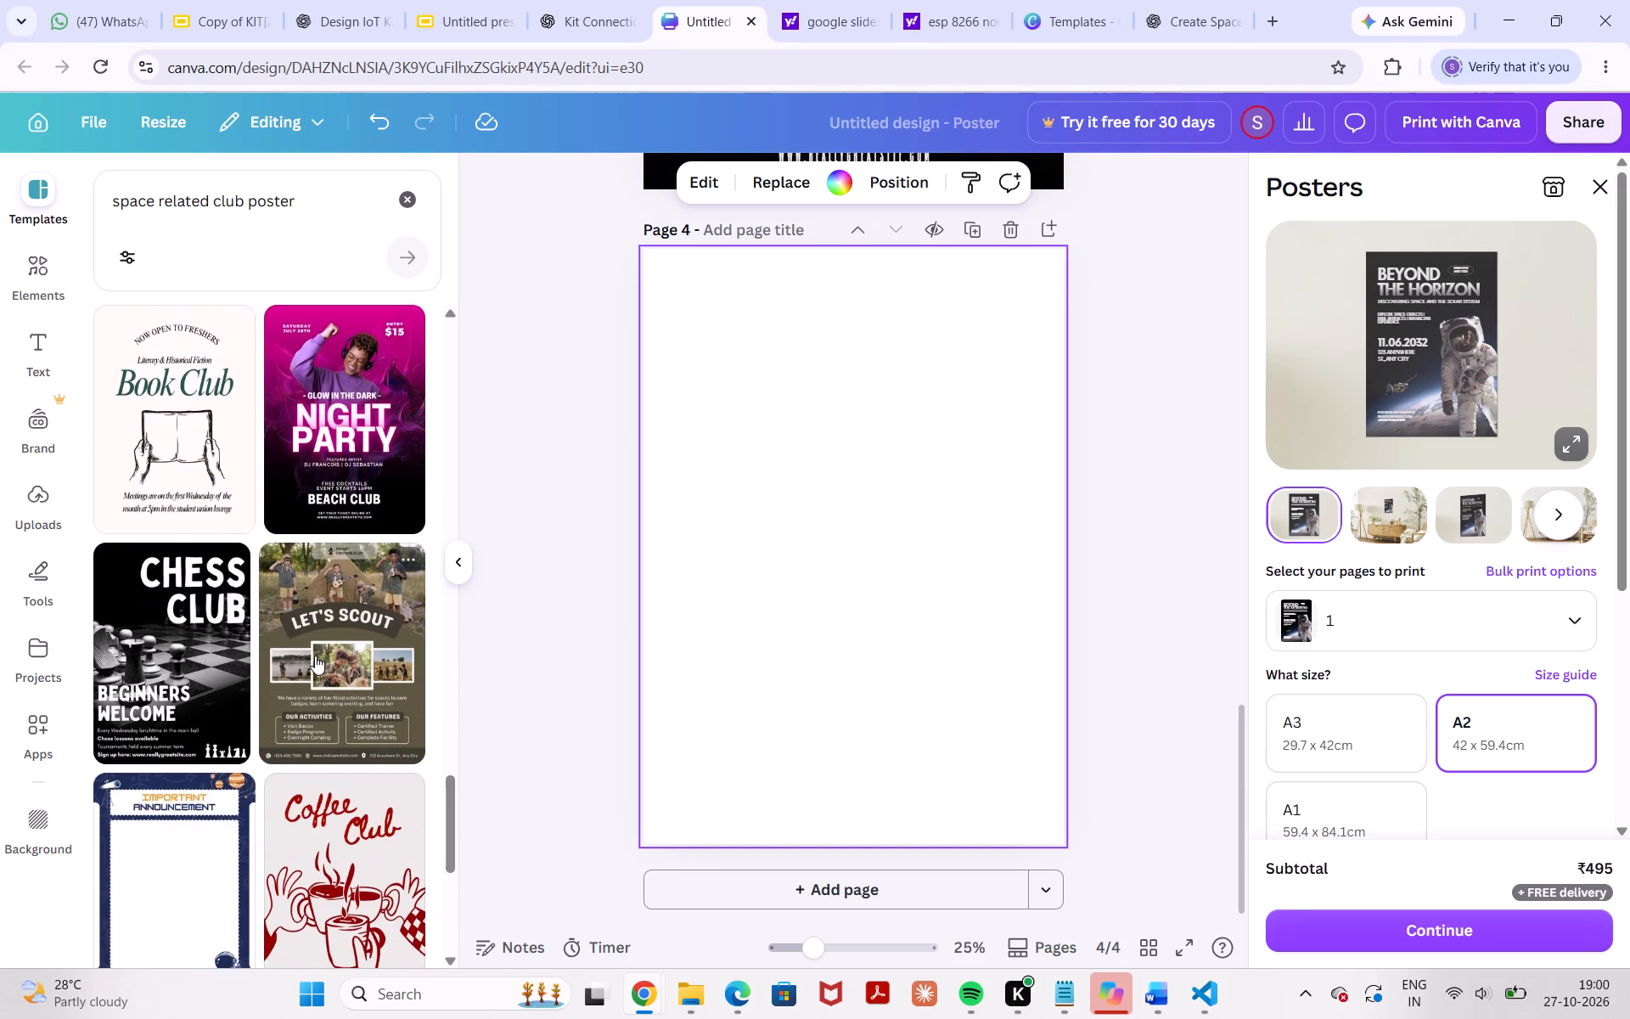
{"action": "scroll", "coordinate": [315, 656], "scroll_direction": "down", "scroll_amount": 5}
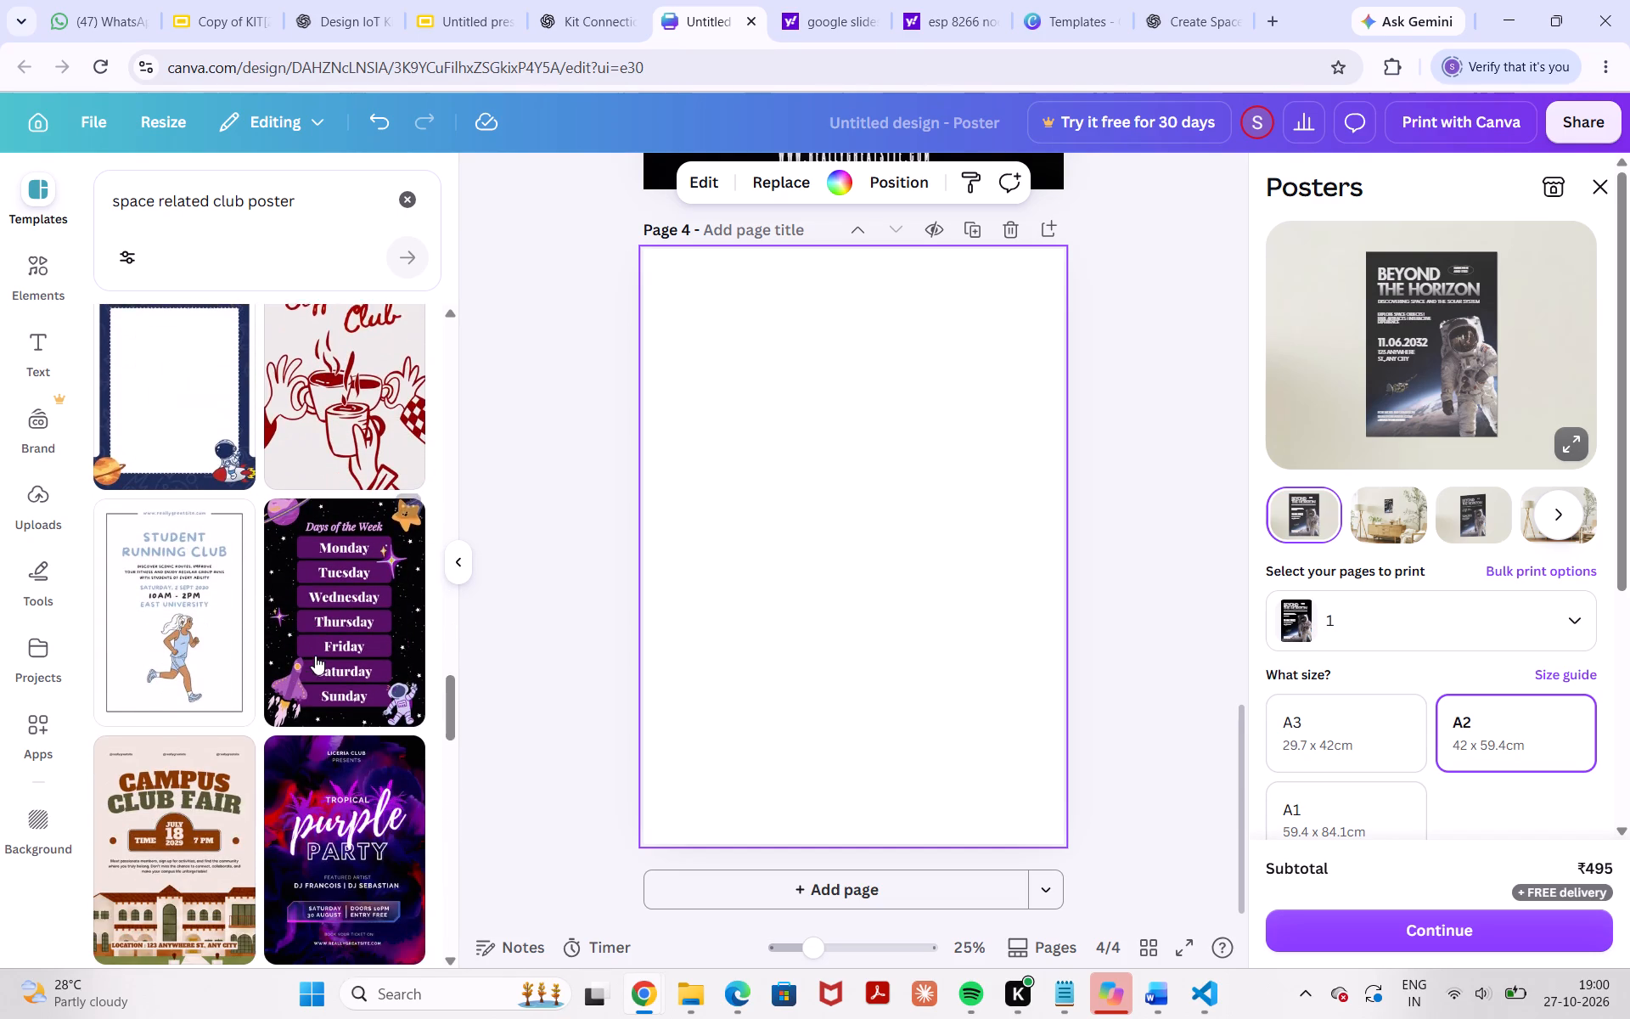
{"action": "scroll", "coordinate": [315, 656], "scroll_direction": "down", "scroll_amount": 5}
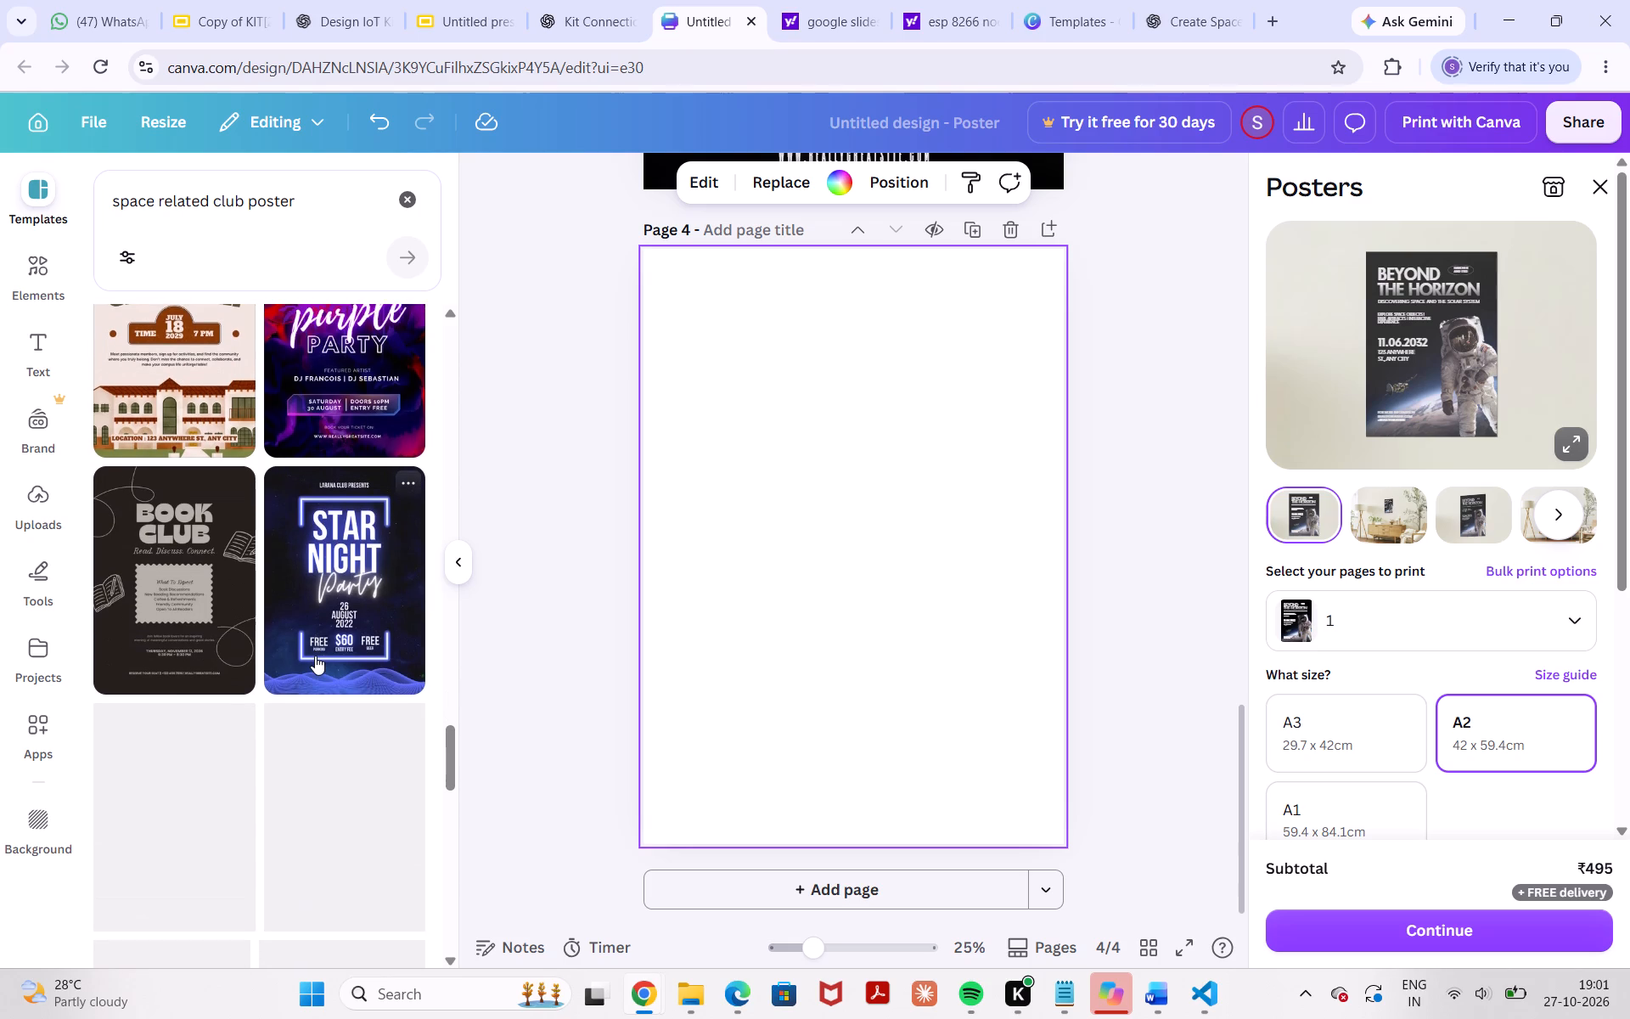
{"action": "scroll", "coordinate": [315, 656], "scroll_direction": "down", "scroll_amount": 3}
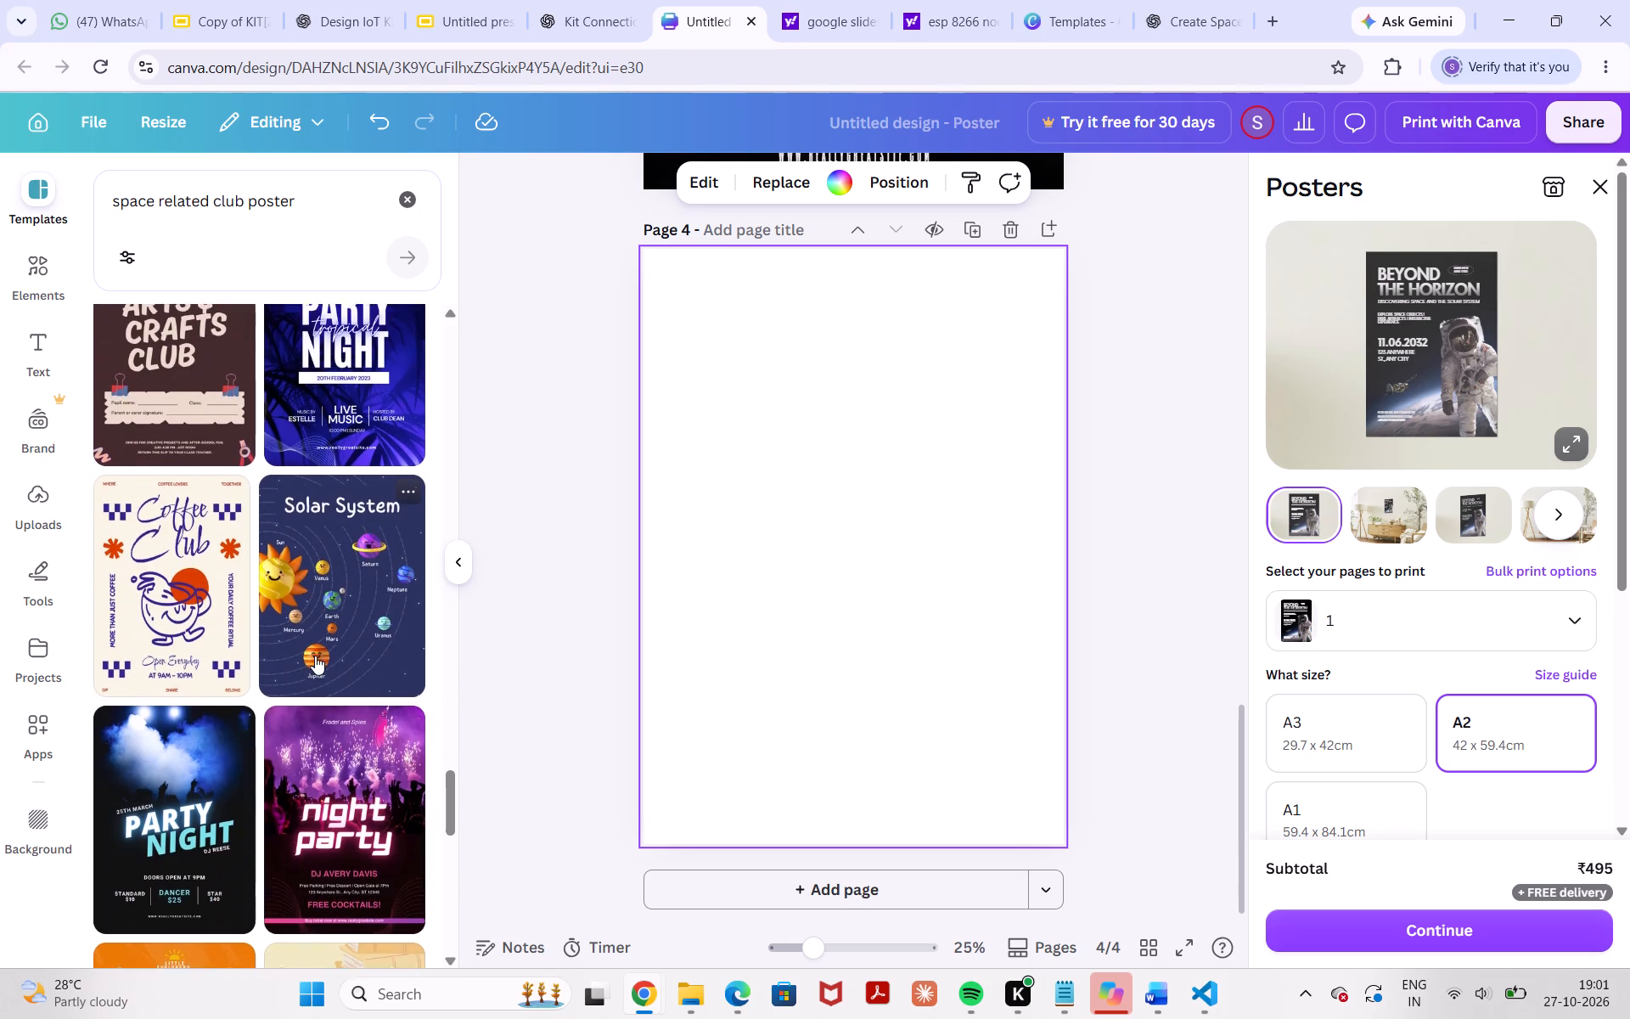
{"action": "scroll", "coordinate": [315, 656], "scroll_direction": "down", "scroll_amount": 5}
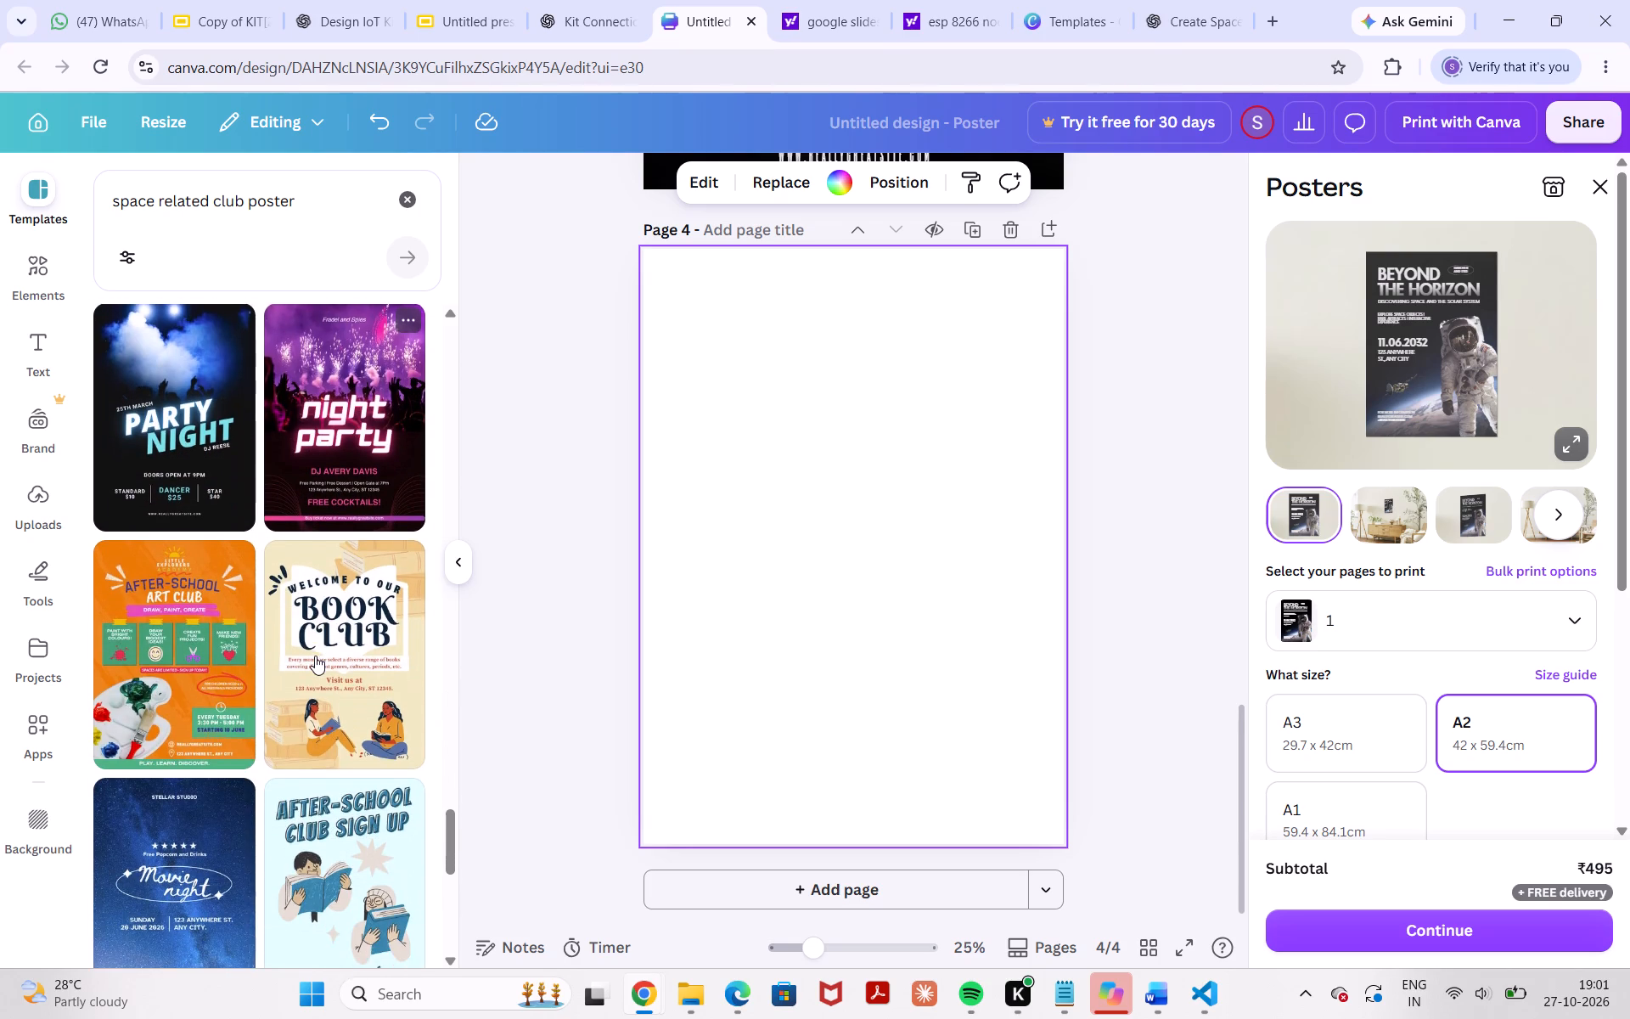
{"action": "scroll", "coordinate": [315, 656], "scroll_direction": "down", "scroll_amount": 1}
Shorten the template search to "space club poster" and run it.
{"action": "left_click", "coordinate": [212, 199]}
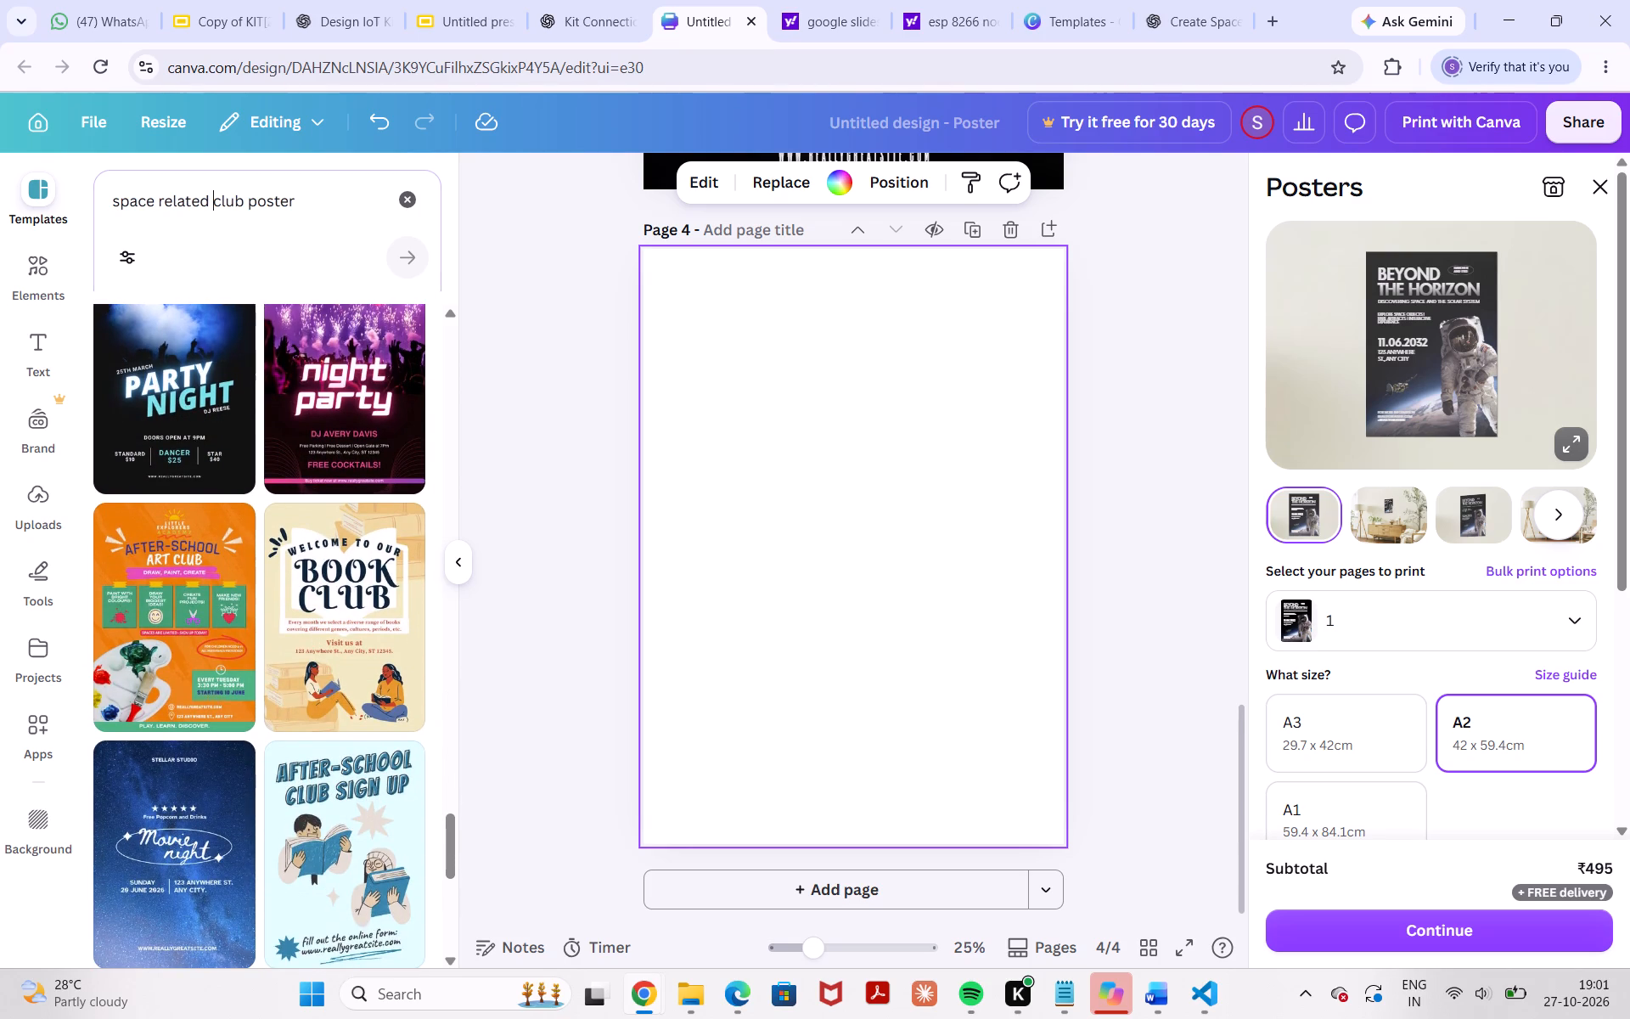
{"action": "key", "text": "BackSpace"}
{"action": "key", "text": "BackSpace"}
{"action": "key", "text": "BackSpace"}
{"action": "key", "text": "BackSpace"}
{"action": "key", "text": "BackSpace"}
{"action": "key", "text": "BackSpace"}
{"action": "key", "text": "BackSpace"}
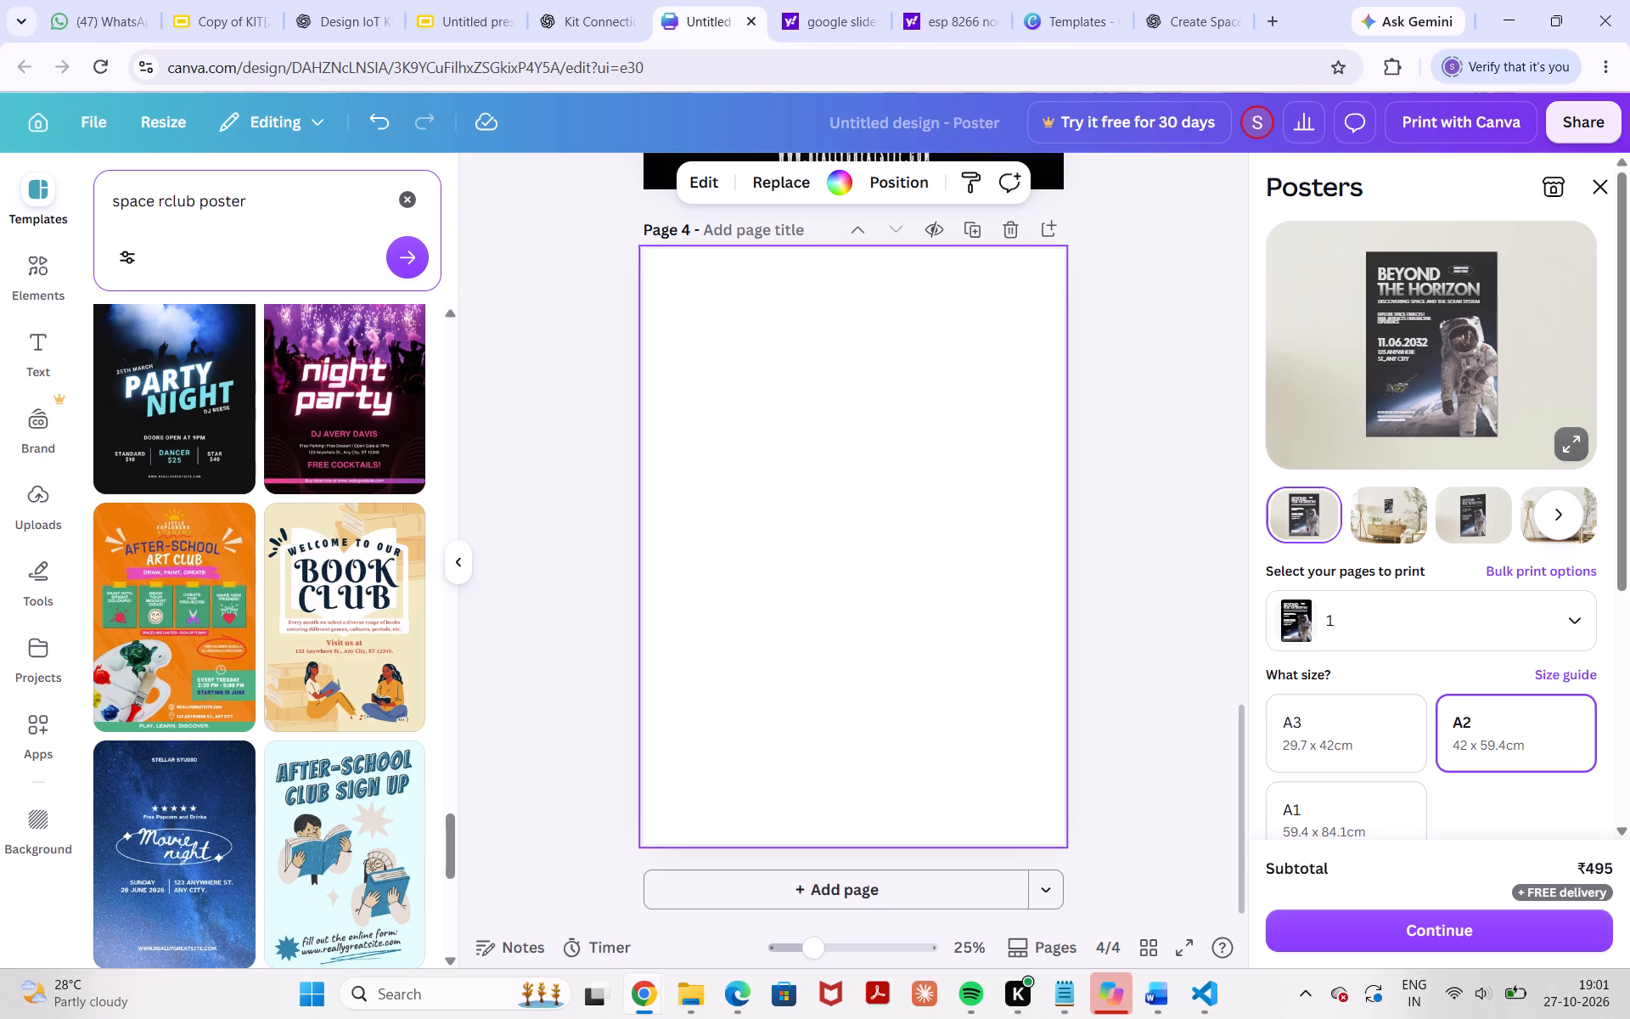
{"action": "key", "text": "BackSpace"}
{"action": "key", "text": "Return"}
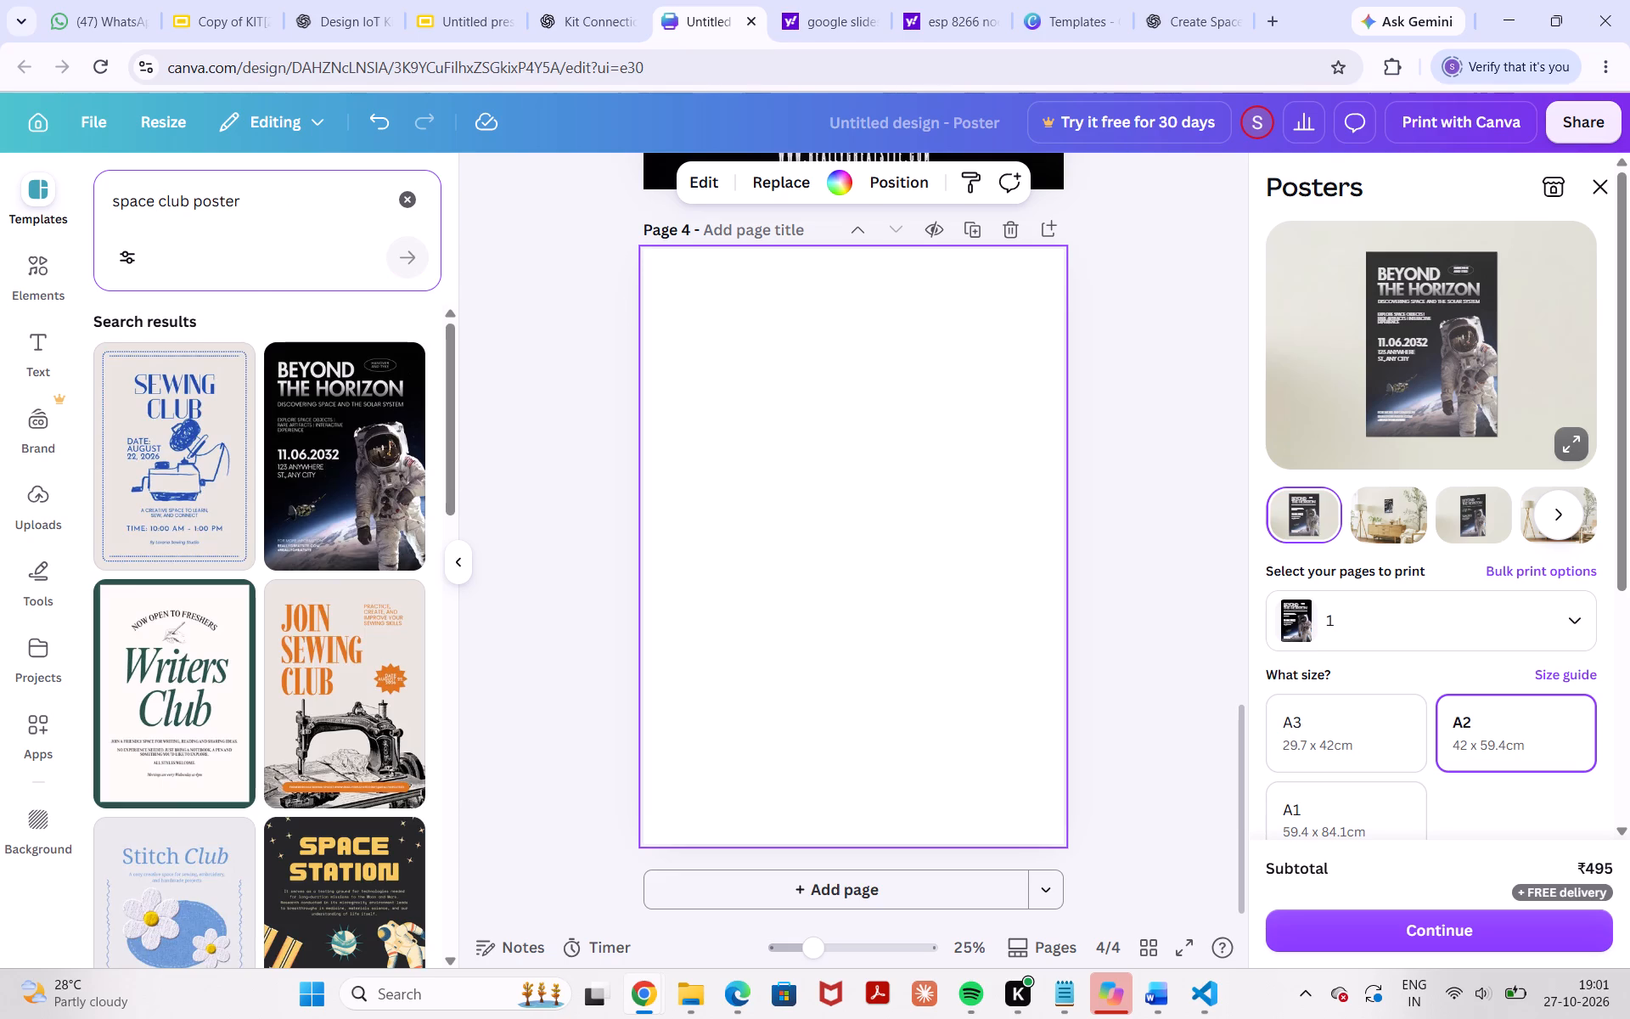
Look through the "space club poster" template results for a space design for the fourth page.
{"action": "scroll", "coordinate": [317, 705], "scroll_direction": "down", "scroll_amount": 3}
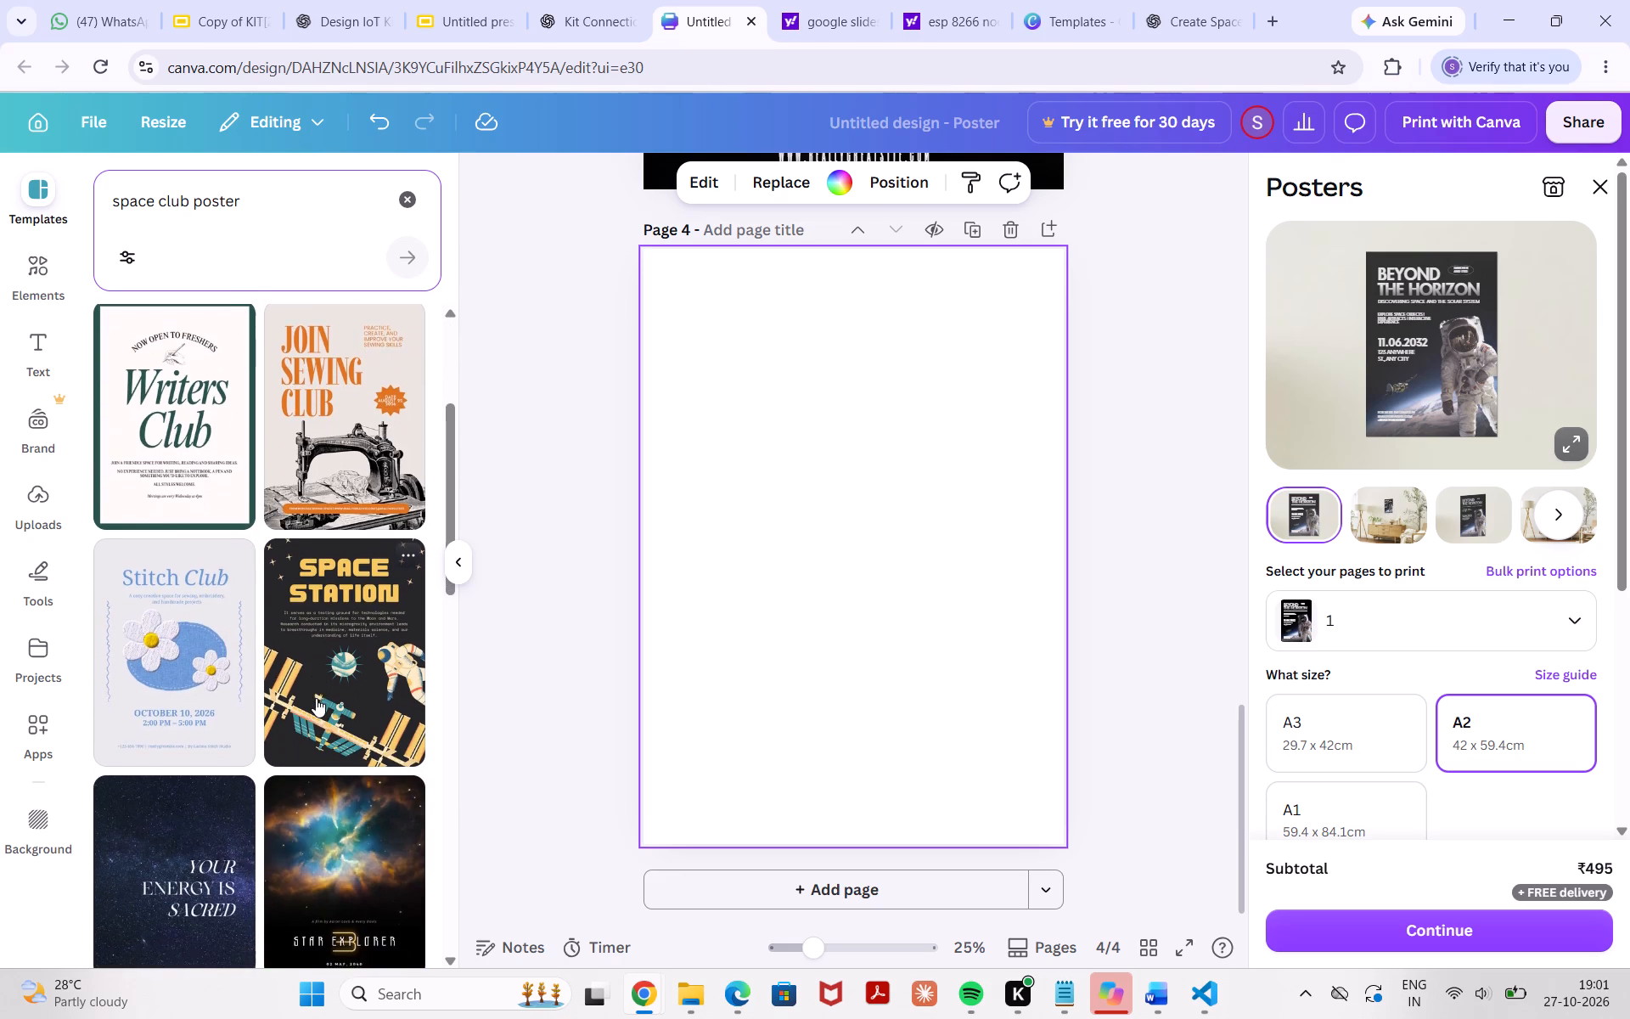
{"action": "scroll", "coordinate": [316, 698], "scroll_direction": "down", "scroll_amount": 3}
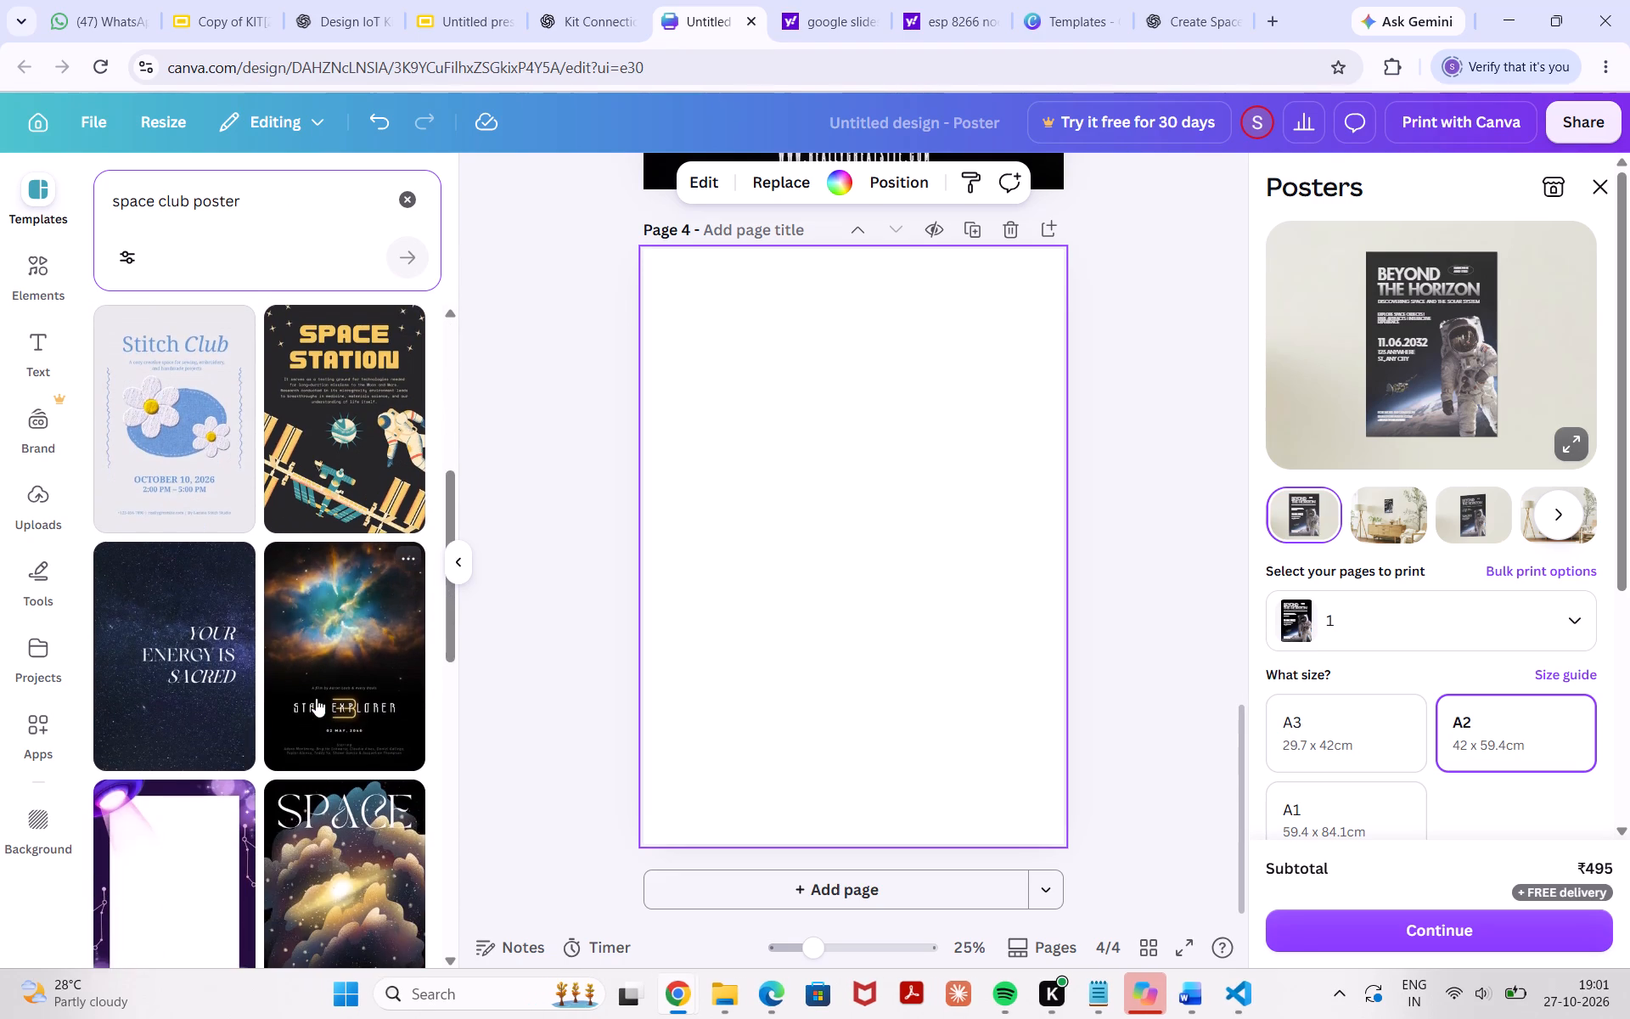
{"action": "scroll", "coordinate": [316, 698], "scroll_direction": "down", "scroll_amount": 5}
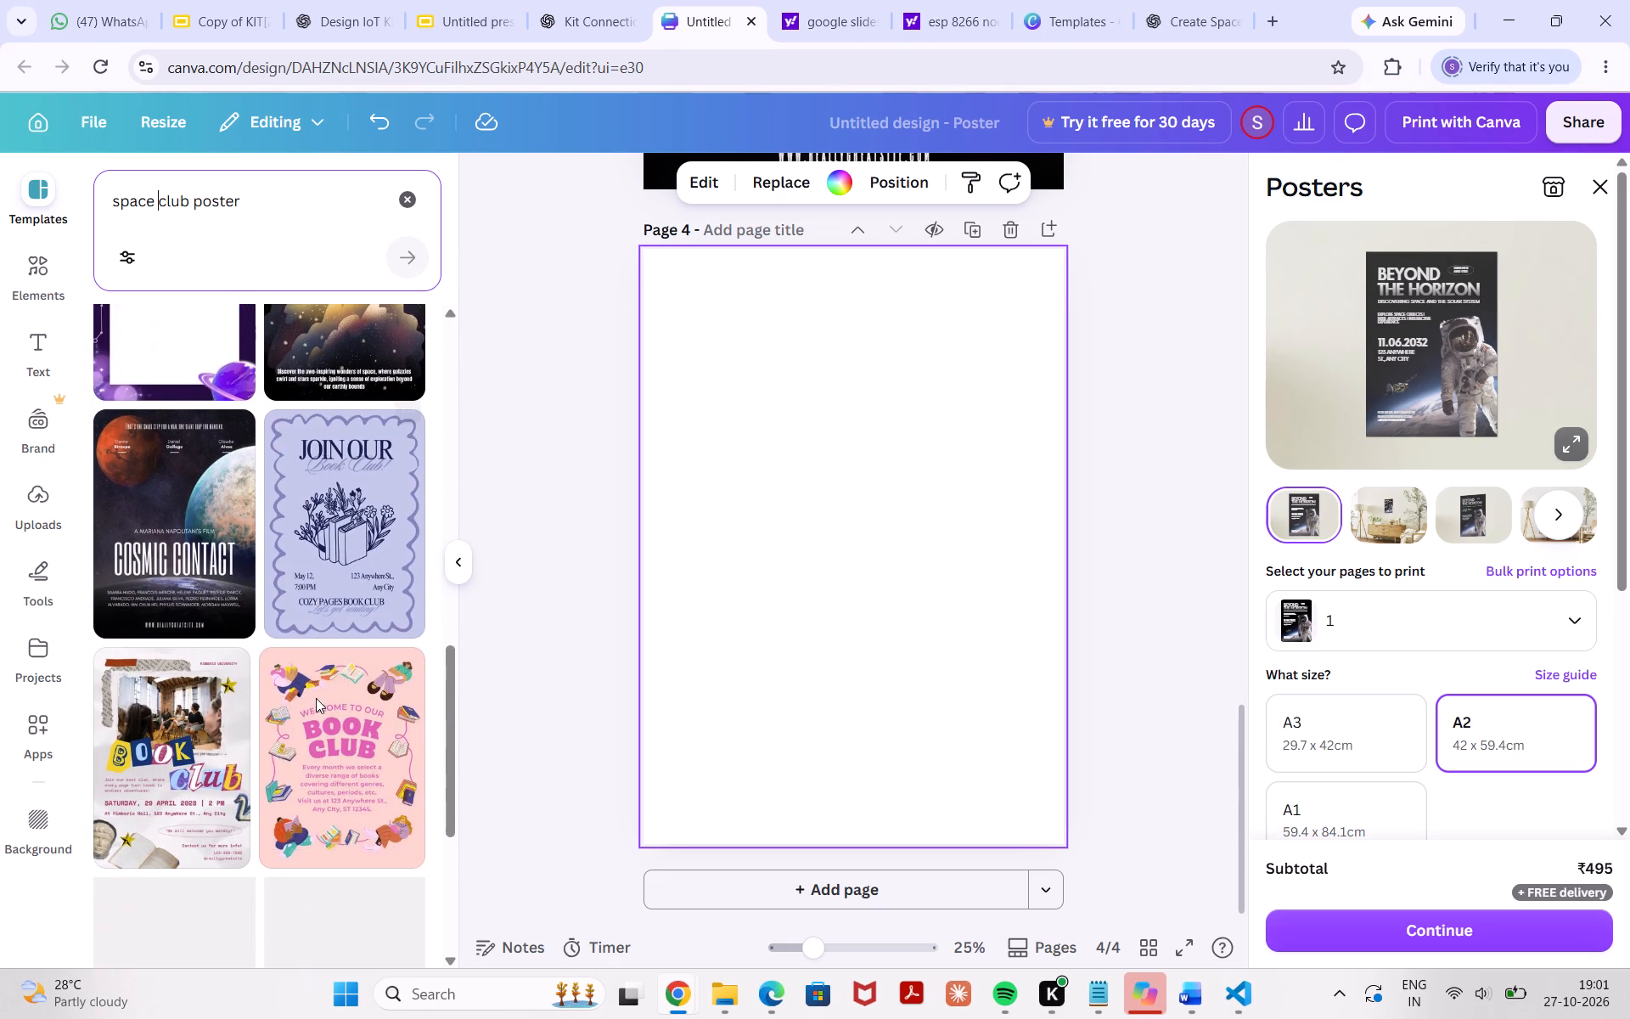
{"action": "scroll", "coordinate": [316, 698], "scroll_direction": "down", "scroll_amount": 4}
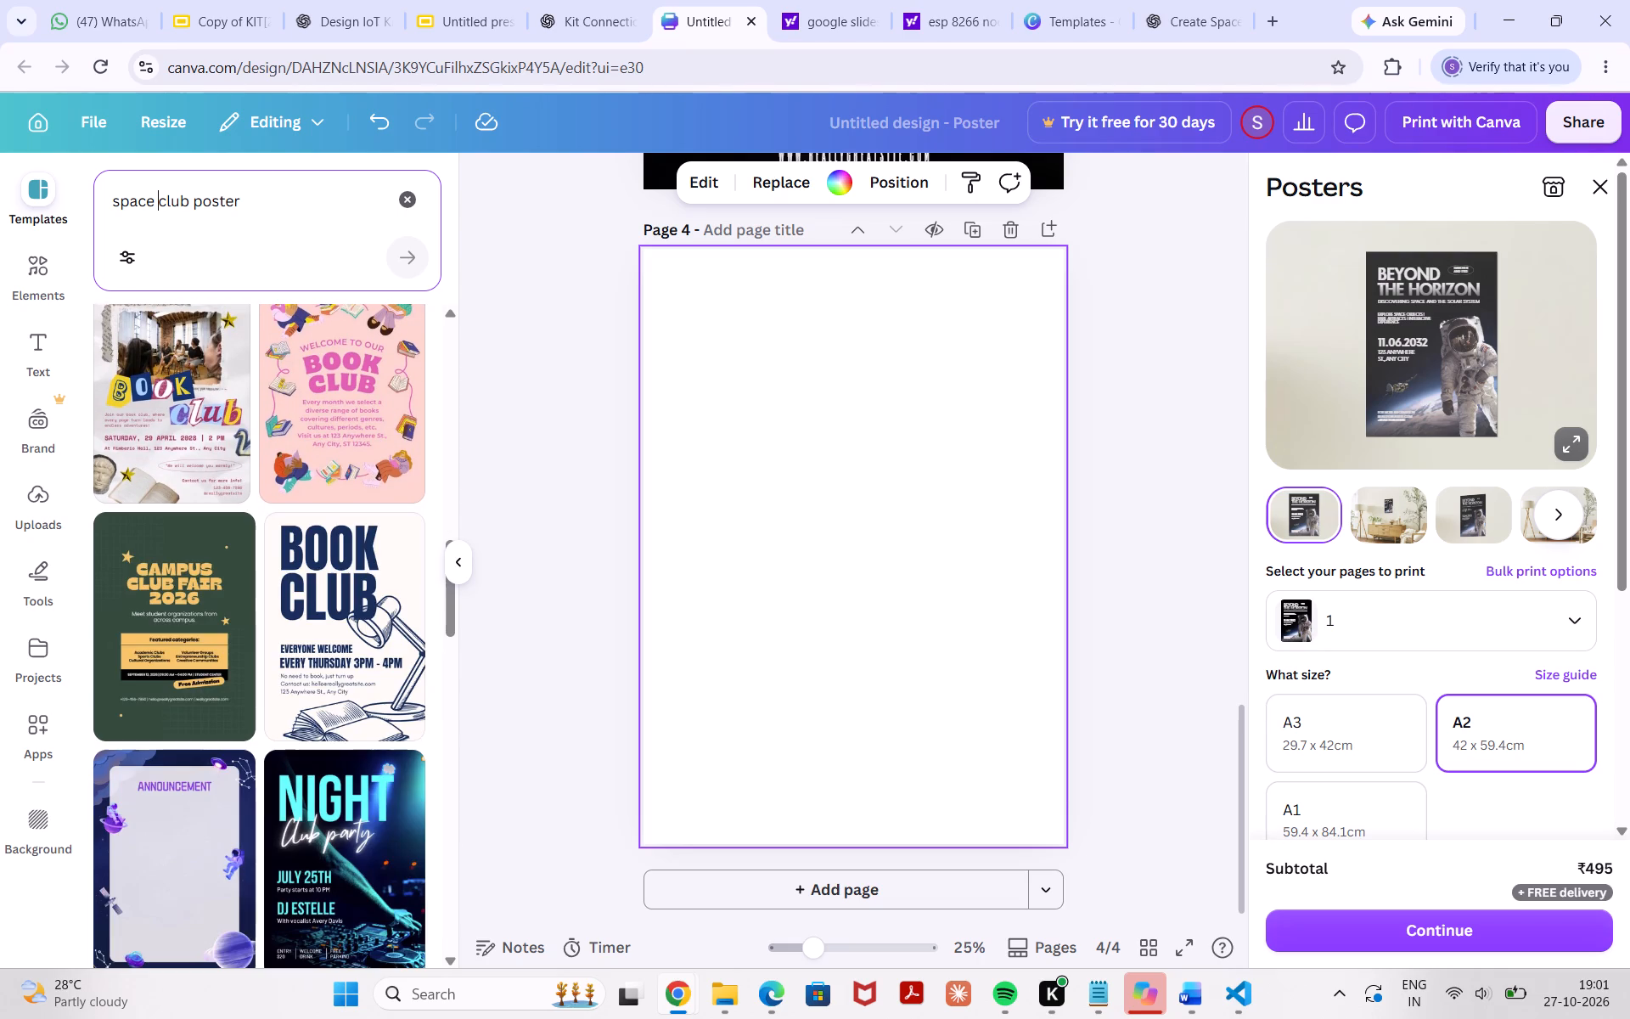
Search the templates for "space club event poster" and look through the results for a suitable space design.
{"action": "left_click", "coordinate": [188, 202]}
{"action": "key", "text": "space"}
{"action": "type", "text": "event"}
{"action": "key", "text": "Return"}
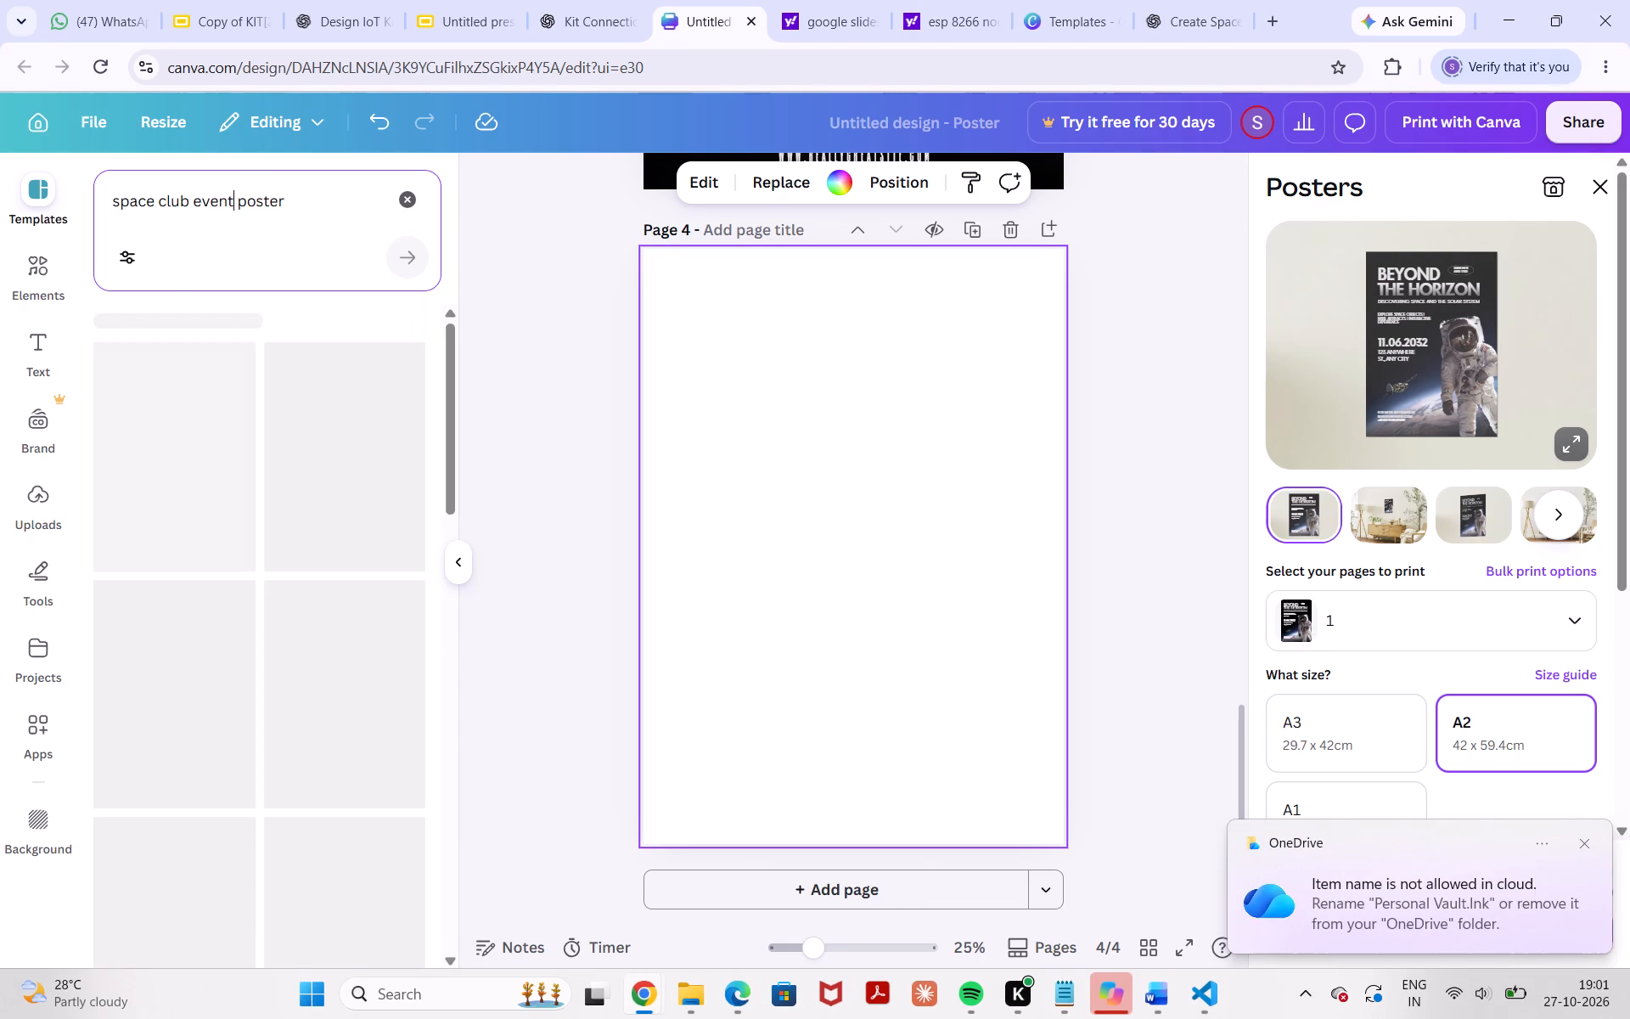
{"action": "scroll", "coordinate": [330, 453], "scroll_direction": "down", "scroll_amount": 2}
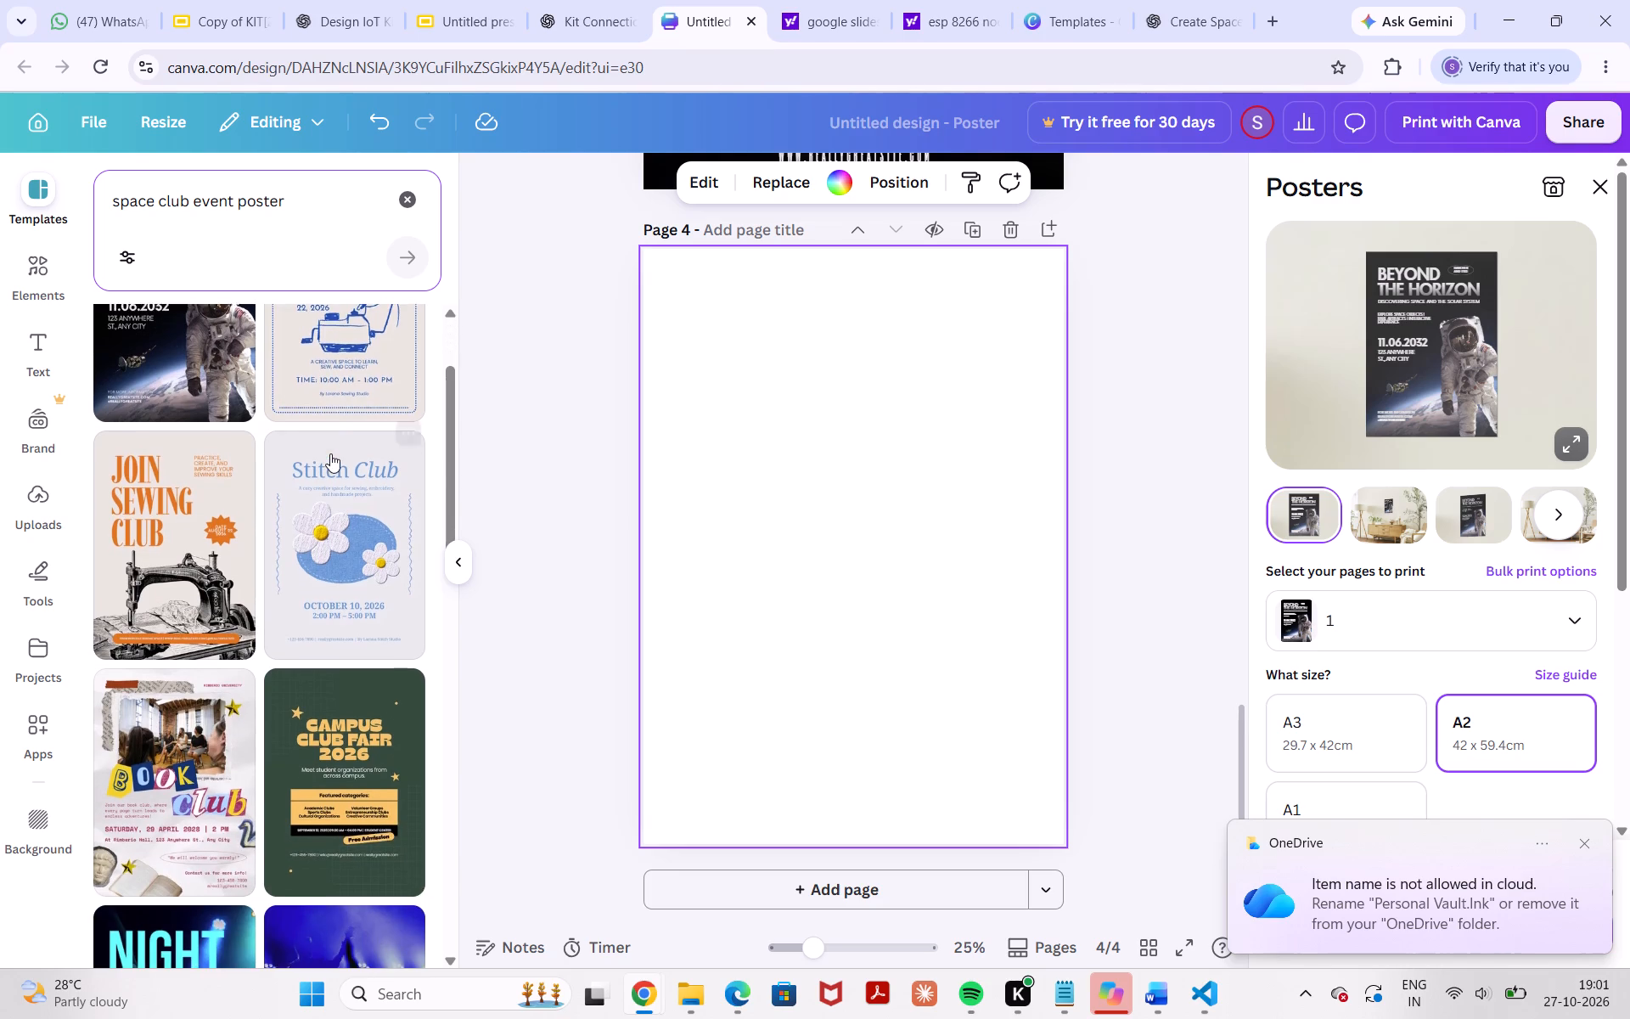
{"action": "scroll", "coordinate": [330, 453], "scroll_direction": "down", "scroll_amount": 5}
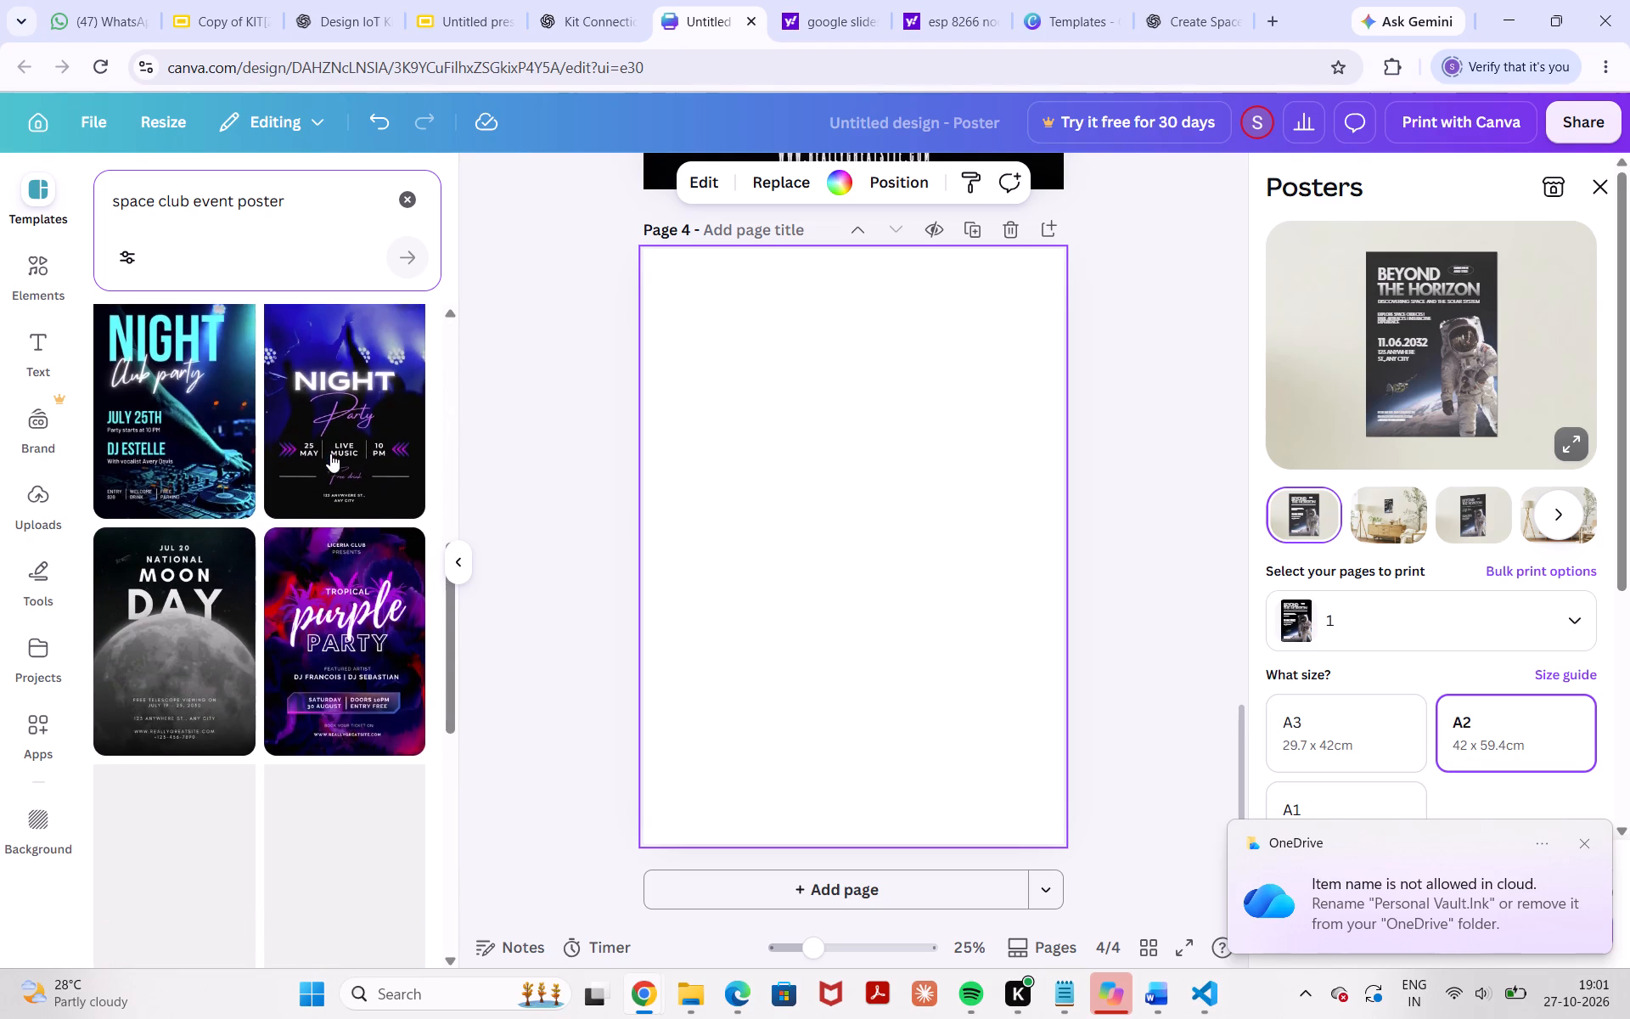
{"action": "scroll", "coordinate": [330, 453], "scroll_direction": "down", "scroll_amount": 4}
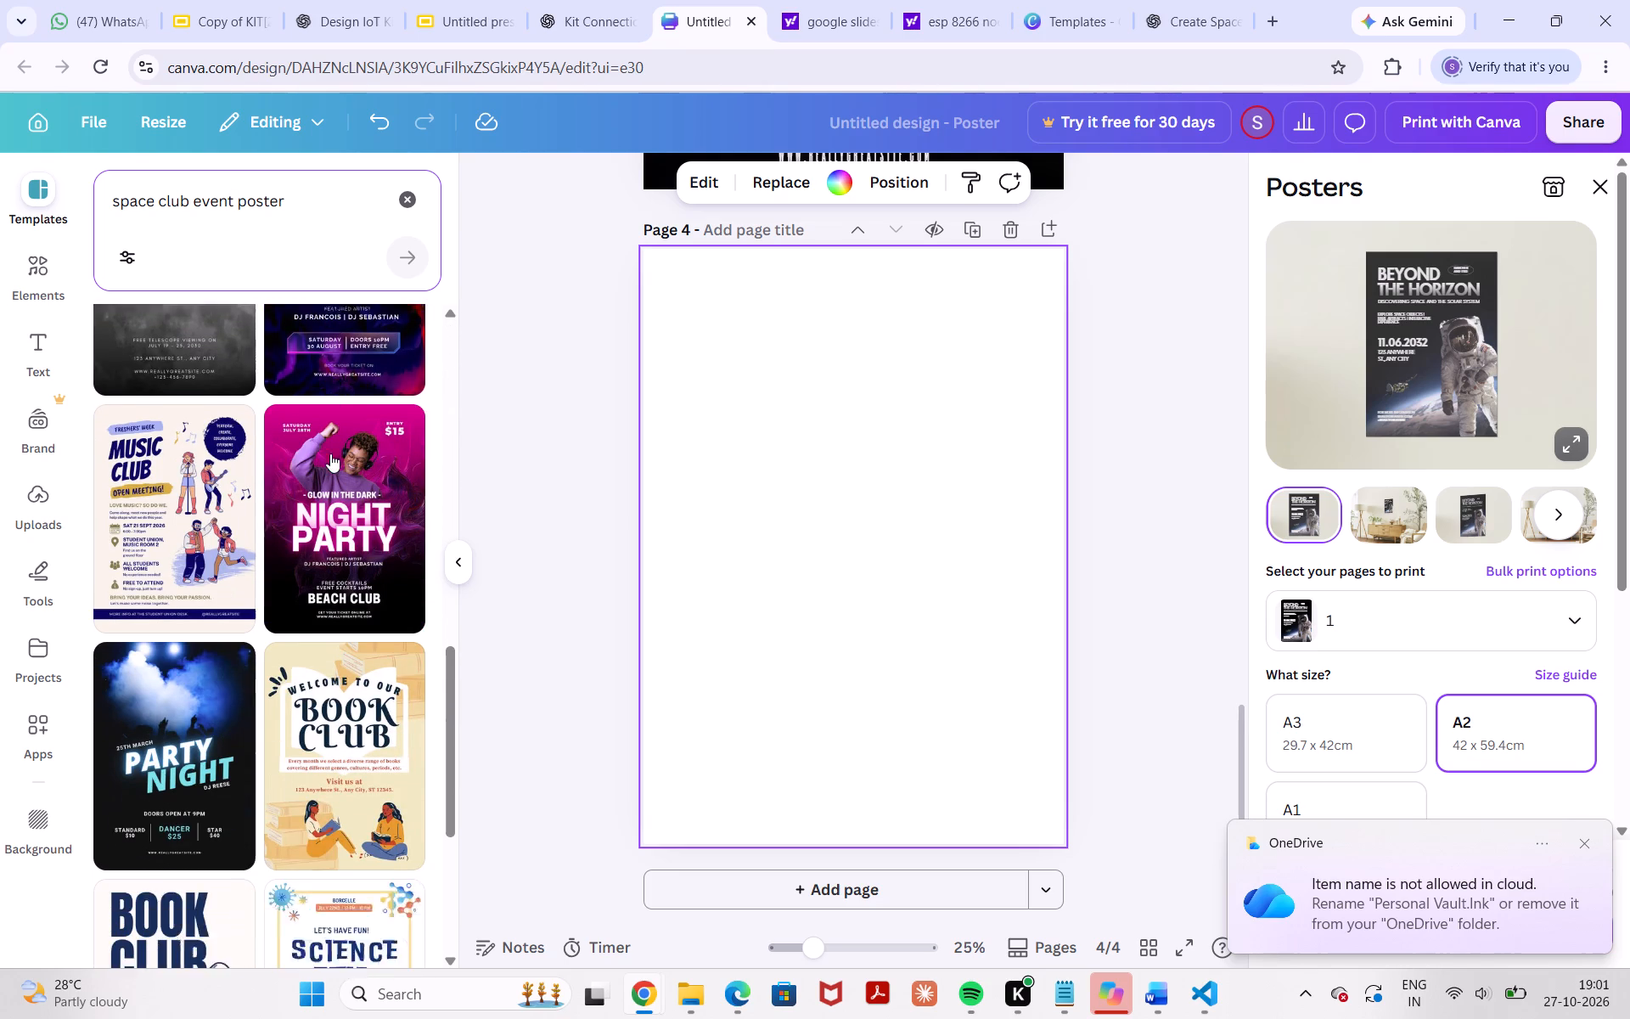
{"action": "scroll", "coordinate": [330, 453], "scroll_direction": "down", "scroll_amount": 3}
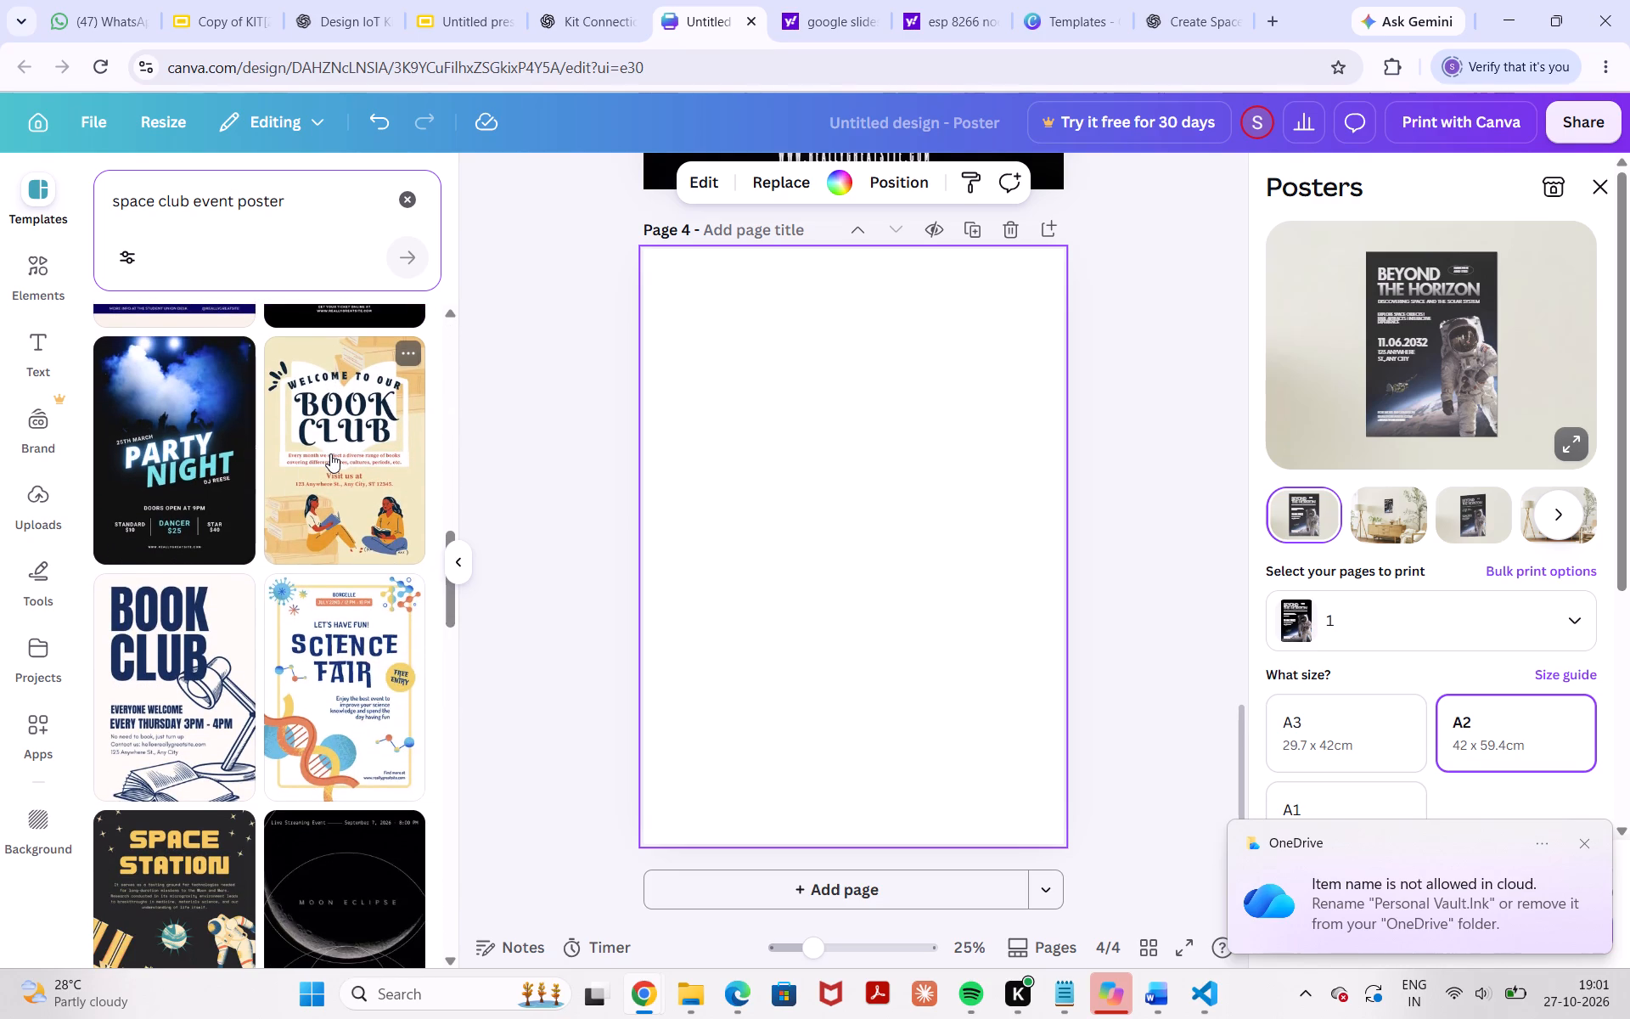
{"action": "scroll", "coordinate": [330, 453], "scroll_direction": "down", "scroll_amount": 3}
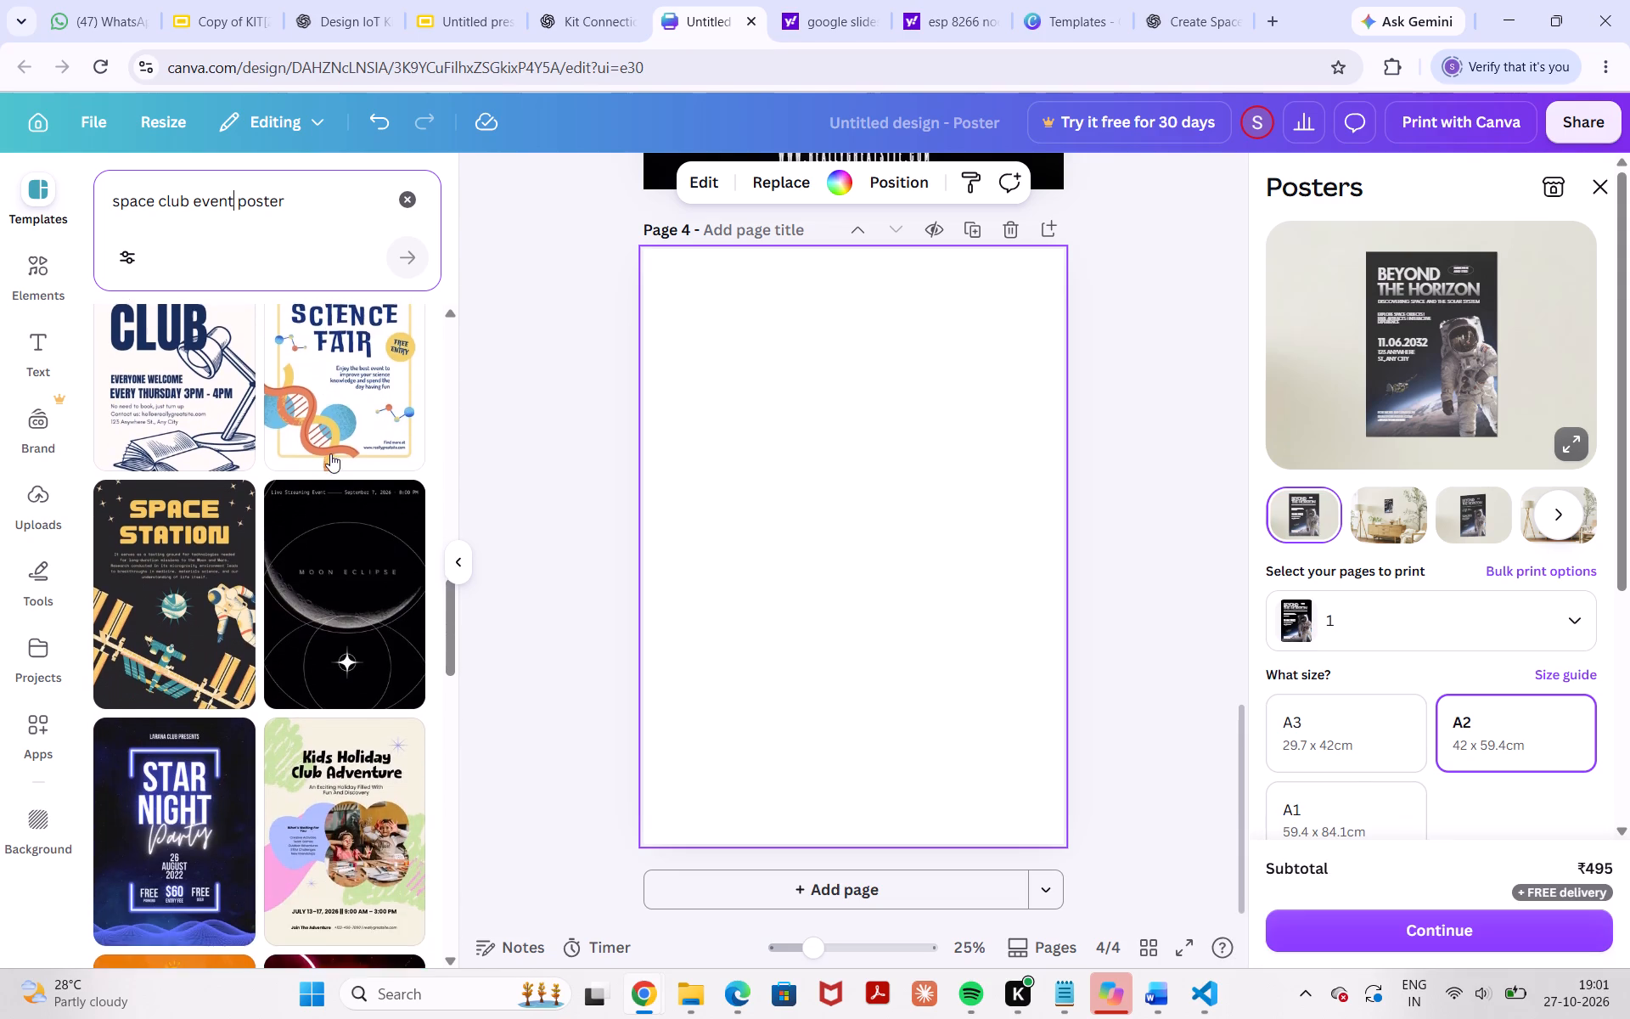
{"action": "scroll", "coordinate": [330, 453], "scroll_direction": "down", "scroll_amount": 4}
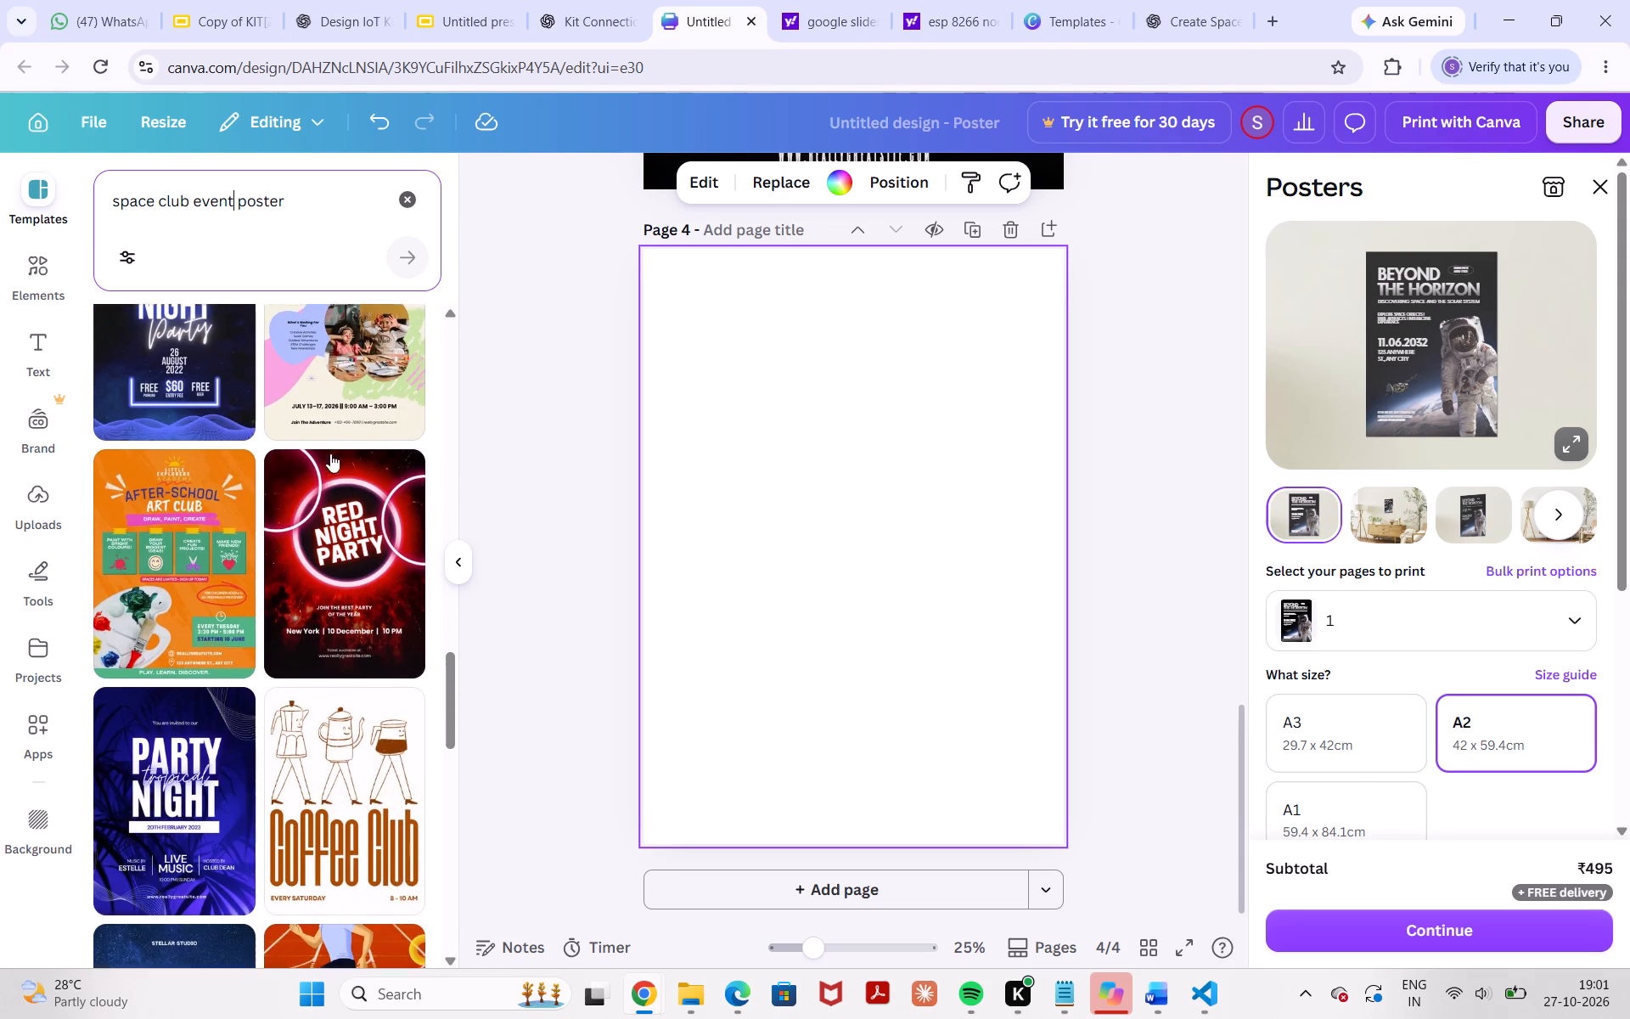
{"action": "scroll", "coordinate": [330, 453], "scroll_direction": "down", "scroll_amount": 11}
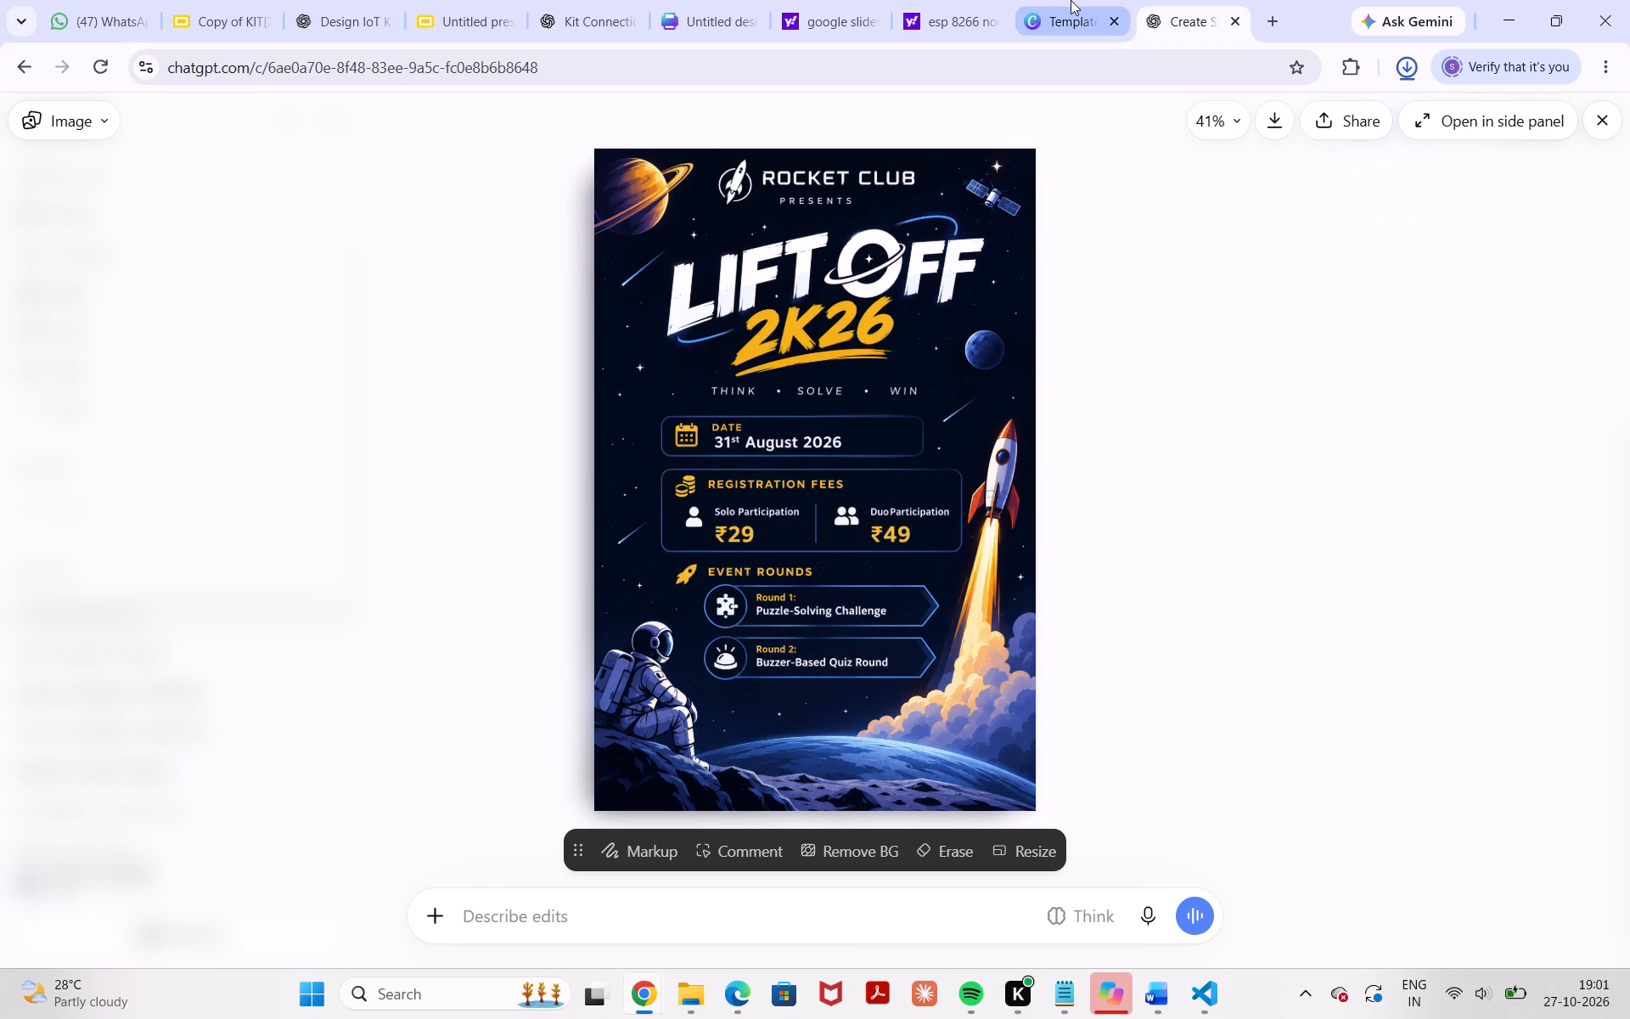
Return to the Canva poster design and upload the downloaded "Rocket Club Lift-Off Poster" PNG.
{"action": "left_click", "coordinate": [1057, 7]}
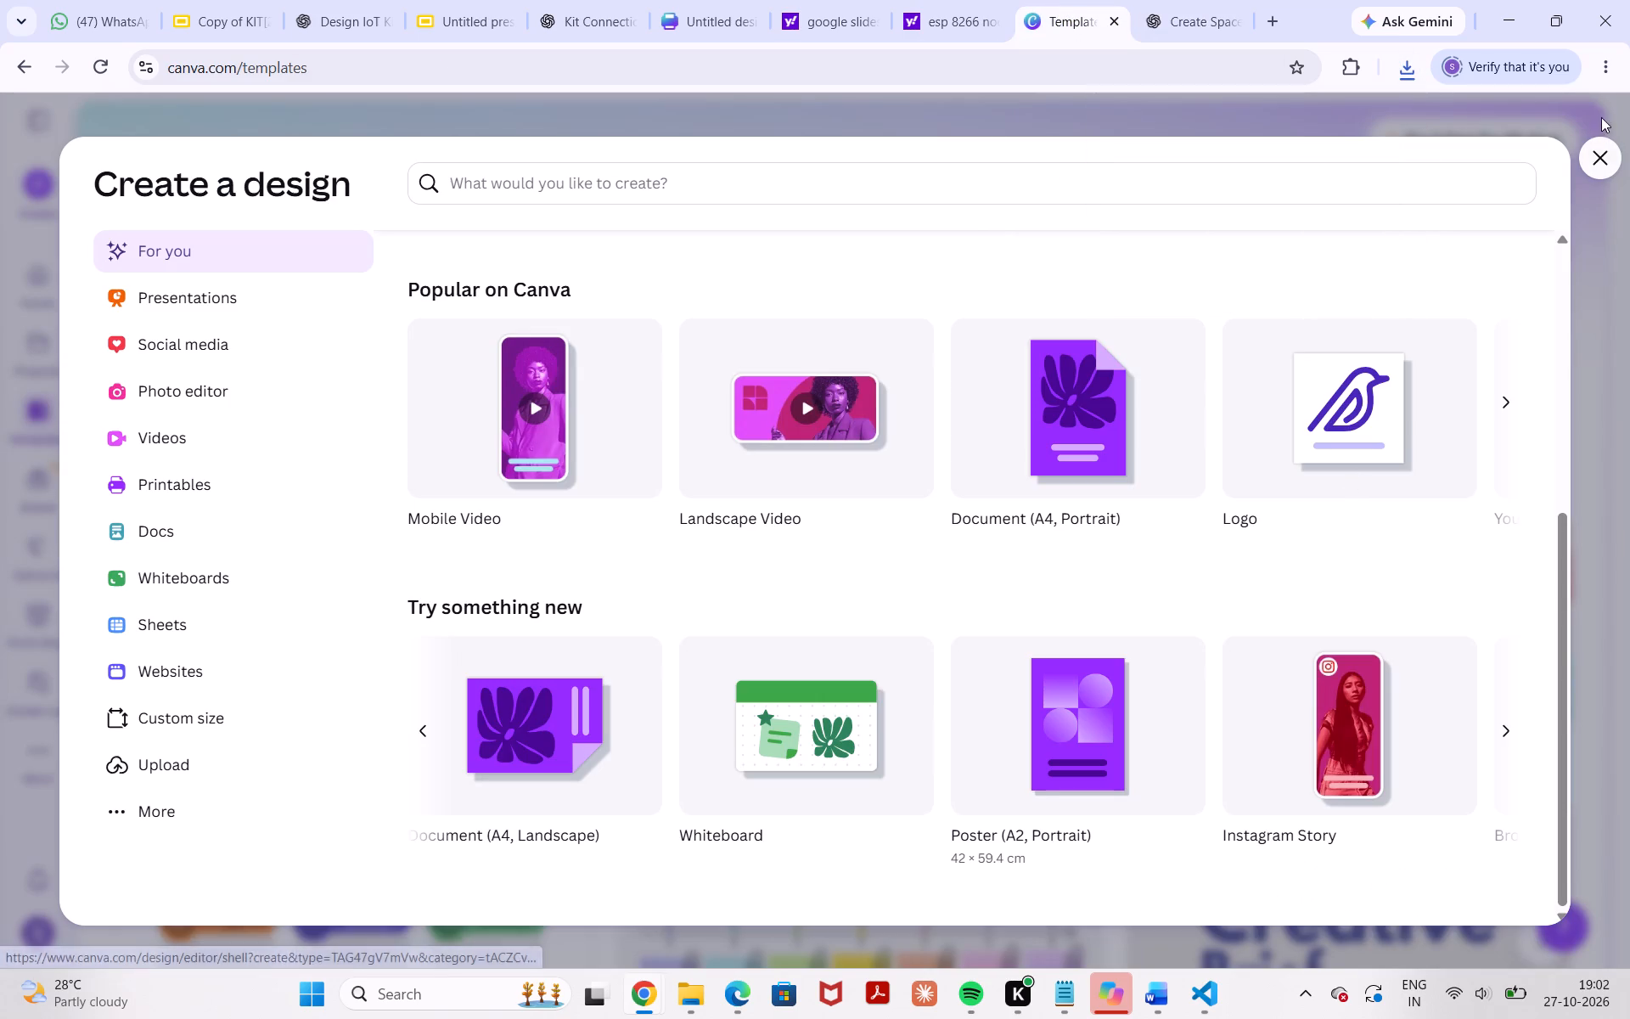
{"action": "left_click", "coordinate": [1600, 146]}
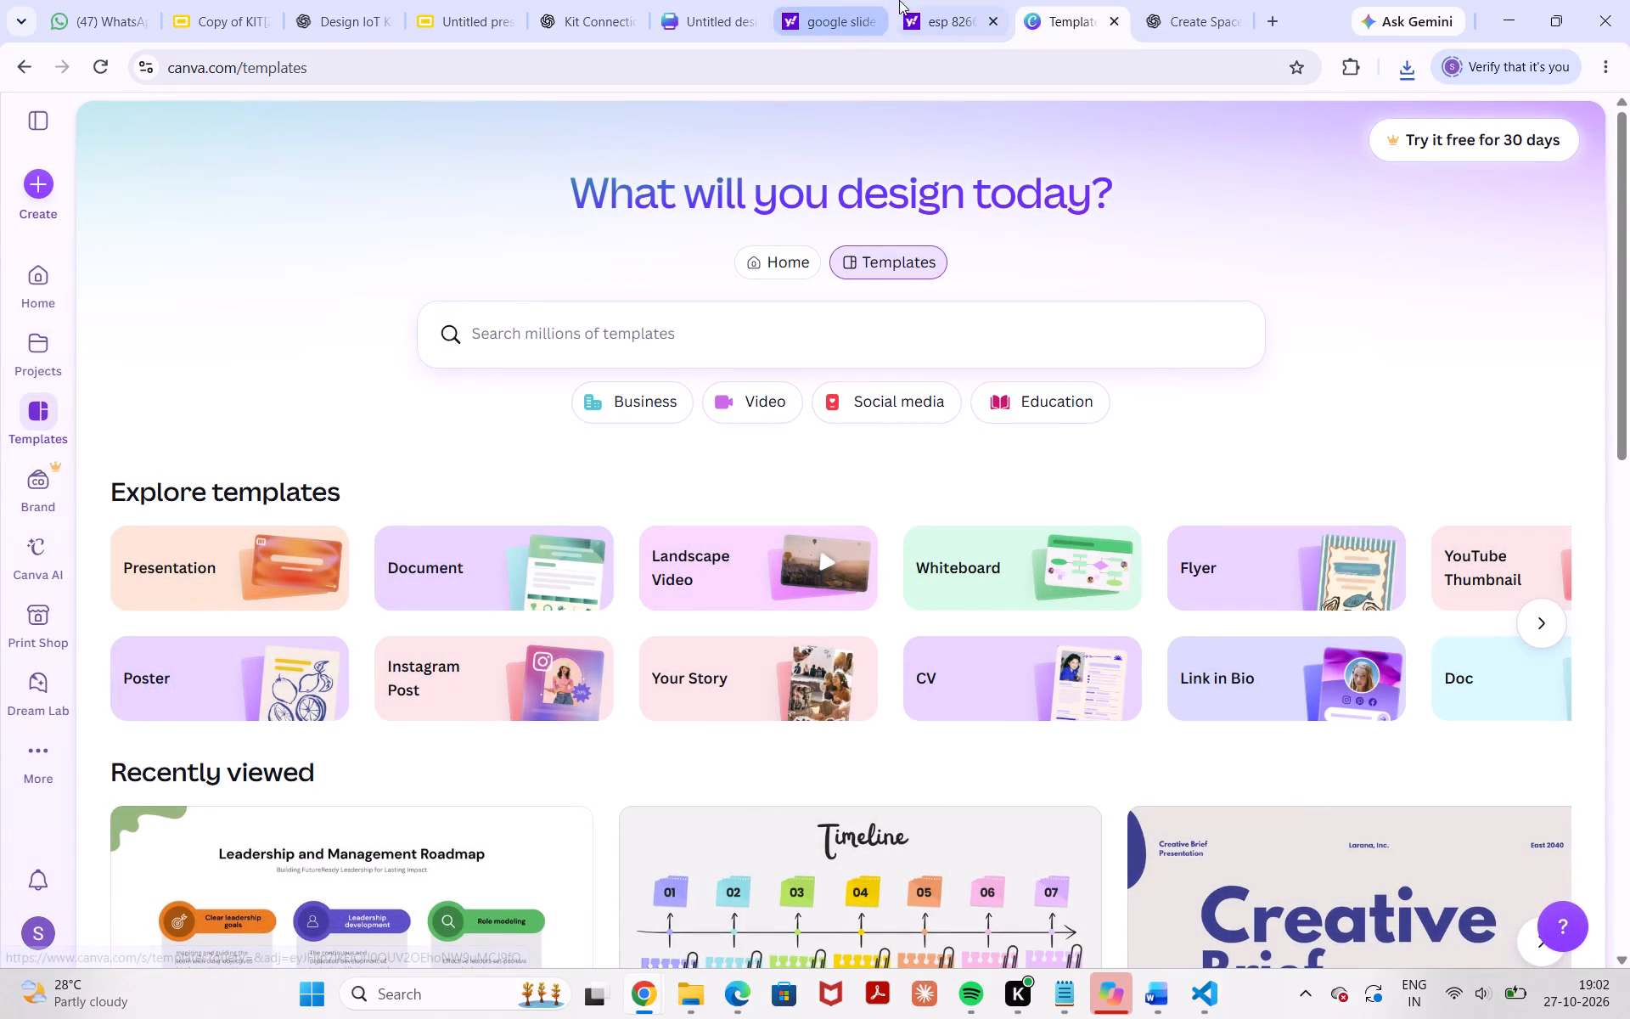
{"action": "left_click", "coordinate": [708, 8]}
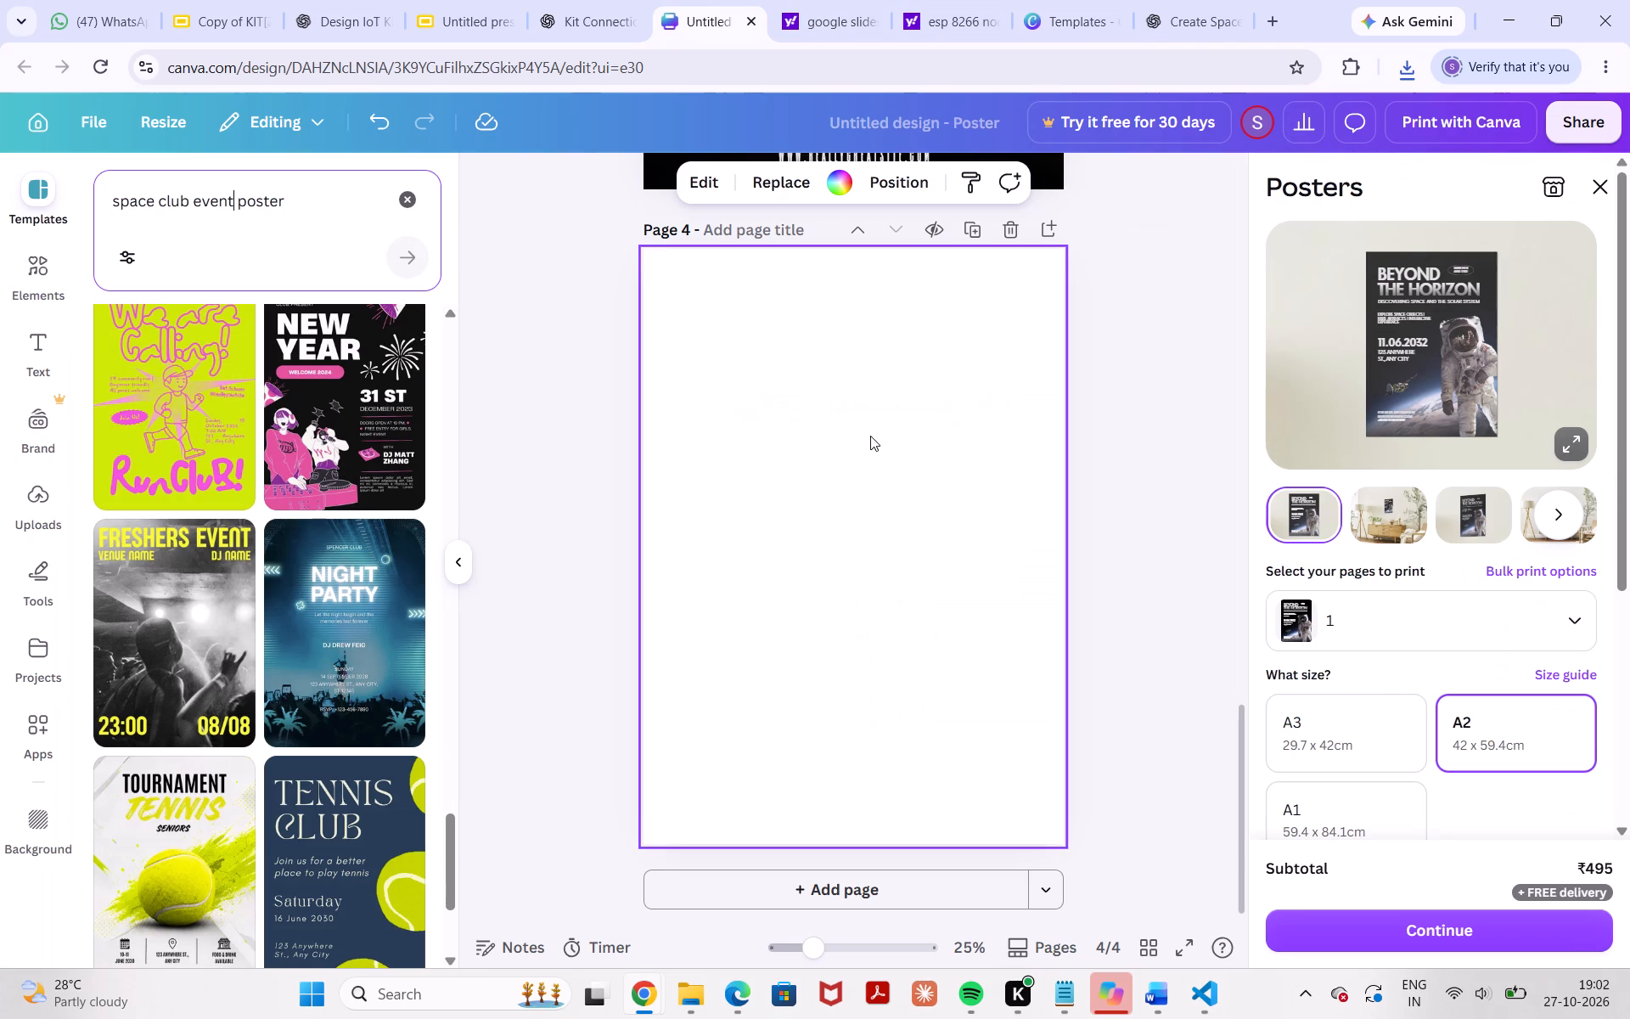
{"action": "left_click", "coordinate": [870, 436]}
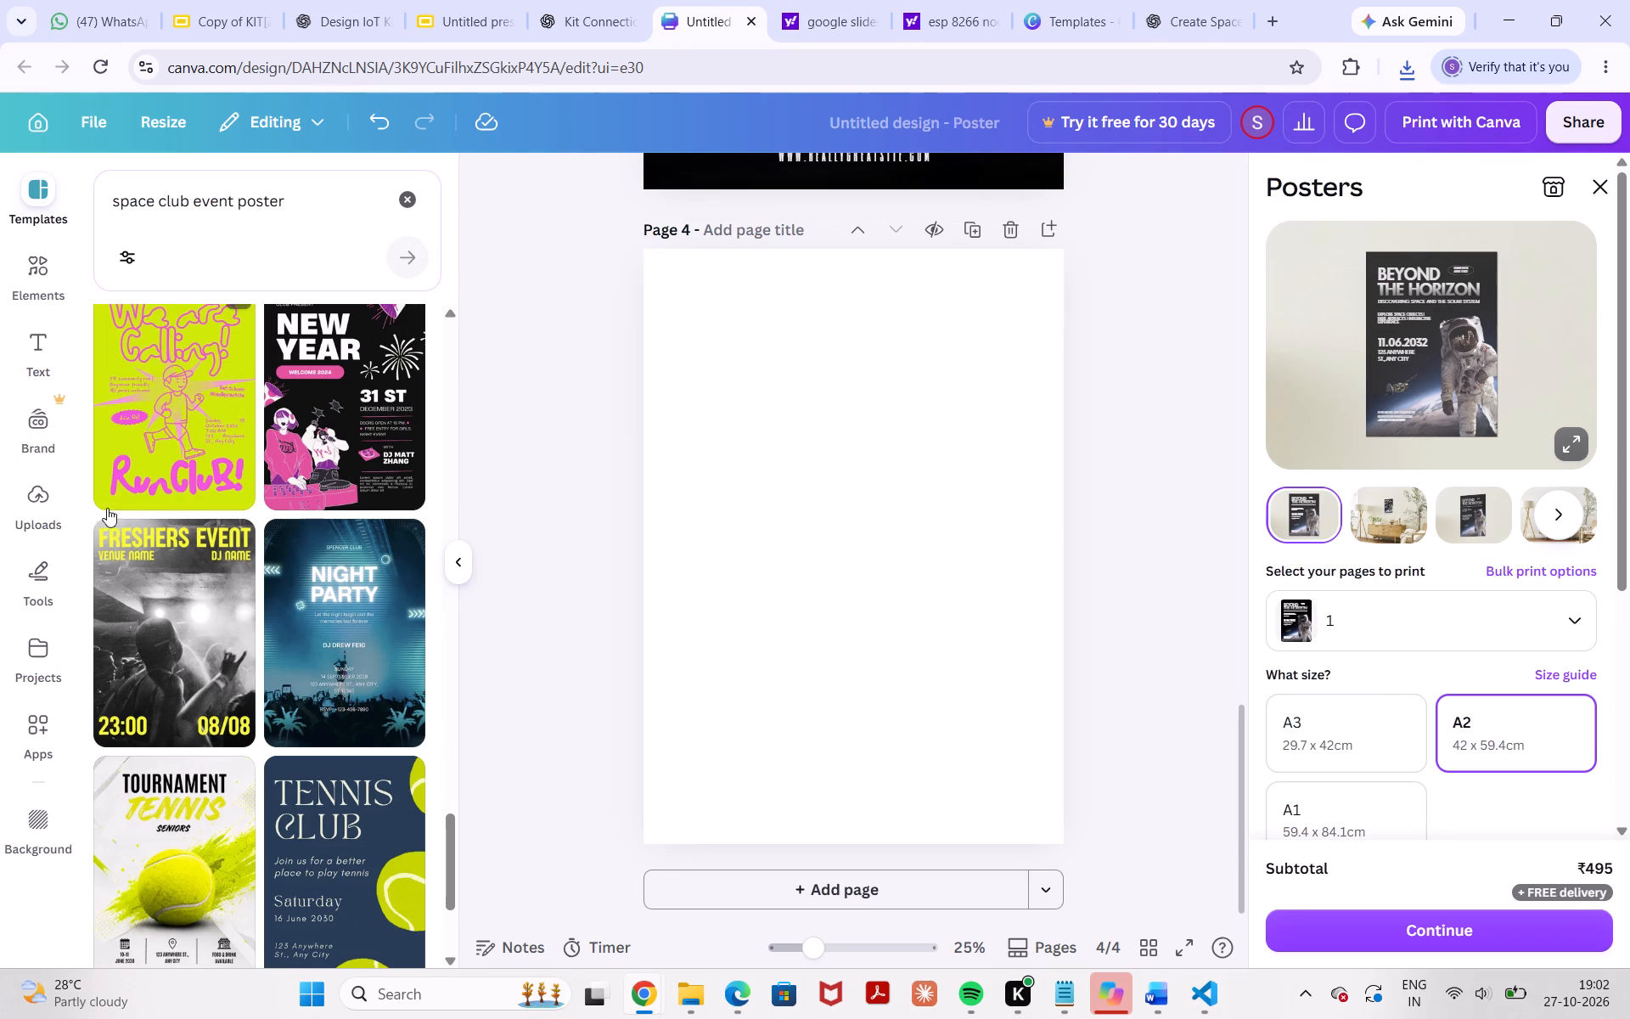
{"action": "left_click", "coordinate": [31, 512]}
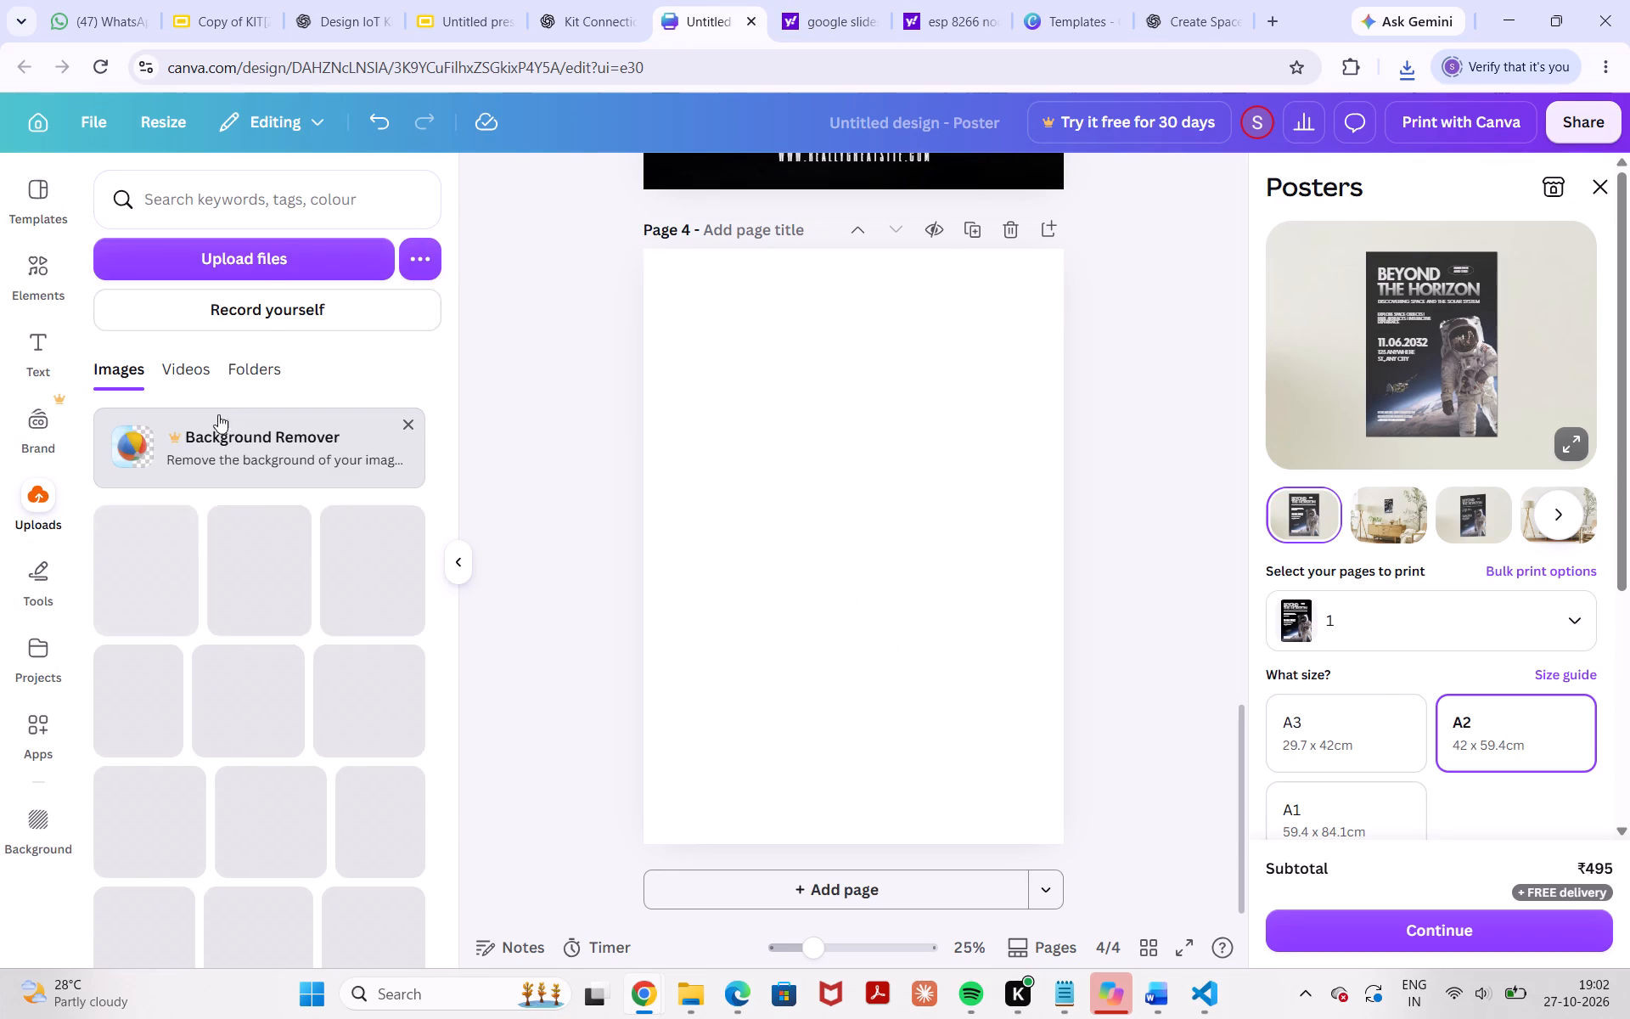
{"action": "left_click", "coordinate": [274, 262]}
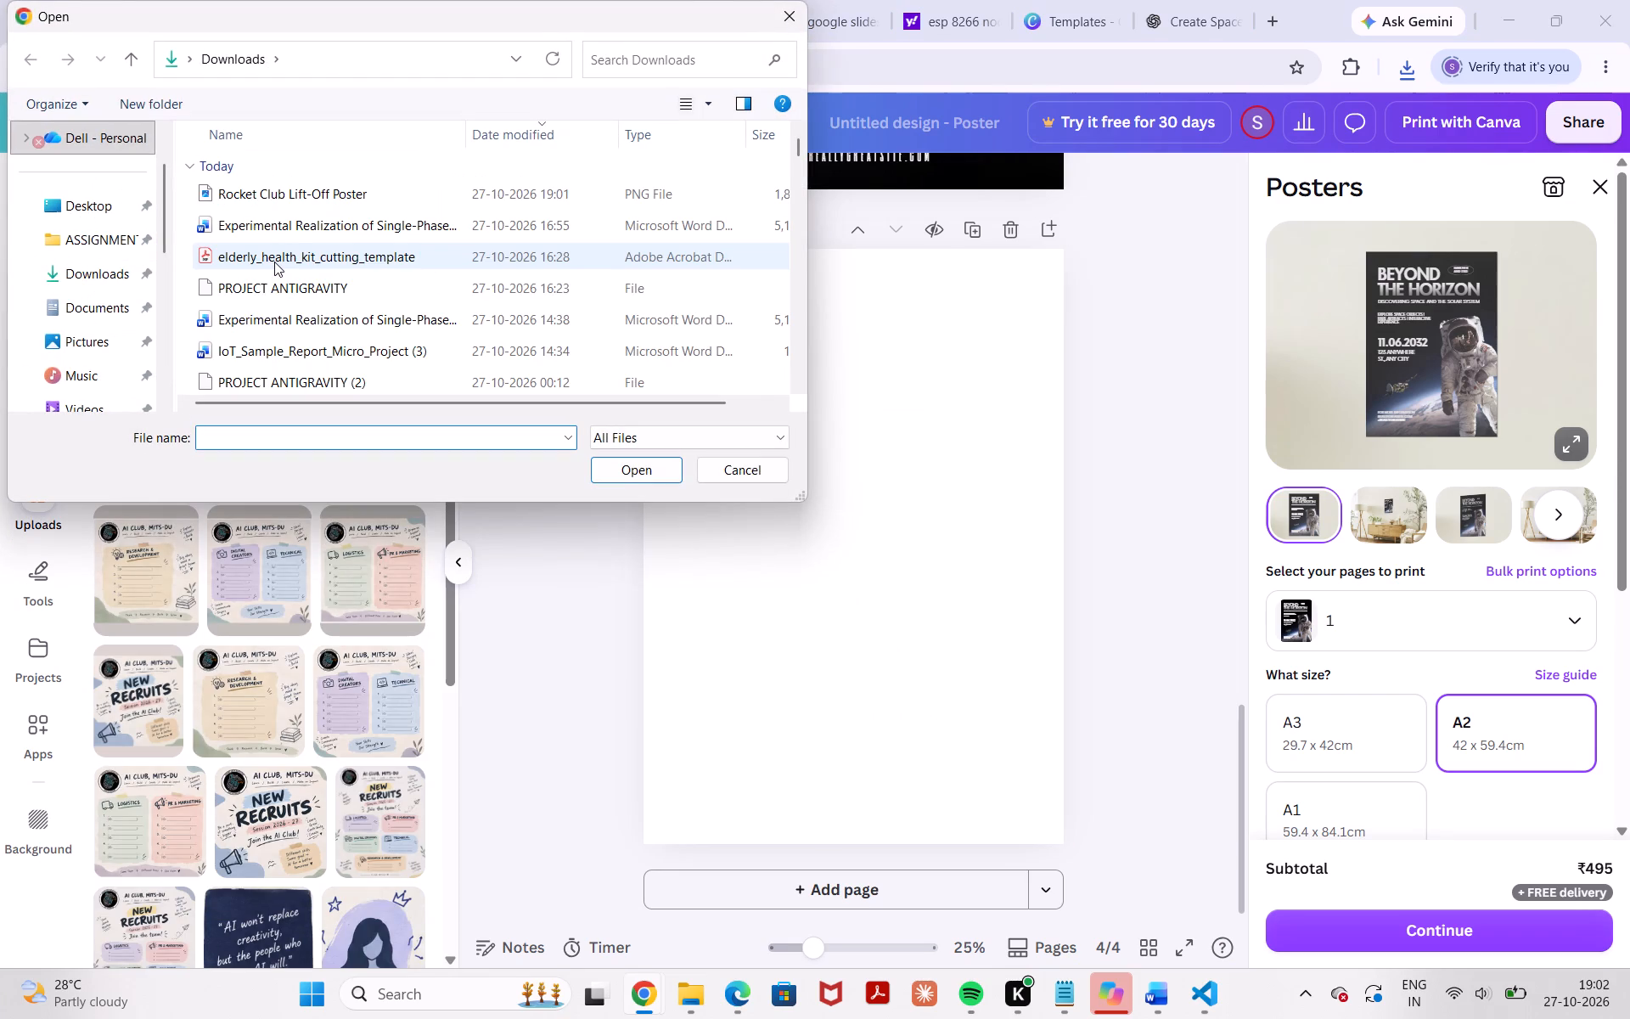
{"action": "double_click", "coordinate": [274, 200]}
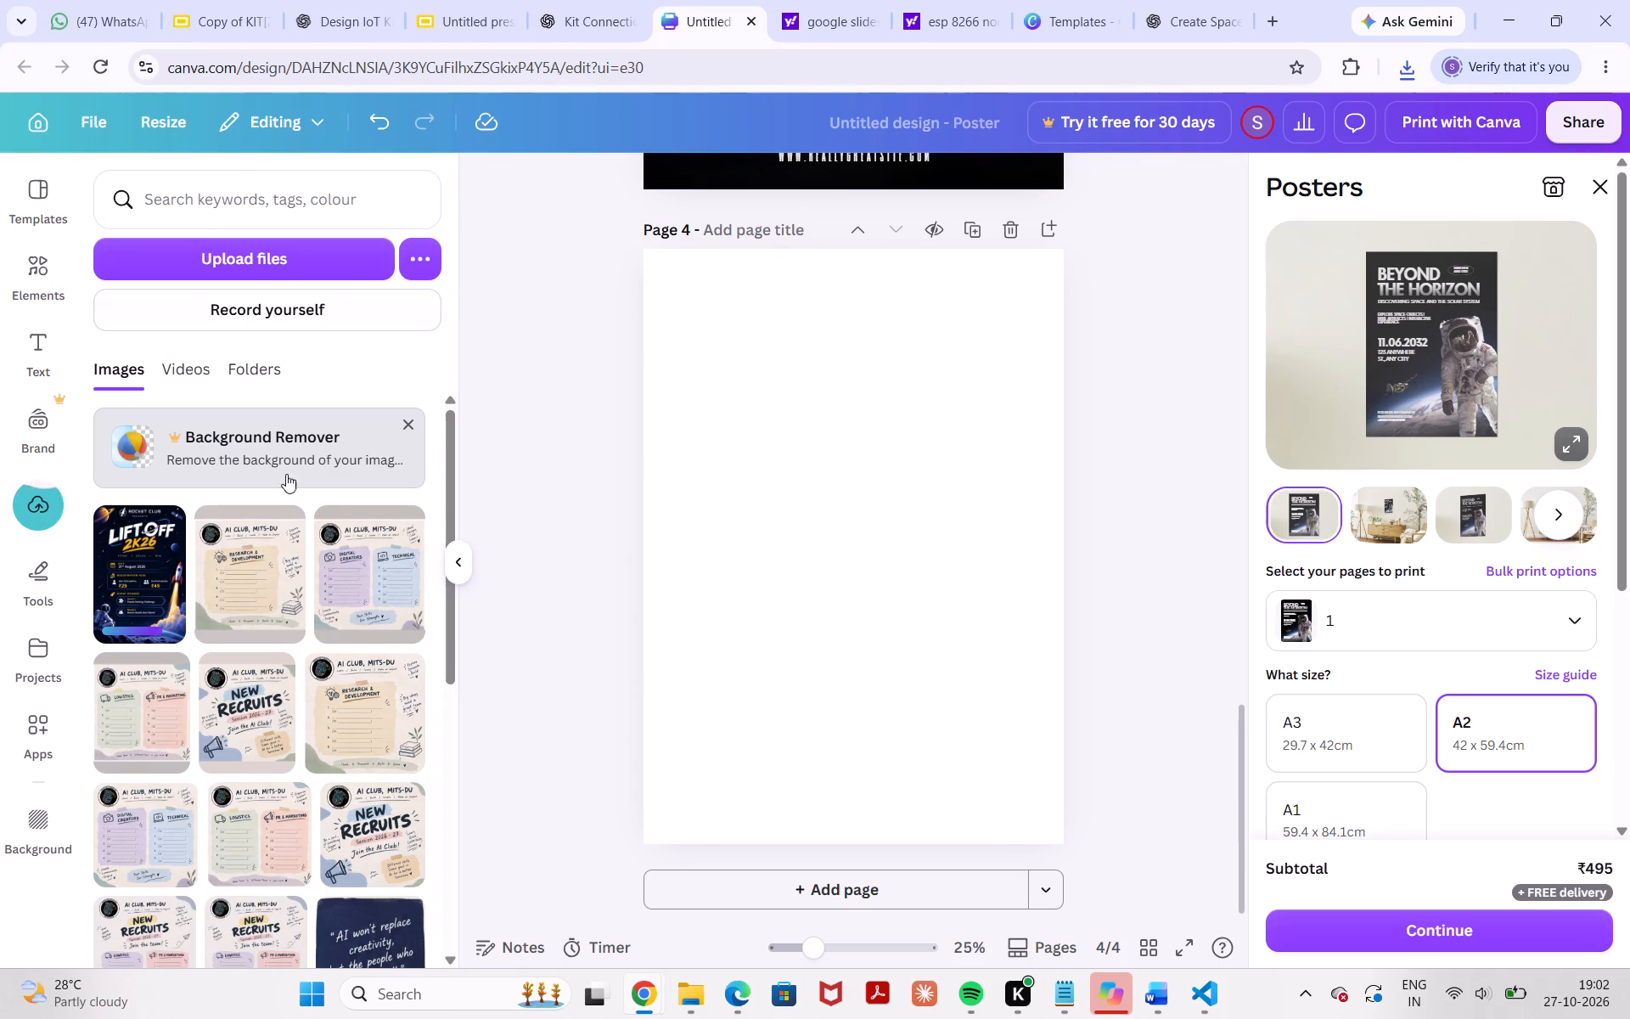
Place the uploaded LIFT OFF 2K26 poster on page 4, align it to the page's top-left corner and enlarge it to full page width.
{"action": "left_click", "coordinate": [107, 588]}
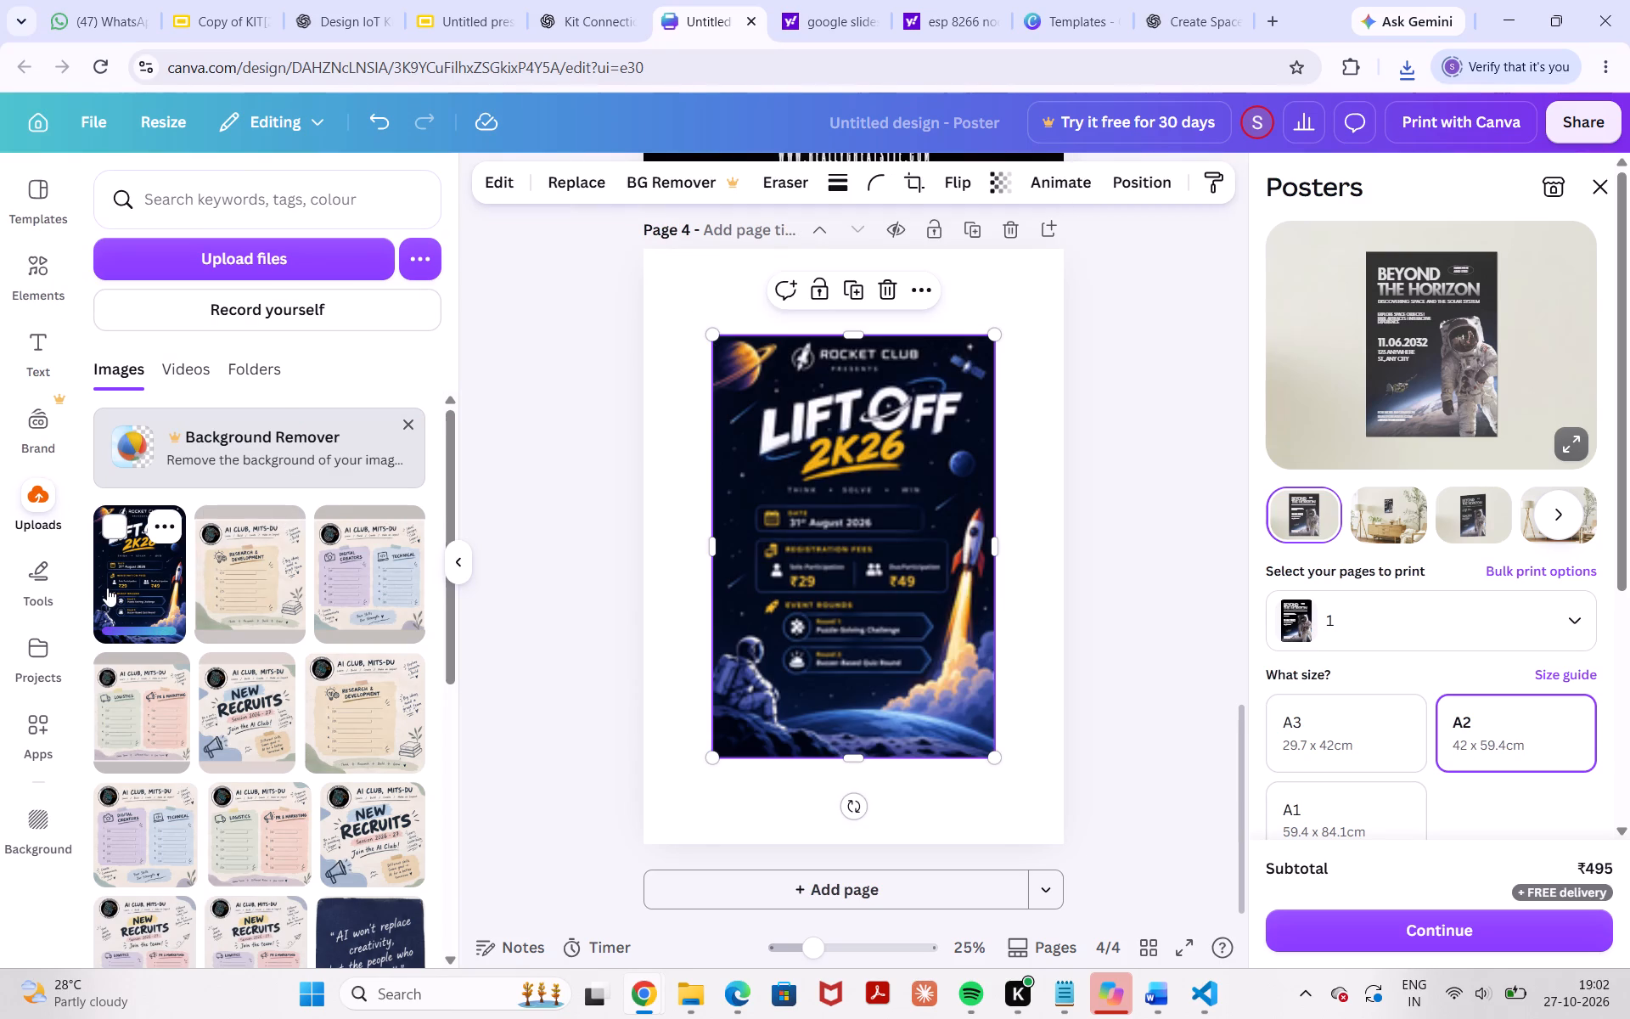
{"action": "left_click", "coordinate": [820, 571]}
{"action": "left_click_drag", "start_coordinate": [835, 515], "coordinate": [767, 440]}
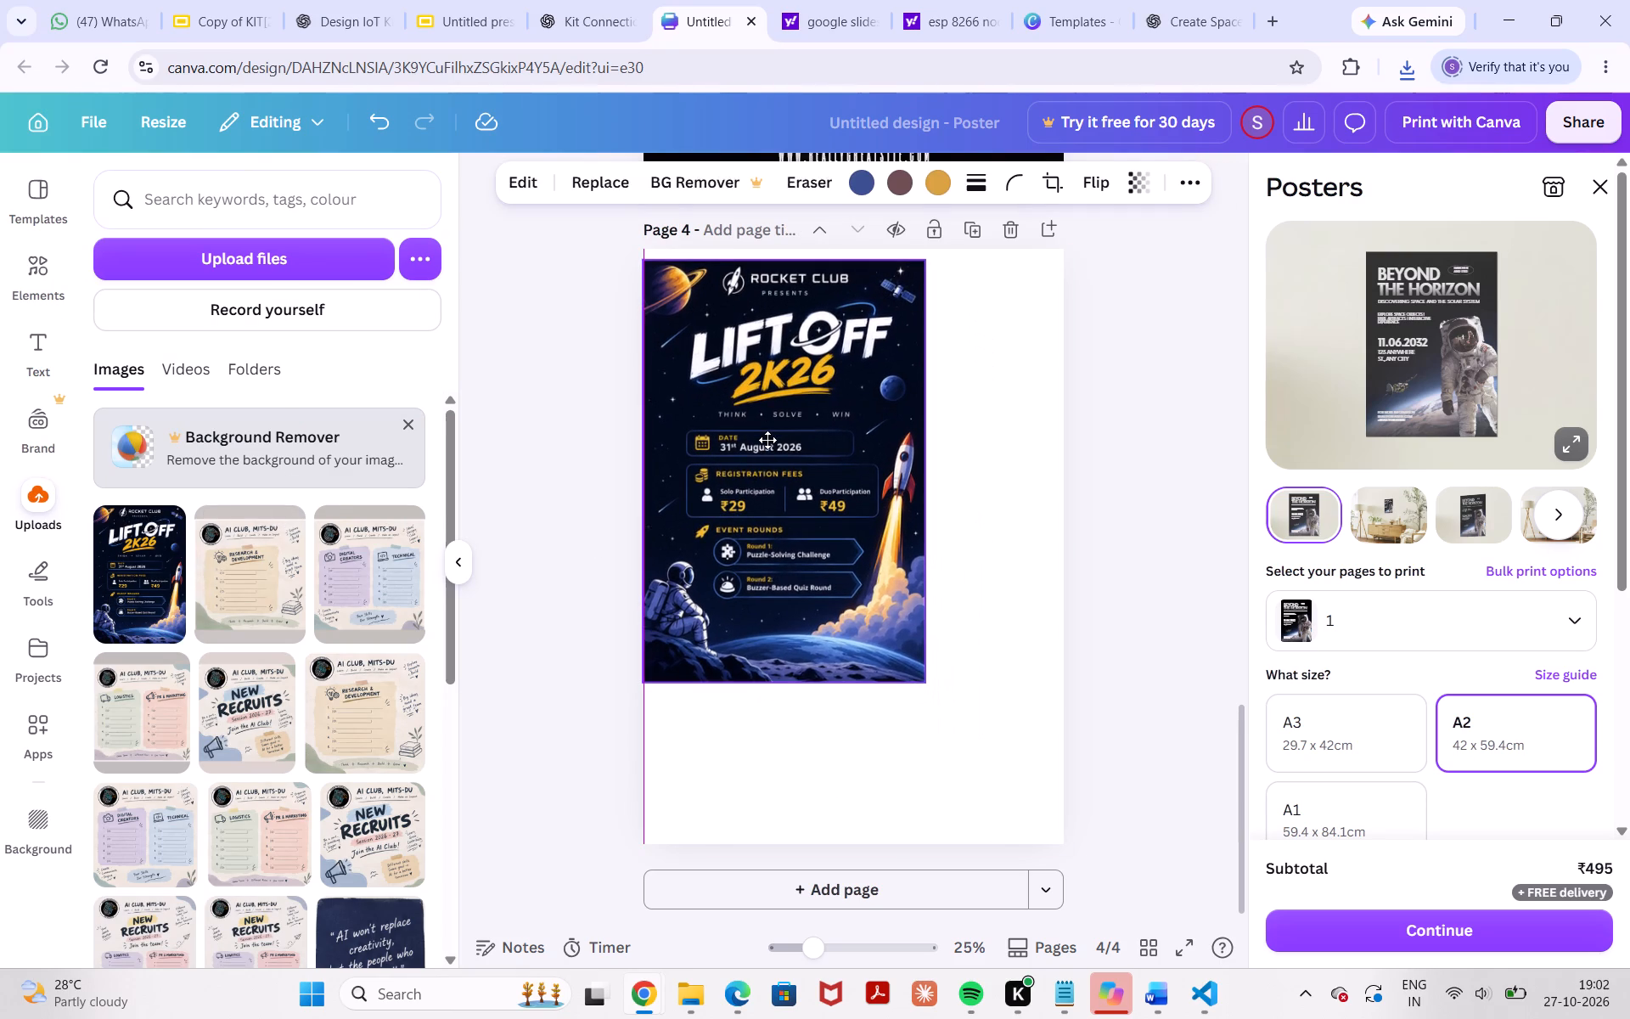
{"action": "left_click_drag", "start_coordinate": [767, 440], "coordinate": [768, 425]}
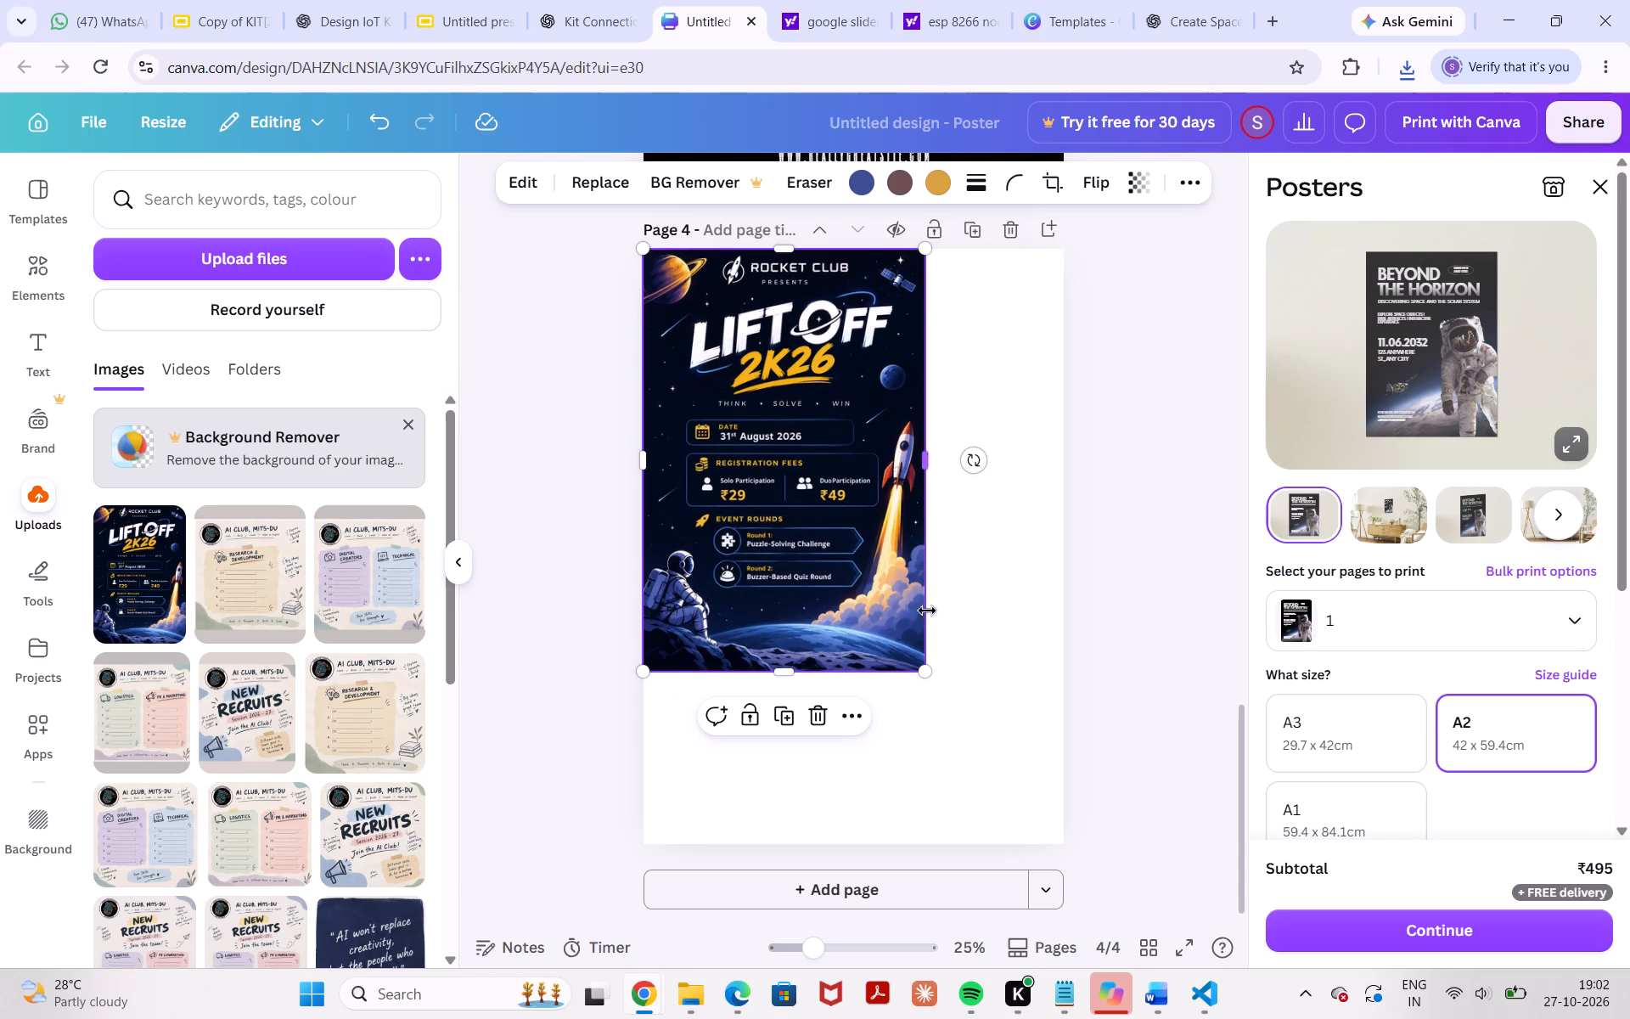
{"action": "left_click_drag", "start_coordinate": [923, 669], "coordinate": [1056, 768]}
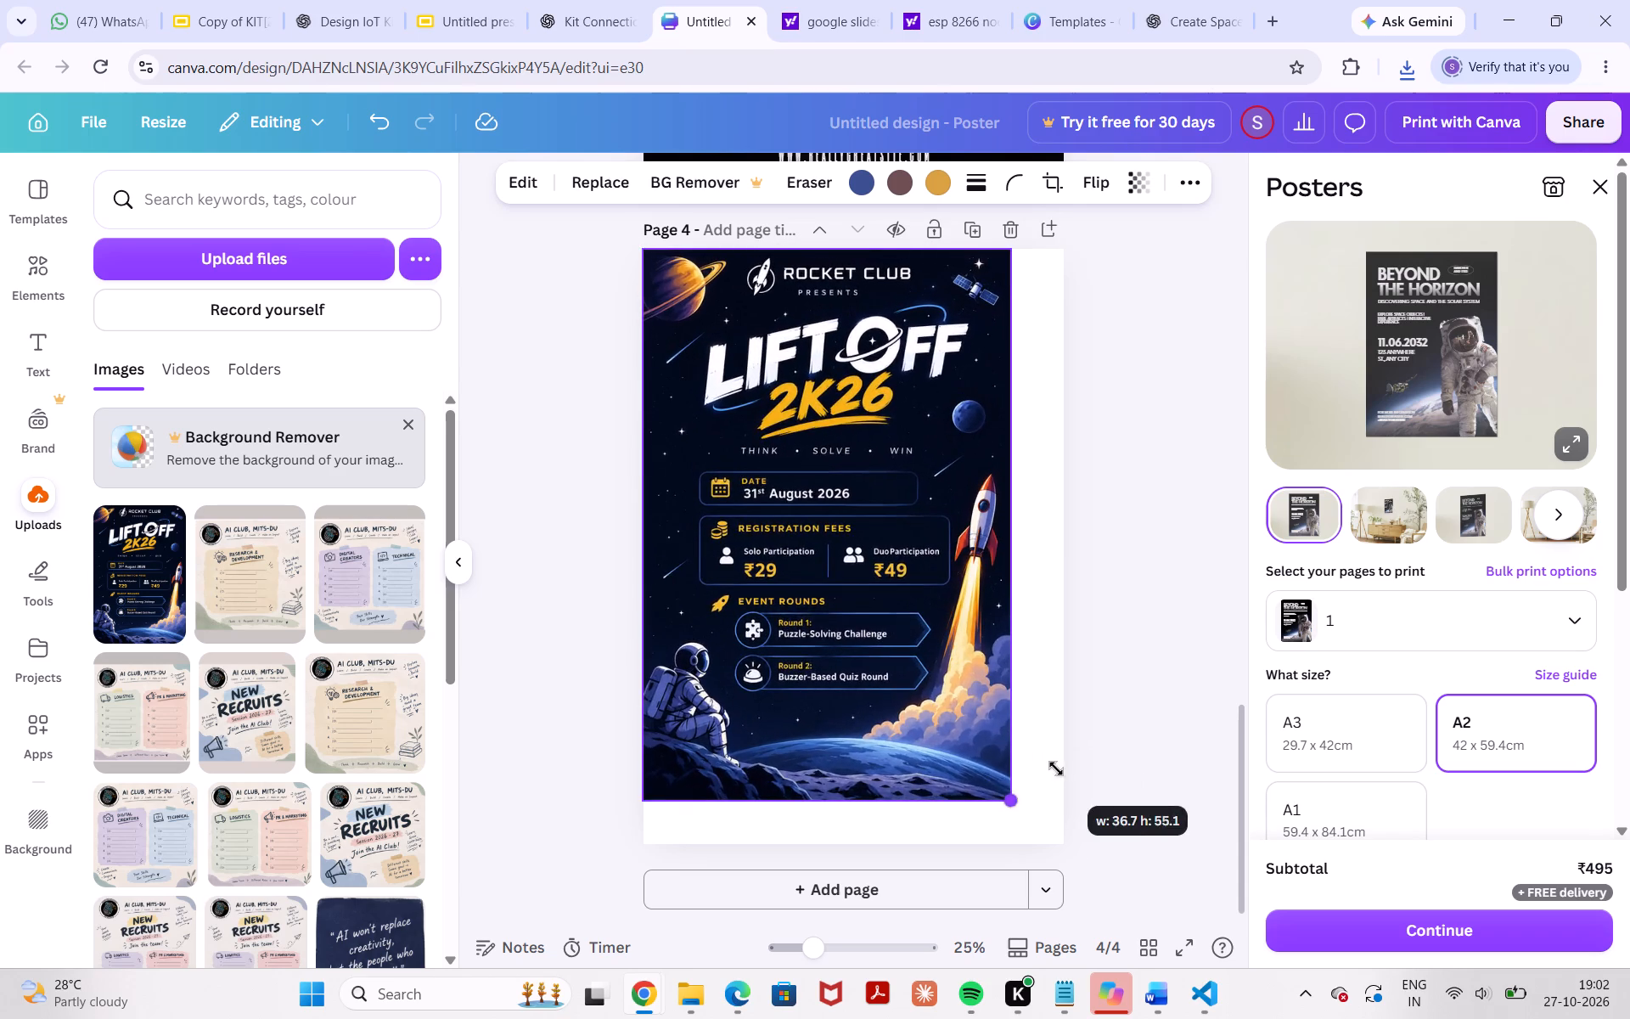
{"action": "left_click_drag", "start_coordinate": [1056, 768], "coordinate": [1160, 809]}
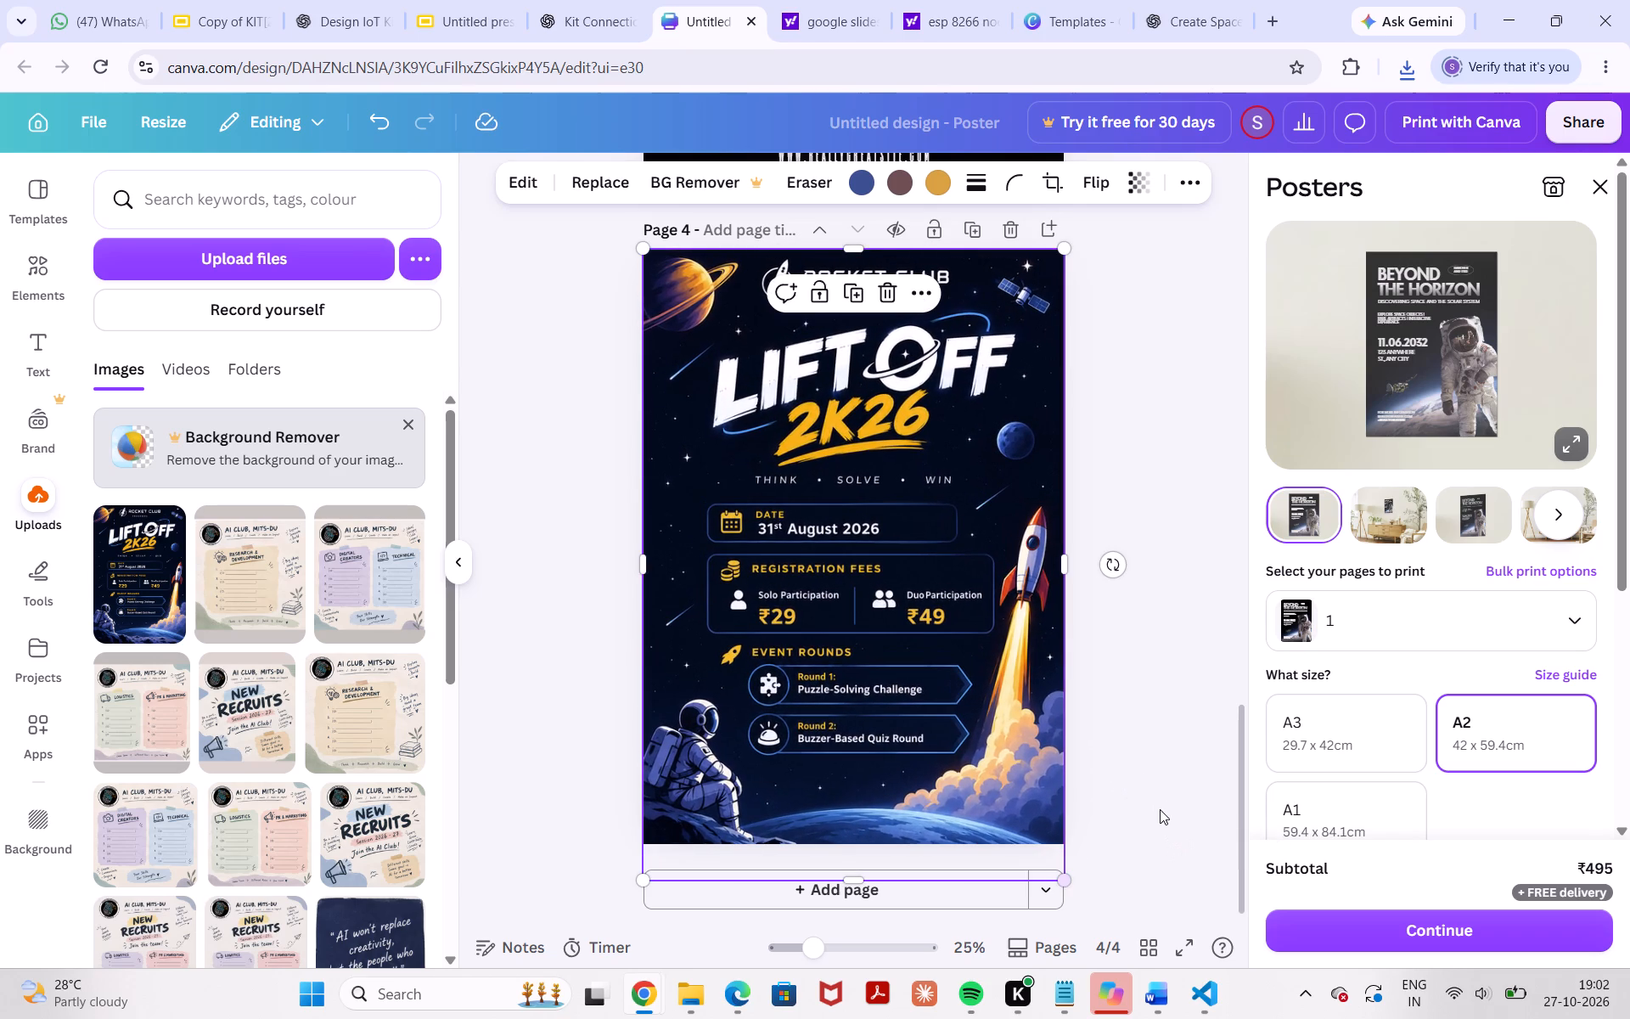
{"action": "left_click", "coordinate": [1147, 712]}
Split the LIFT OFF 2K26 poster image on page 4 into editable layers with Magic Layers.
{"action": "left_click", "coordinate": [847, 406]}
{"action": "left_click", "coordinate": [531, 181]}
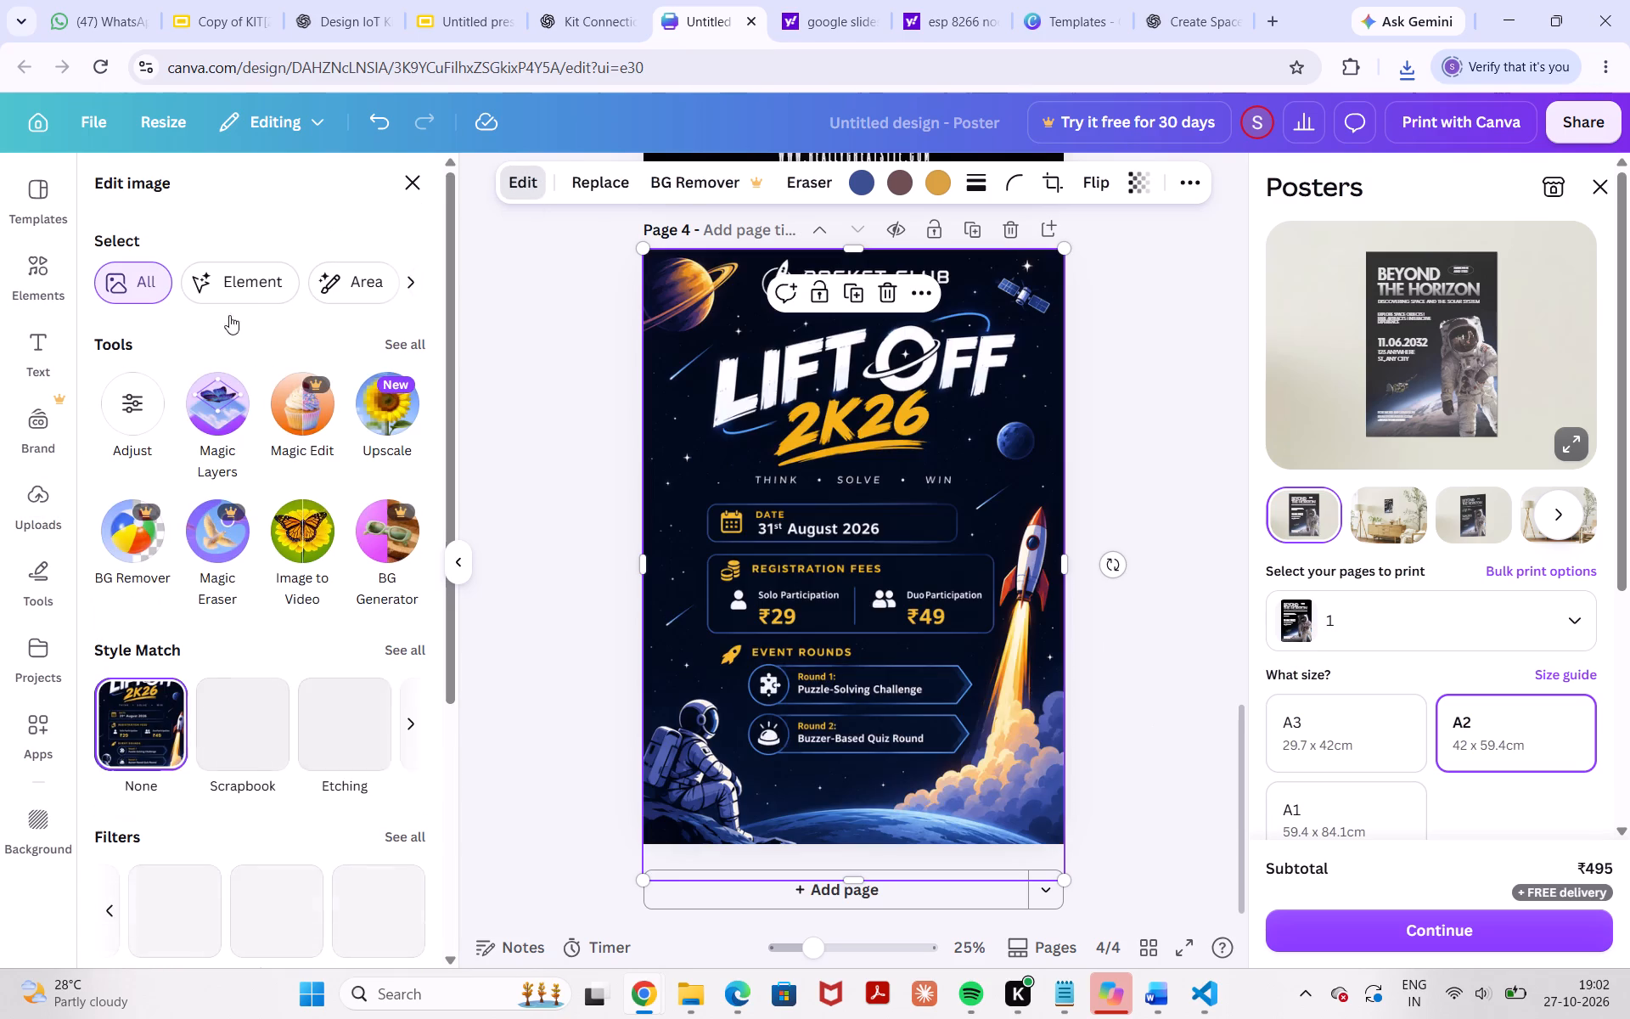
{"action": "left_click", "coordinate": [223, 407]}
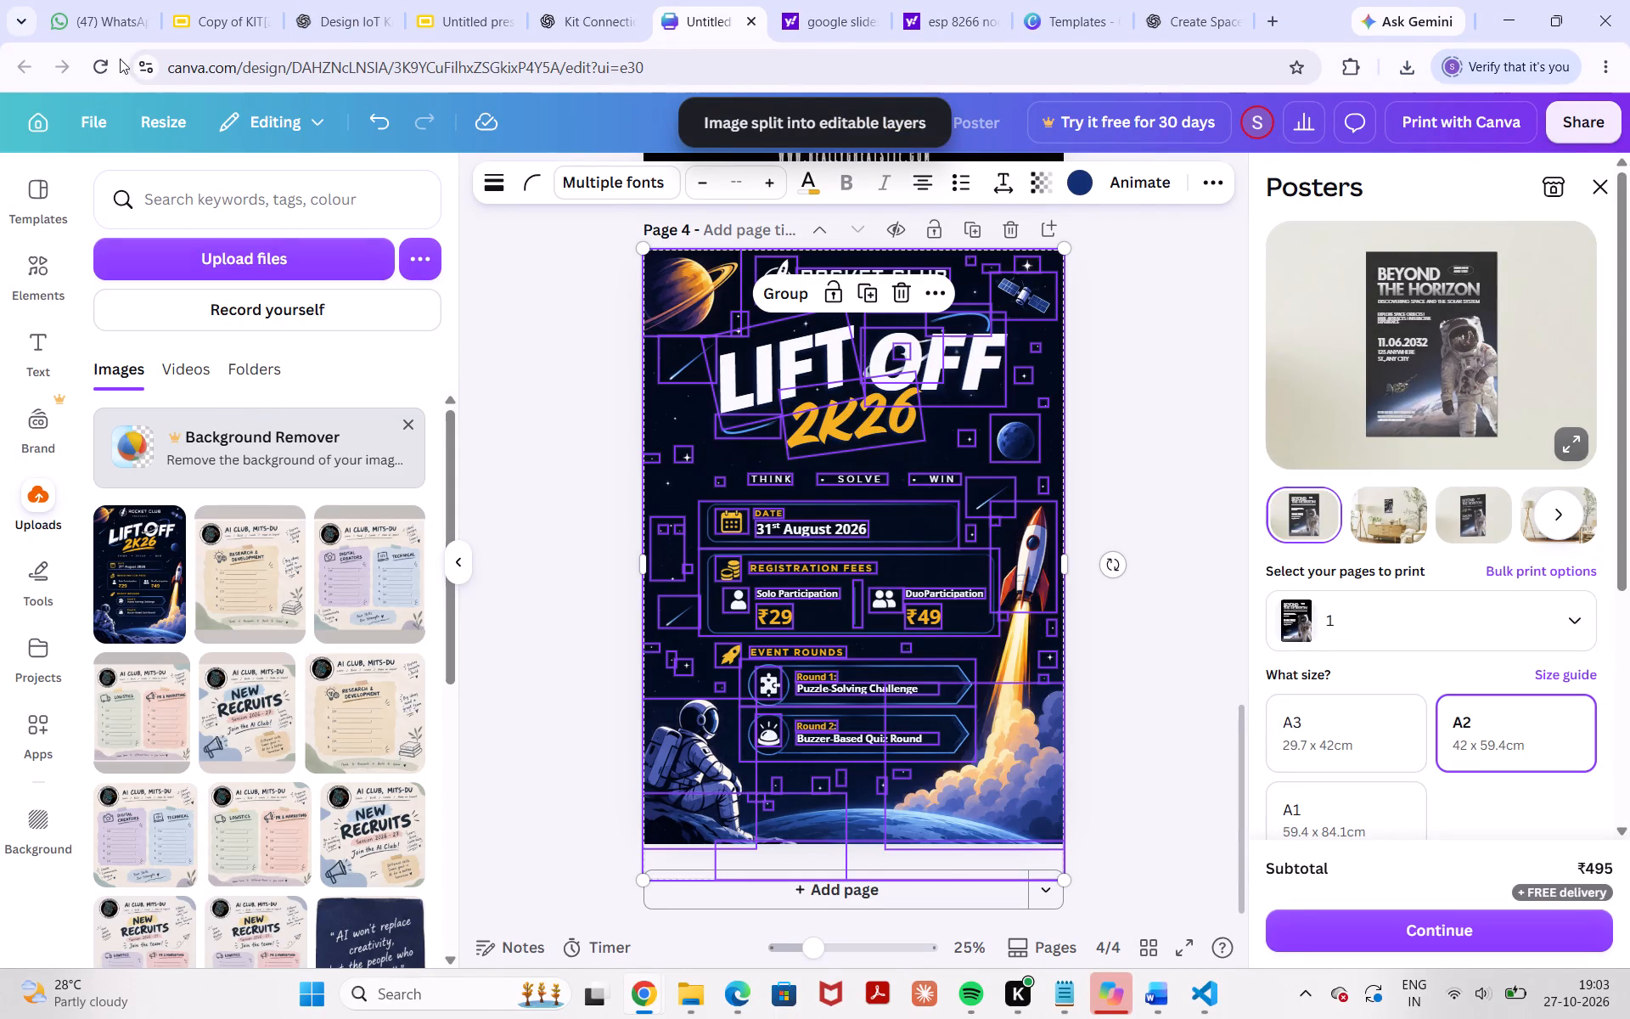
{"action": "left_click", "coordinate": [925, 455]}
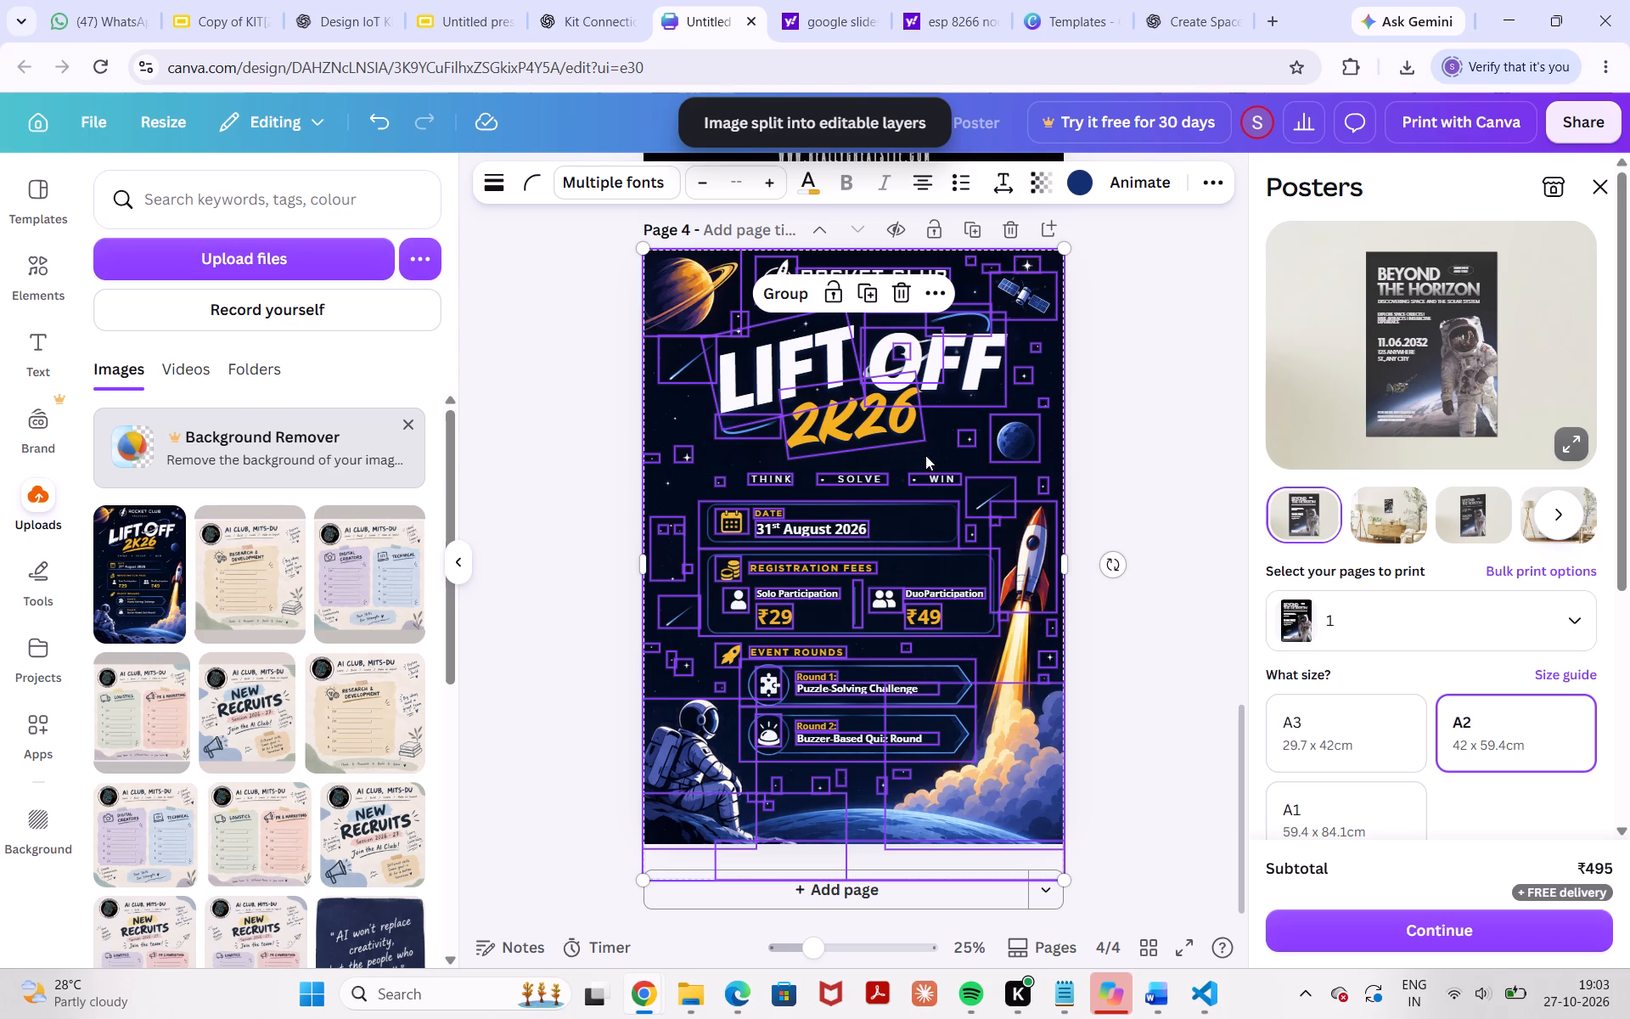
Close the poster printing options and hide the uploads area to give the page 4 poster more room.
{"action": "left_click", "coordinate": [1600, 190]}
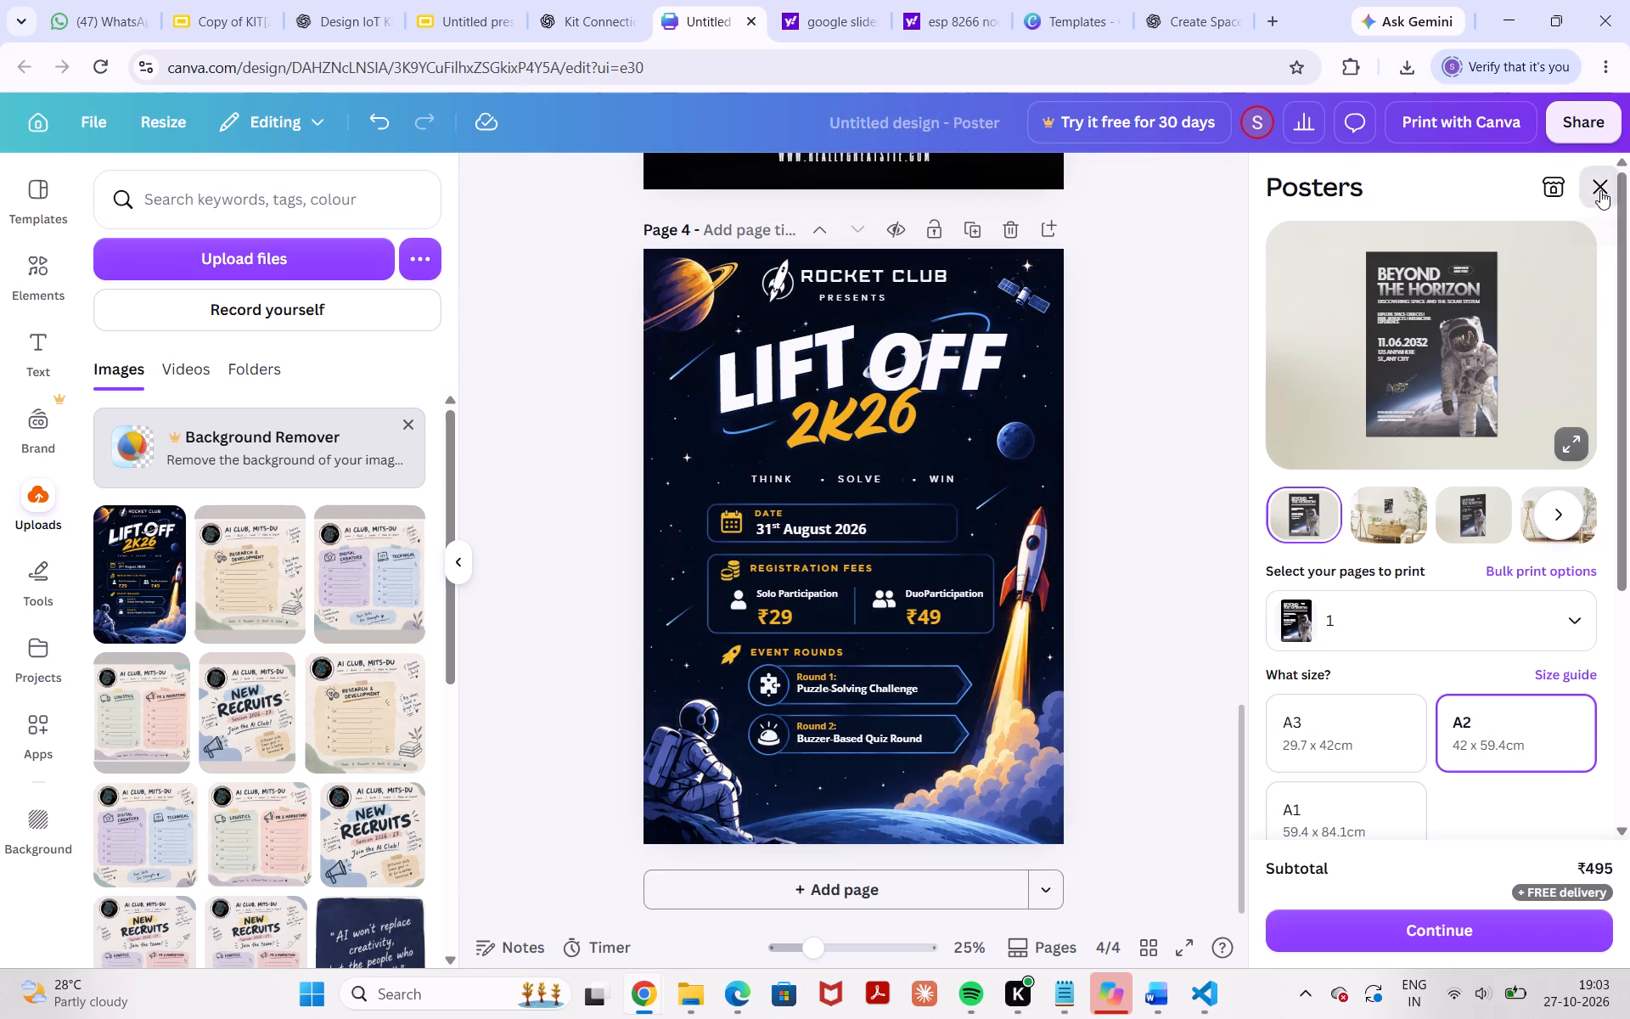
{"action": "left_click", "coordinate": [459, 561]}
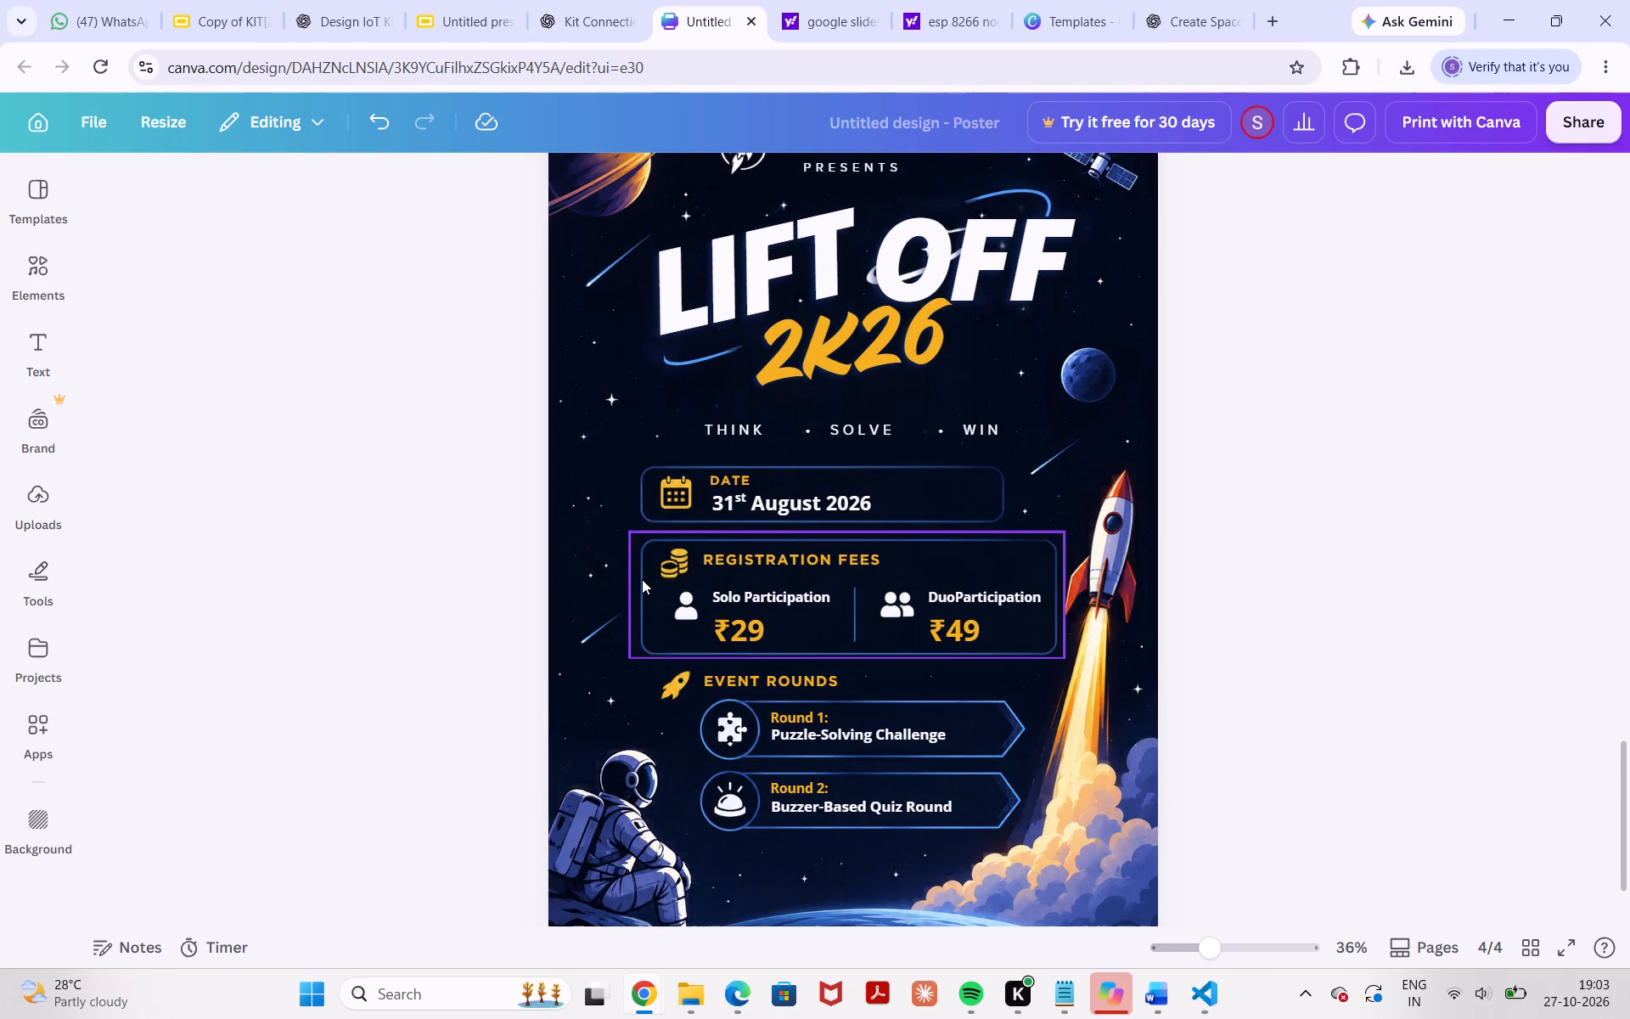
{"action": "scroll", "coordinate": [812, 488], "scroll_direction": "up", "scroll_amount": 1}
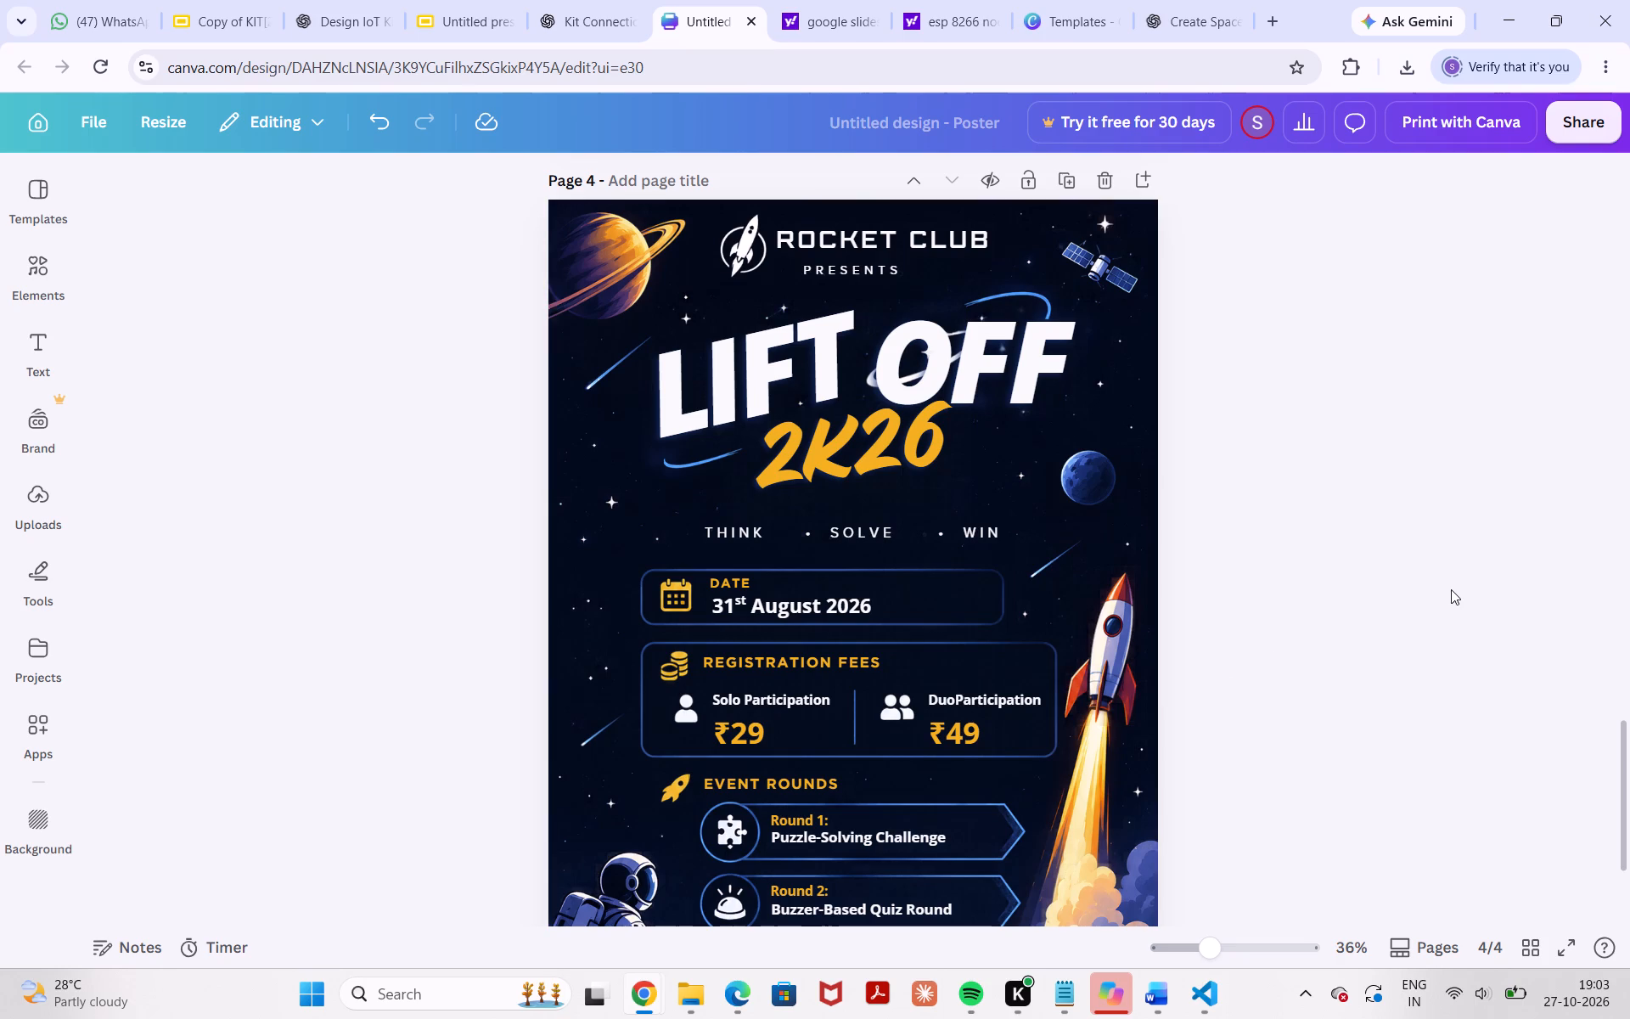
Reposition the word OFF slightly higher beside LIFT and place the white orbit ring around its letter O.
{"action": "left_click", "coordinate": [920, 358]}
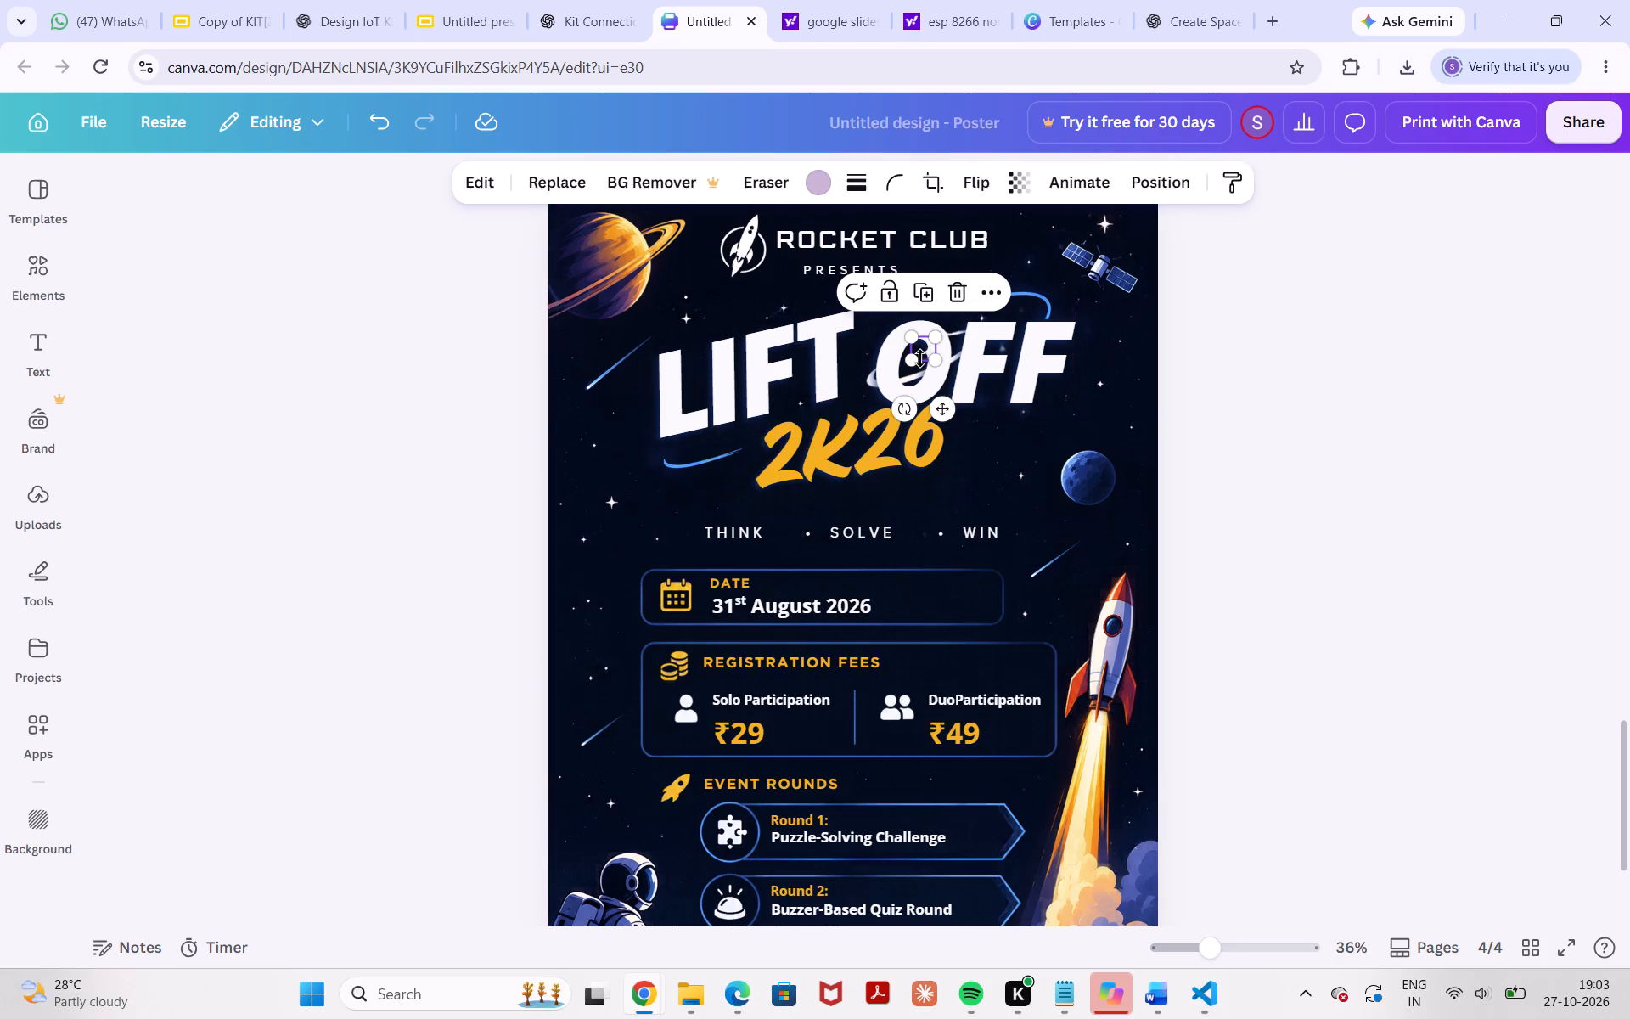
{"action": "left_click", "coordinate": [948, 290]}
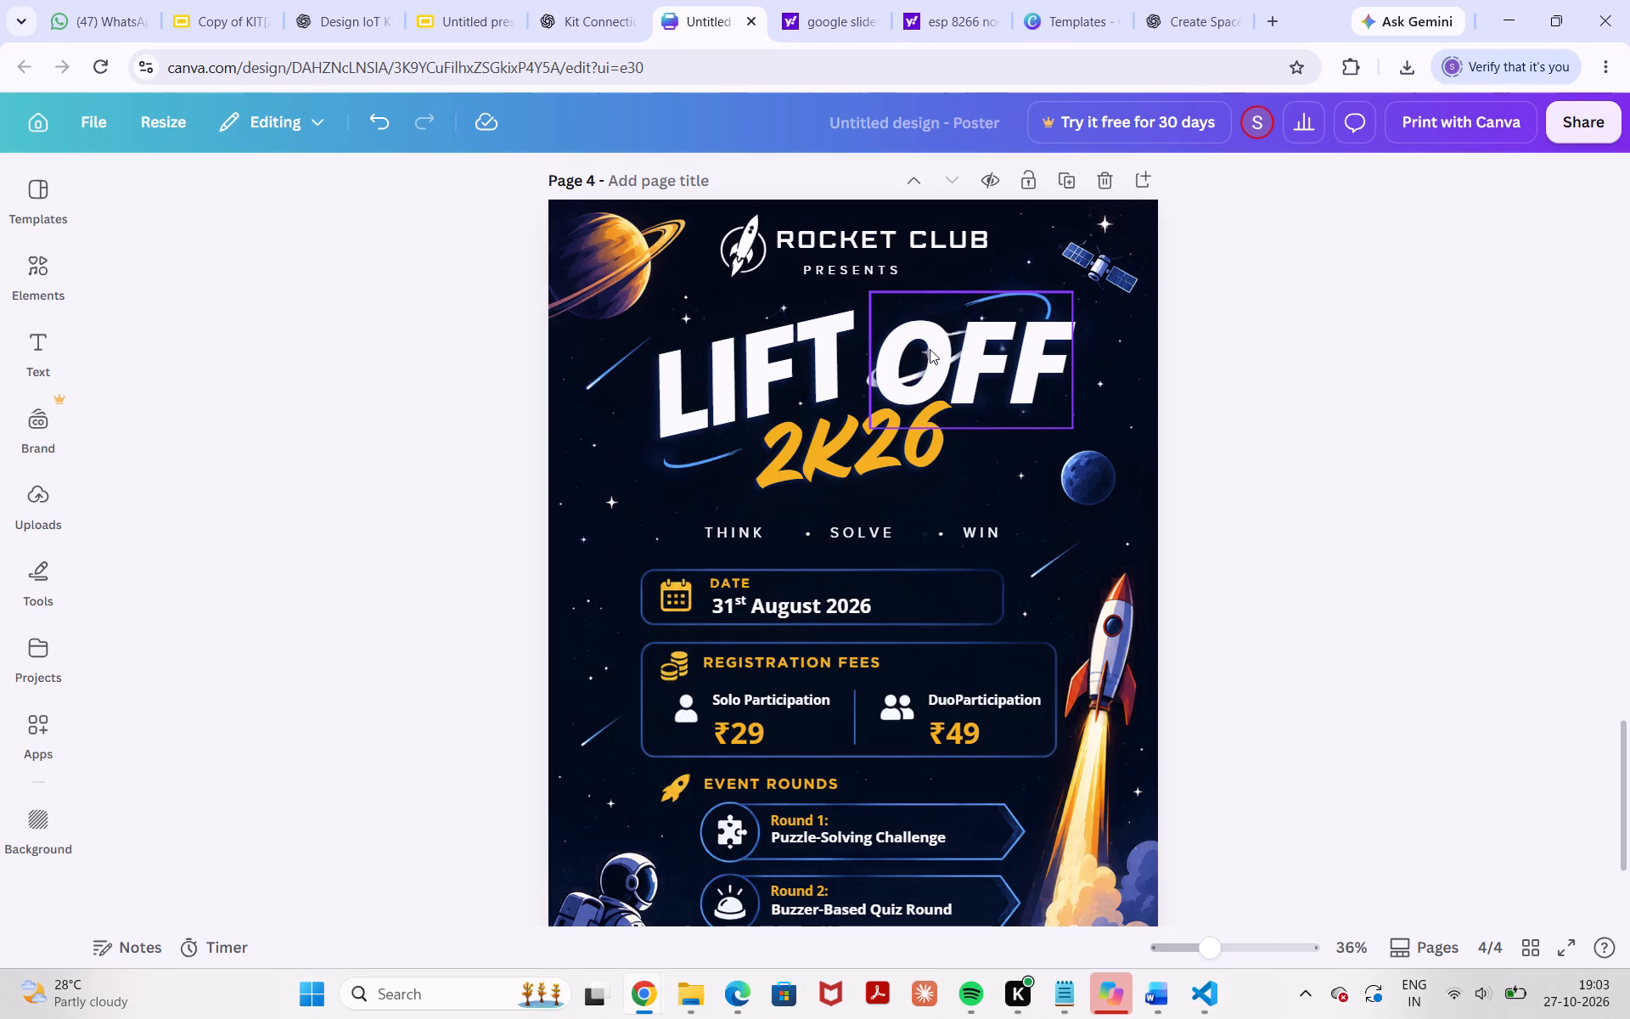
{"action": "left_click_drag", "start_coordinate": [951, 337], "coordinate": [995, 359]}
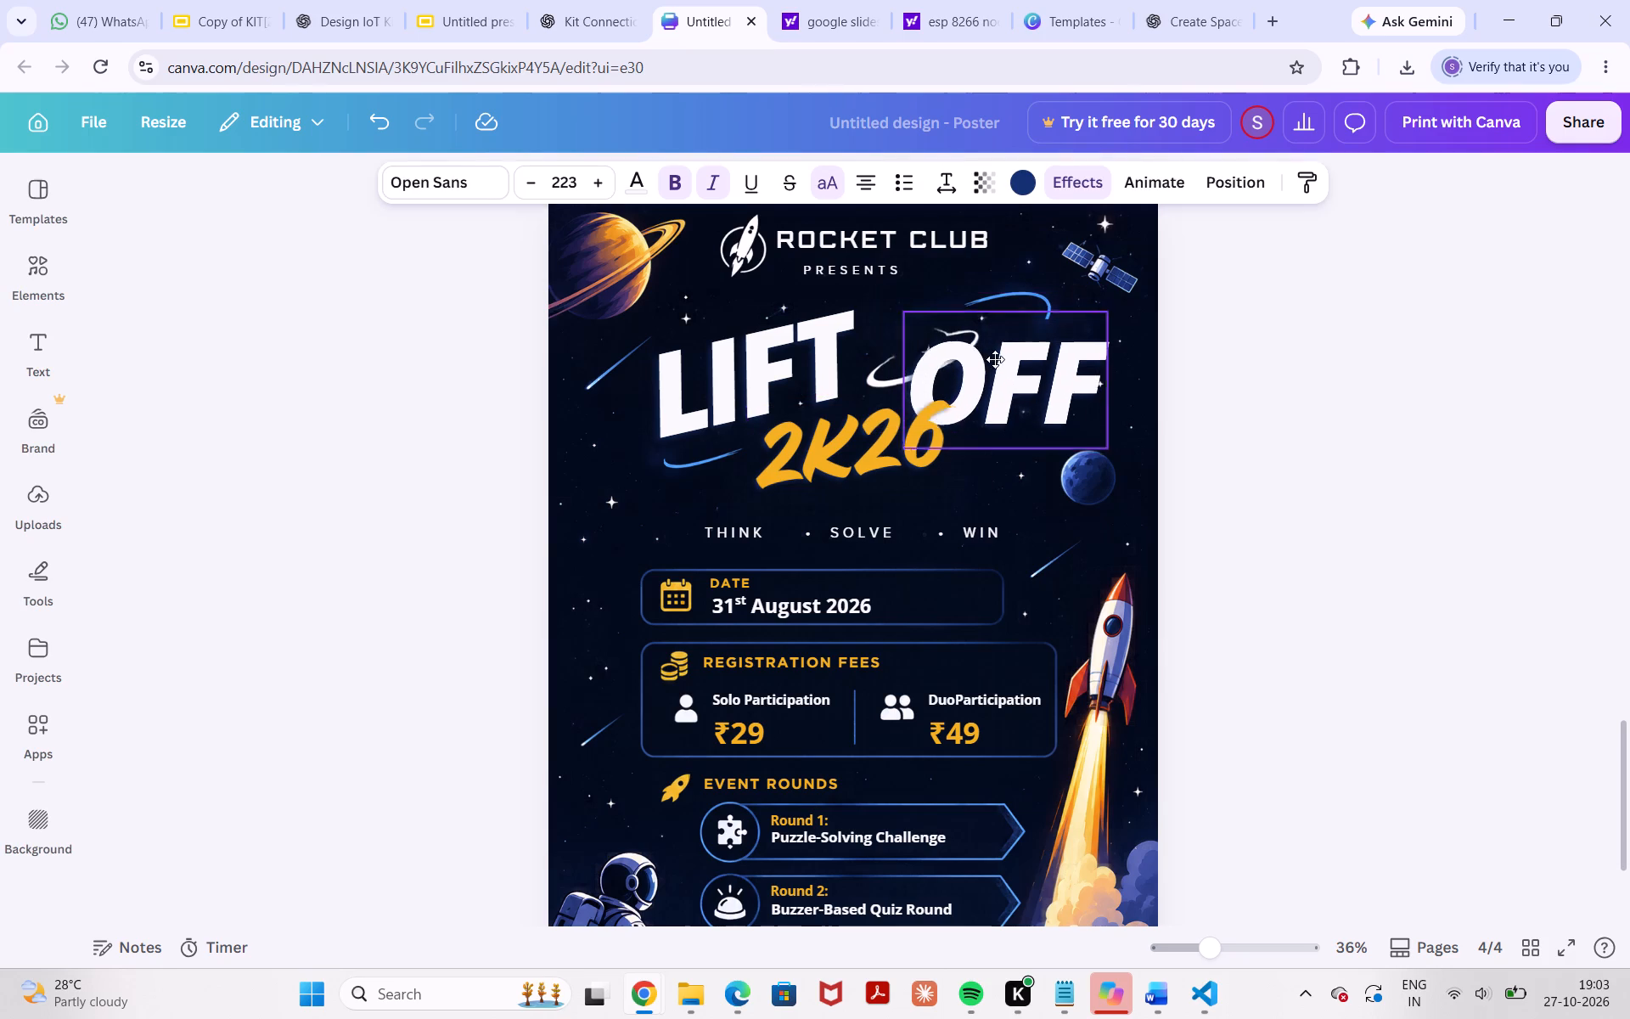
{"action": "left_click_drag", "start_coordinate": [995, 359], "coordinate": [1016, 359]}
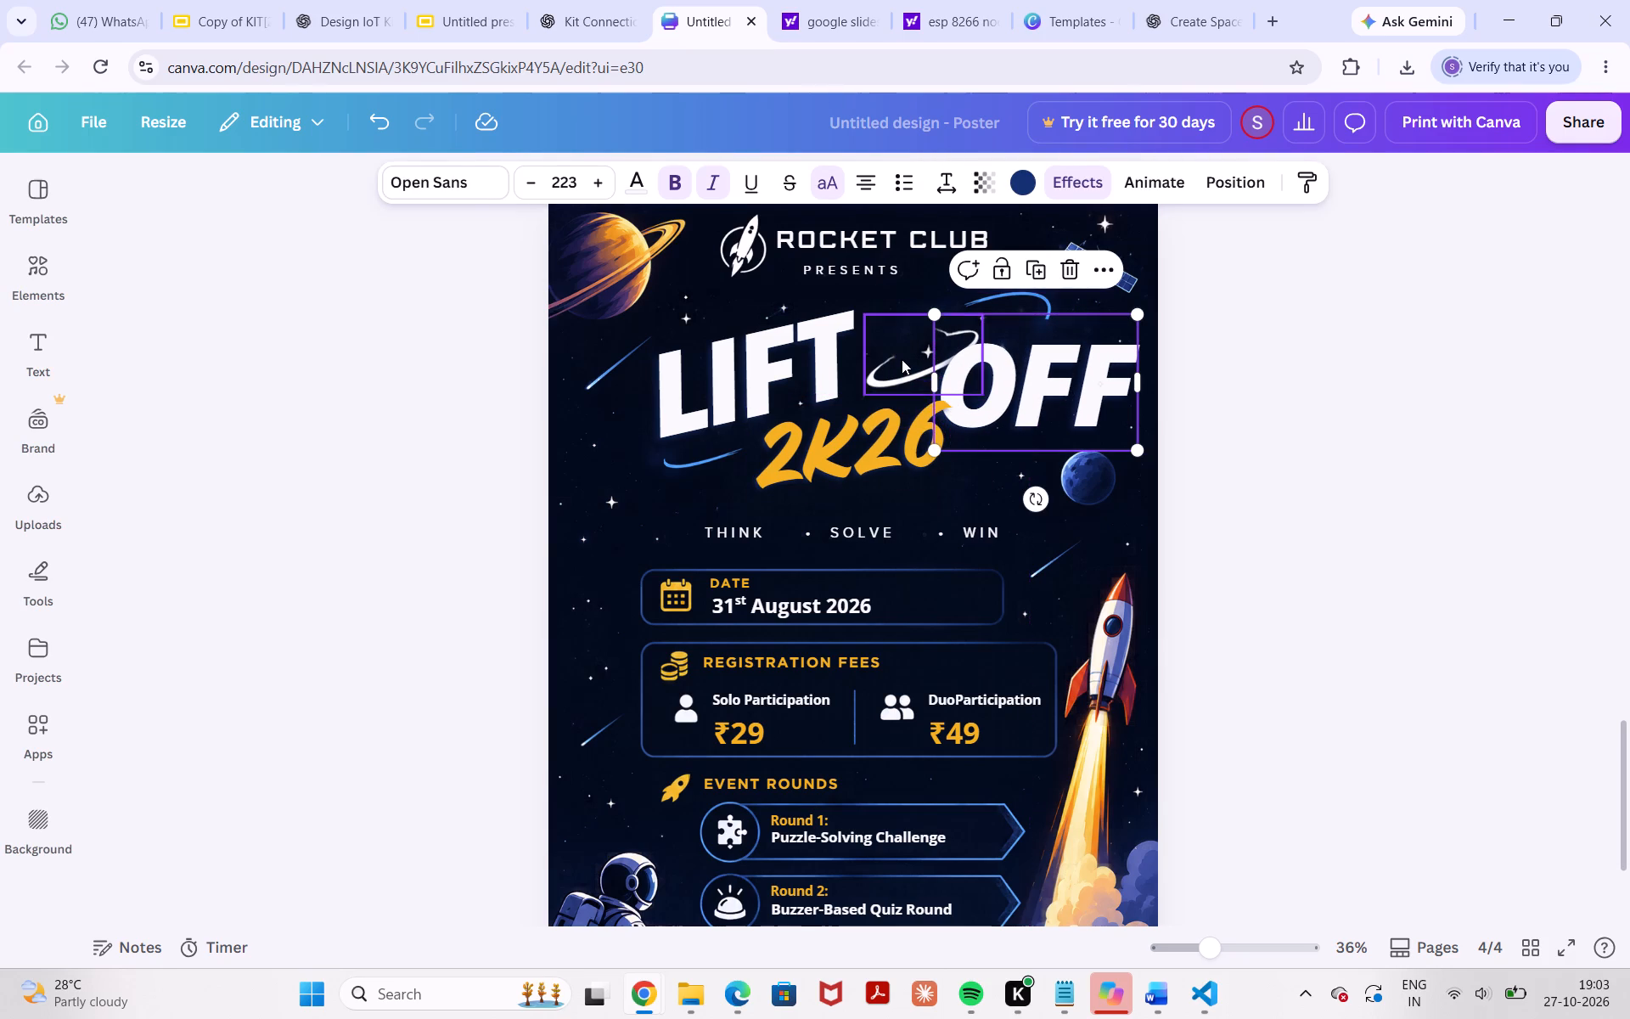
{"action": "left_click_drag", "start_coordinate": [902, 359], "coordinate": [846, 526]}
{"action": "left_click_drag", "start_coordinate": [1050, 398], "coordinate": [1049, 395]}
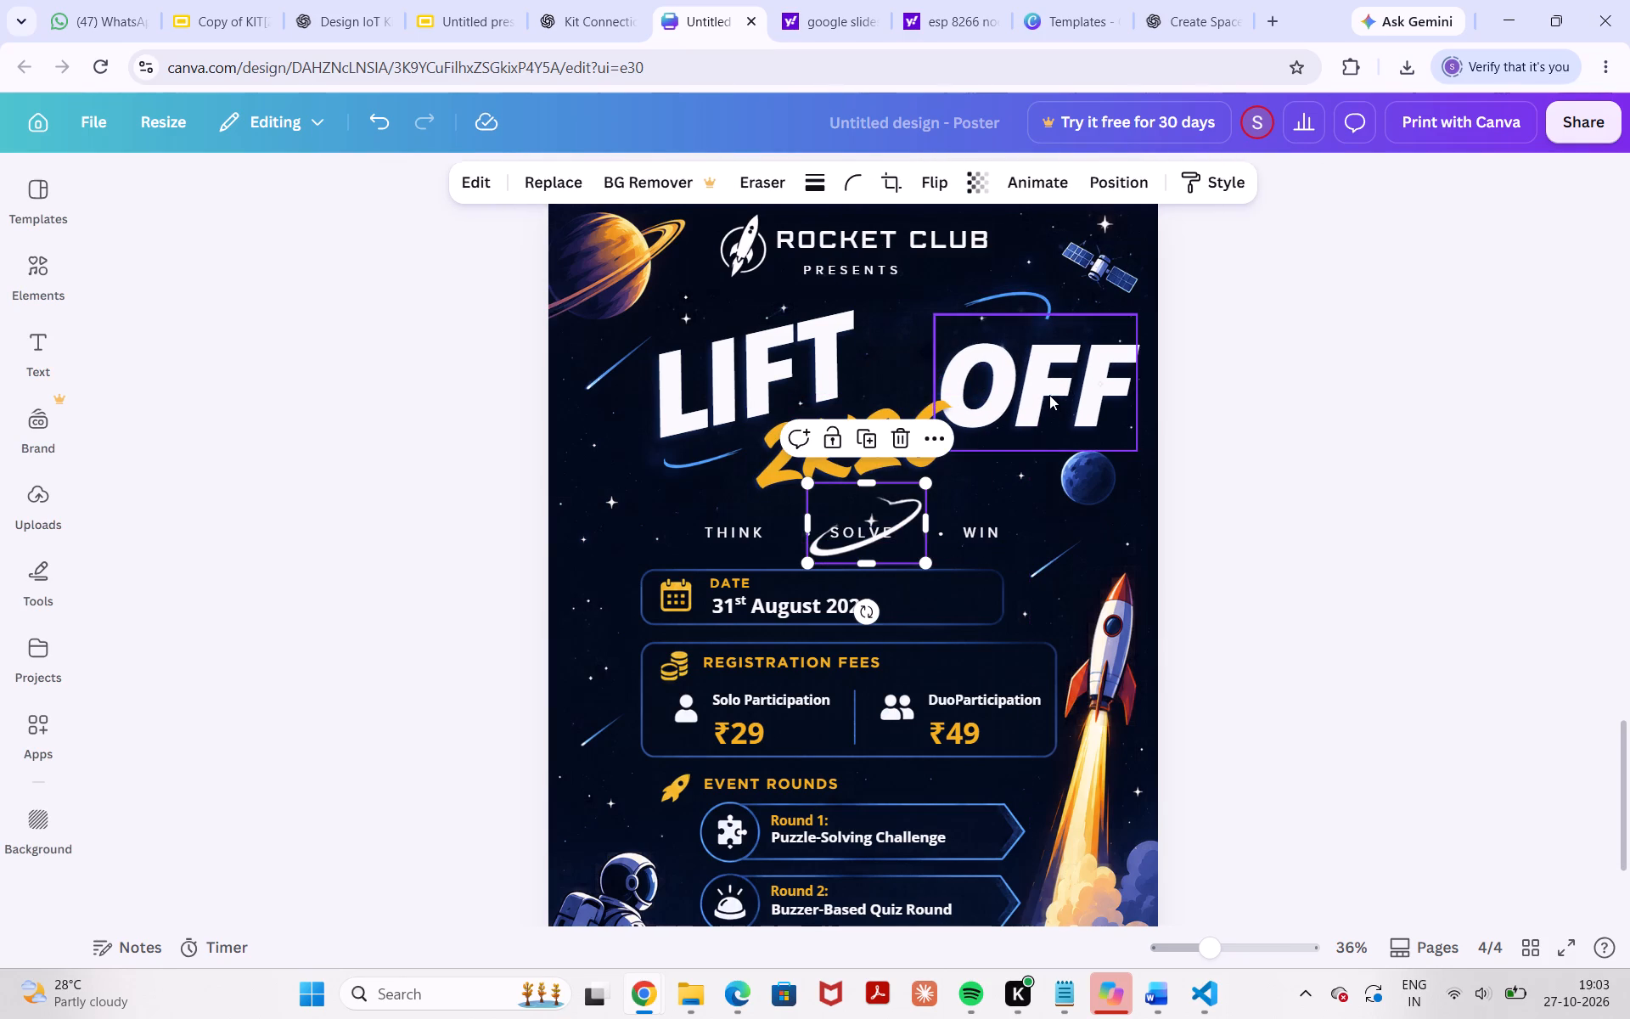
{"action": "left_click_drag", "start_coordinate": [1049, 395], "coordinate": [1006, 355]}
{"action": "left_click_drag", "start_coordinate": [904, 513], "coordinate": [967, 436]}
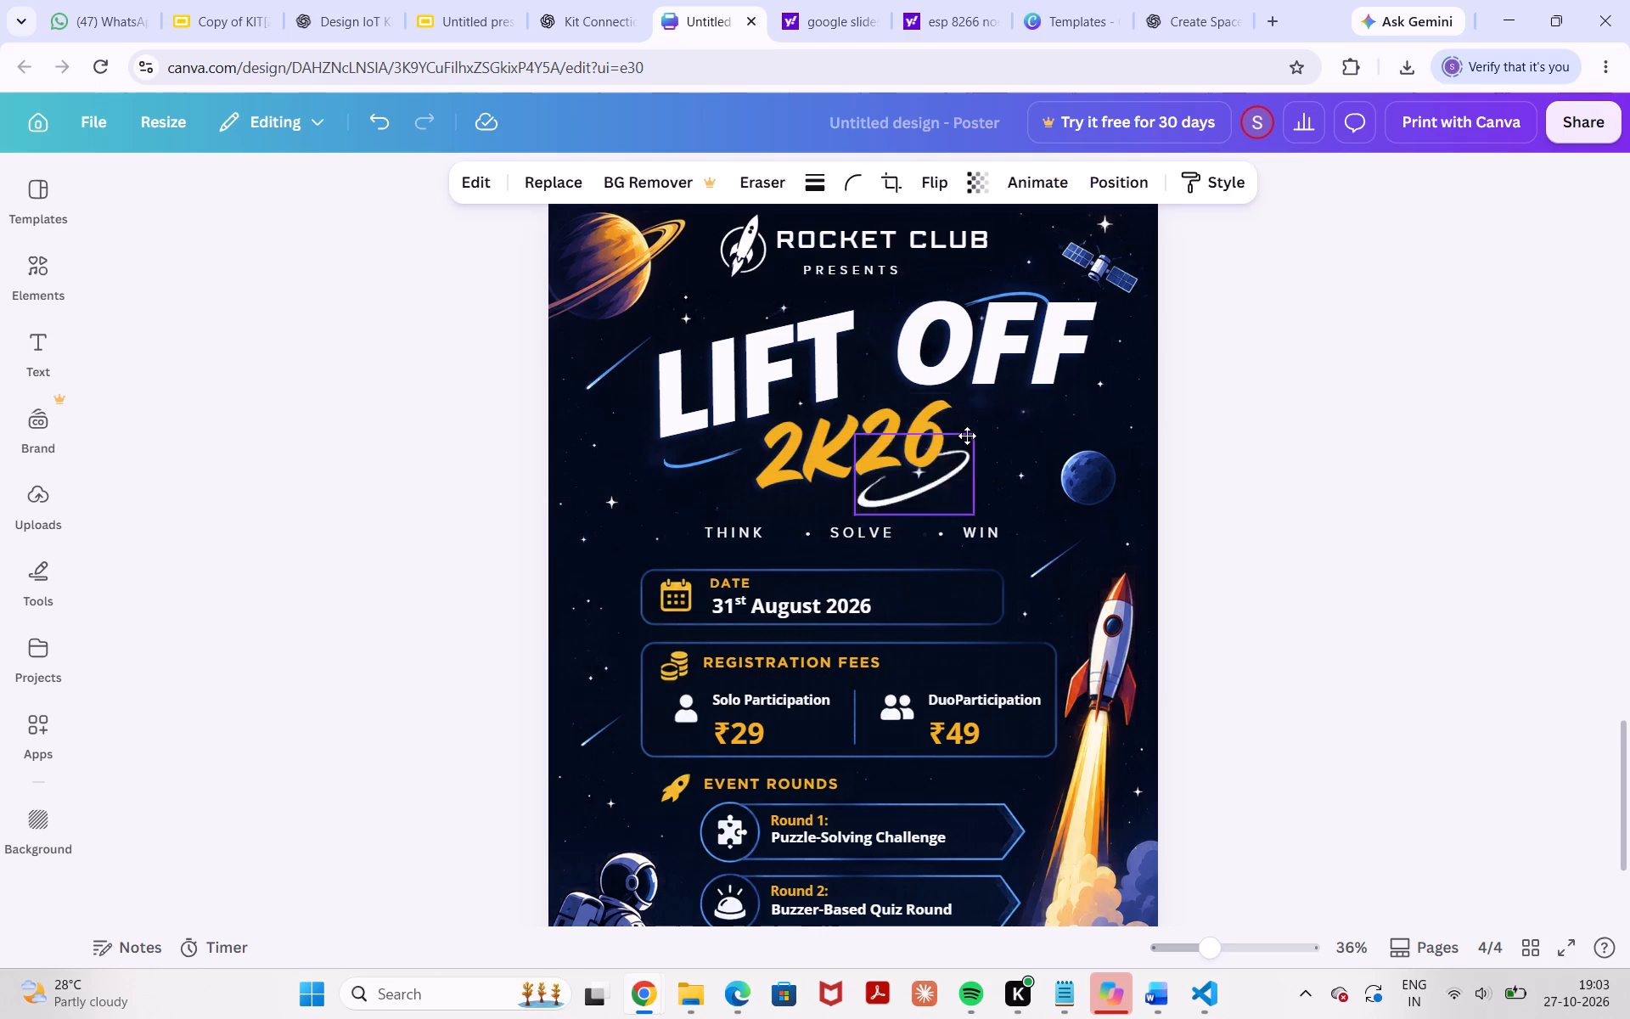
{"action": "left_click_drag", "start_coordinate": [967, 436], "coordinate": [975, 329]}
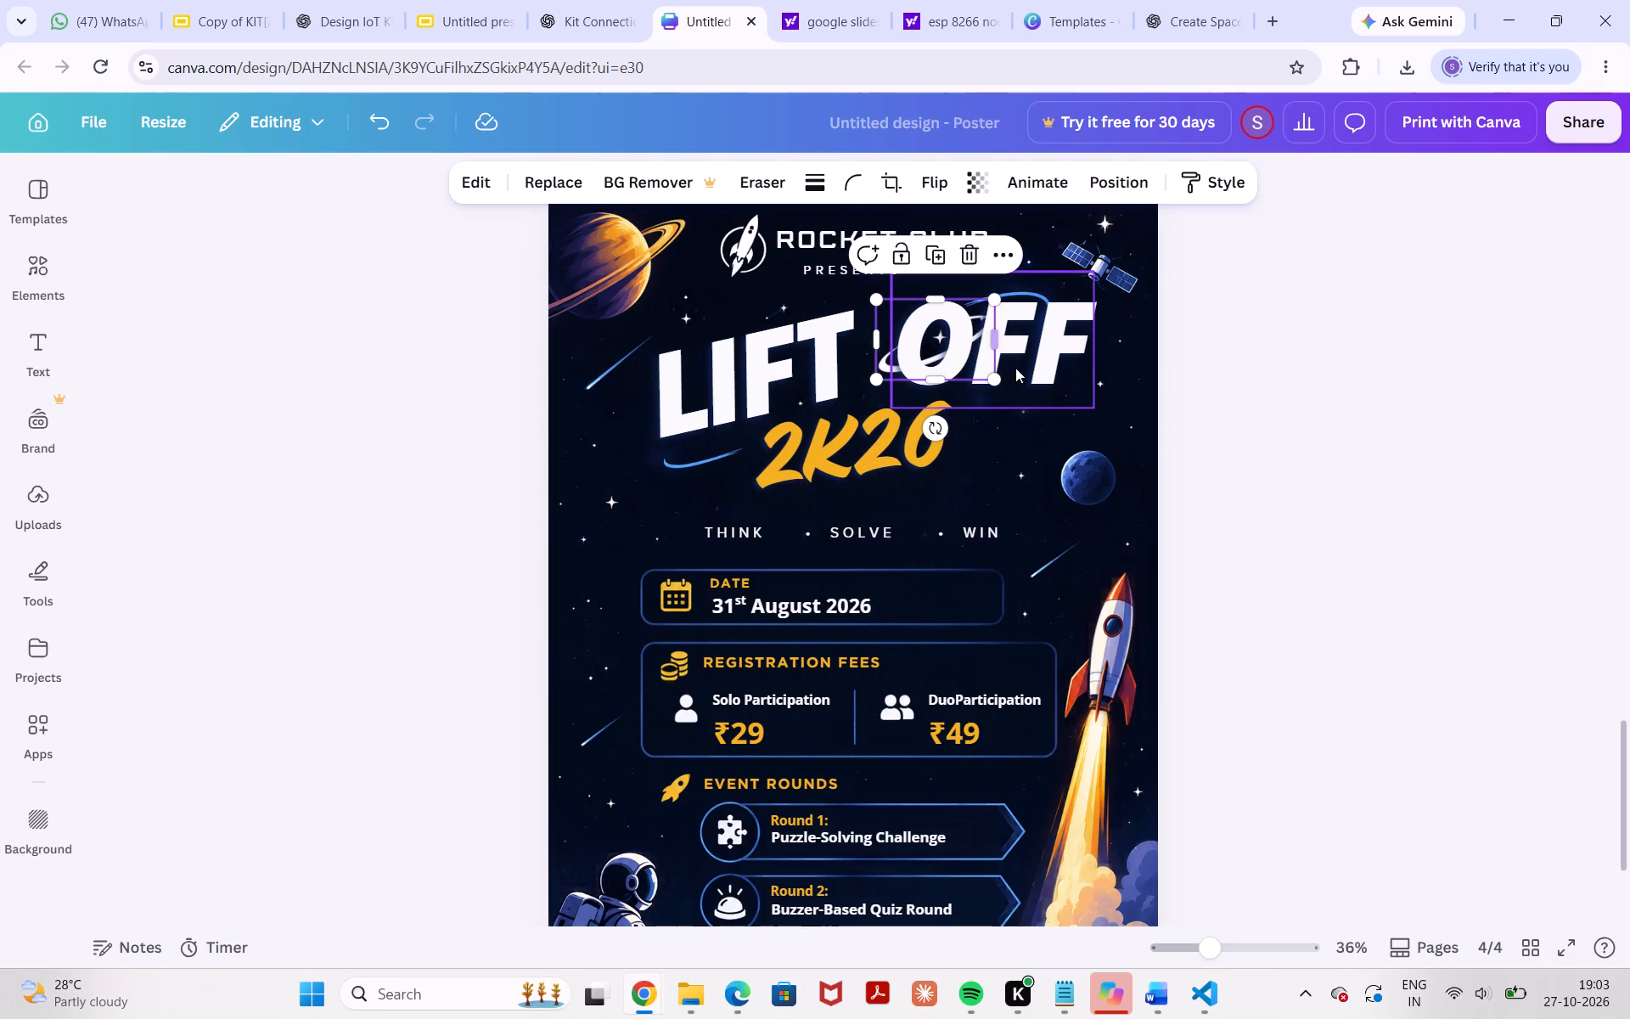
Shift the word OFF and its white orbit ring together slightly left, closer to LIFT.
{"action": "left_click", "coordinate": [1034, 382], "text": "shift"}
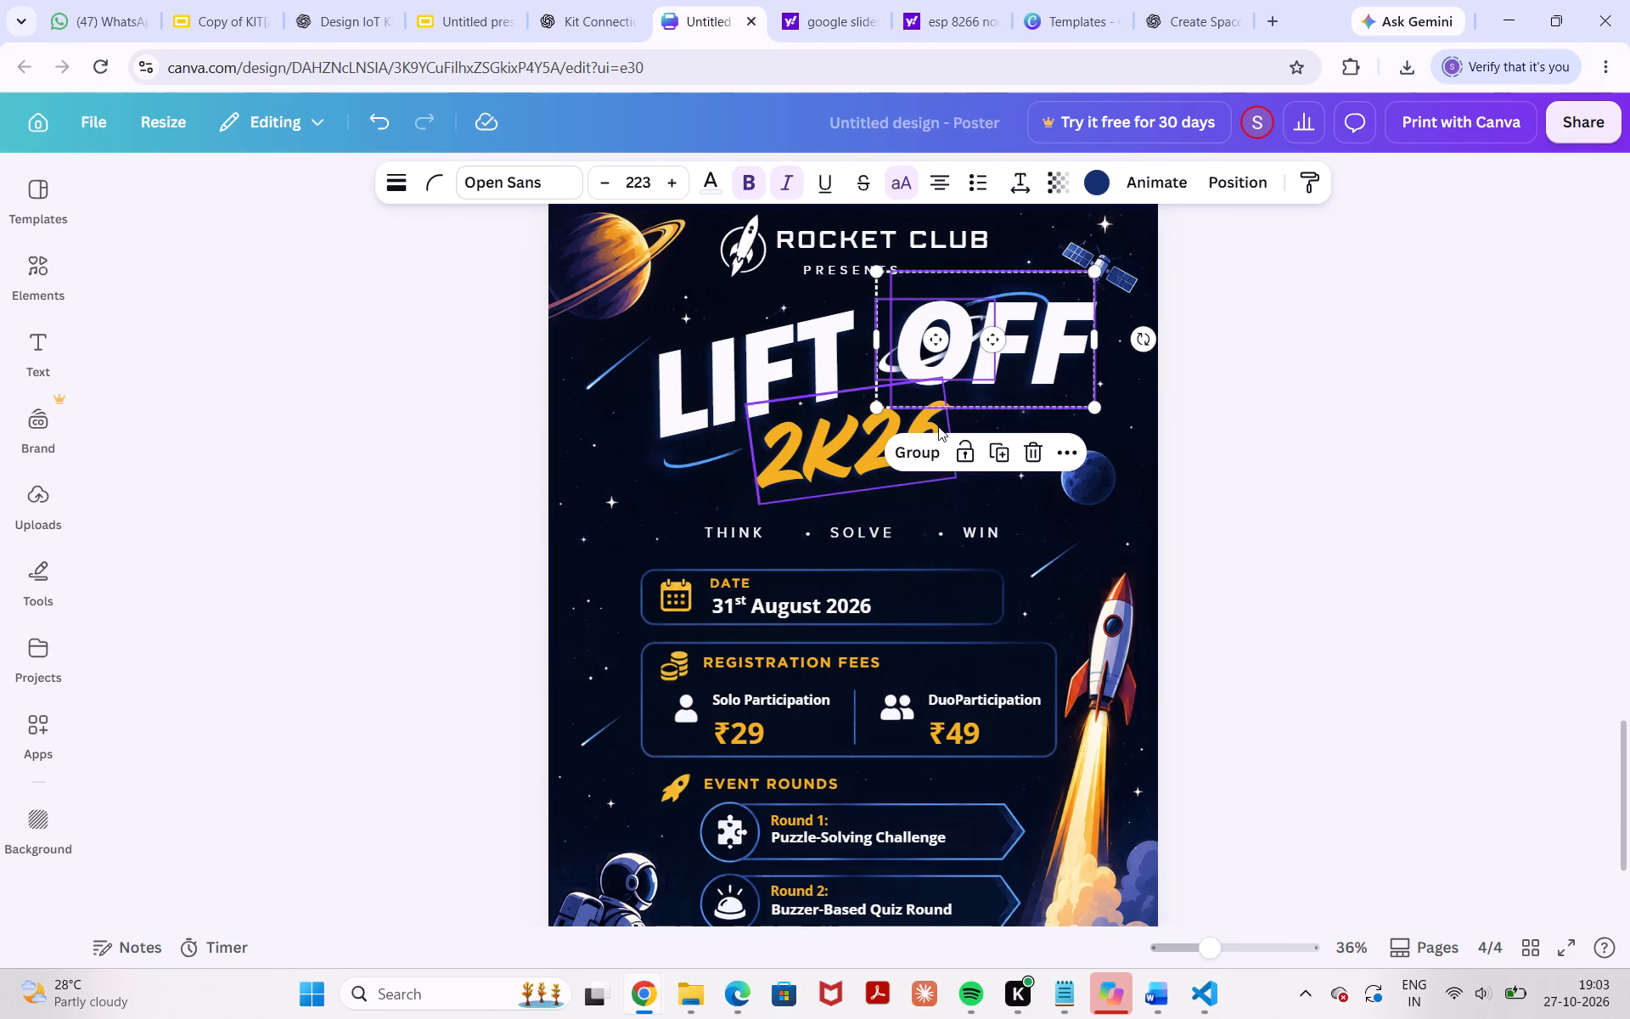
{"action": "left_click", "coordinate": [929, 444]}
{"action": "left_click_drag", "start_coordinate": [962, 393], "coordinate": [949, 393]}
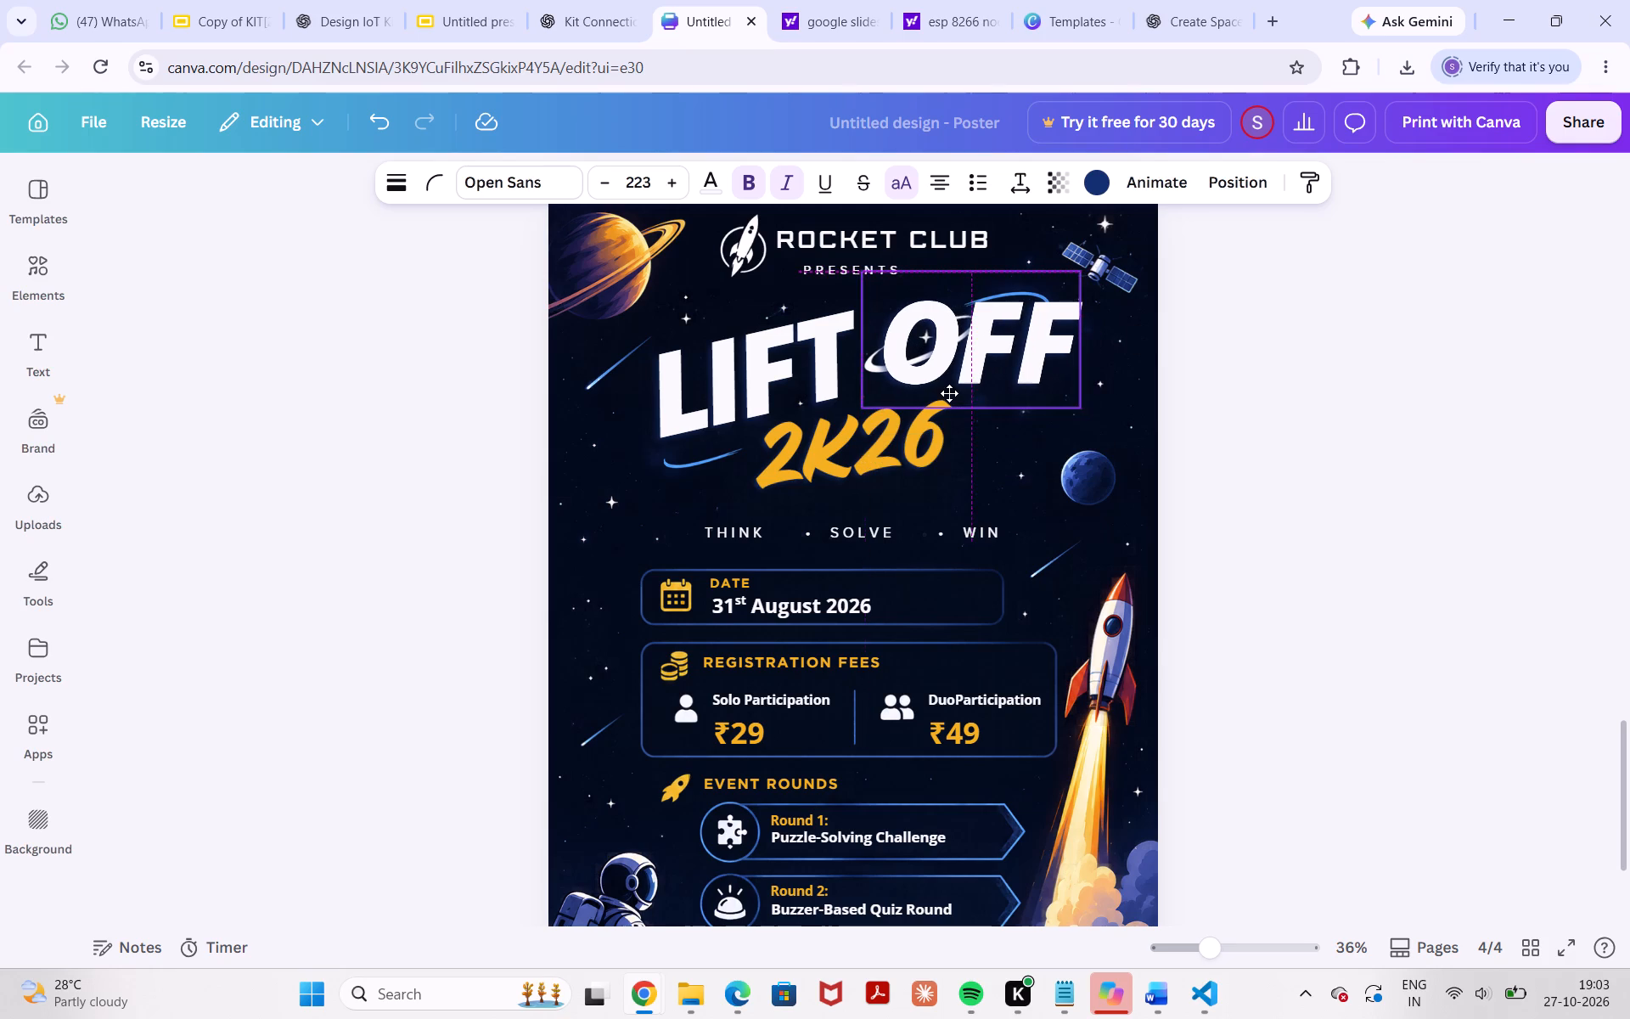
{"action": "left_click_drag", "start_coordinate": [949, 393], "coordinate": [950, 393]}
{"action": "left_click", "coordinate": [1429, 520]}
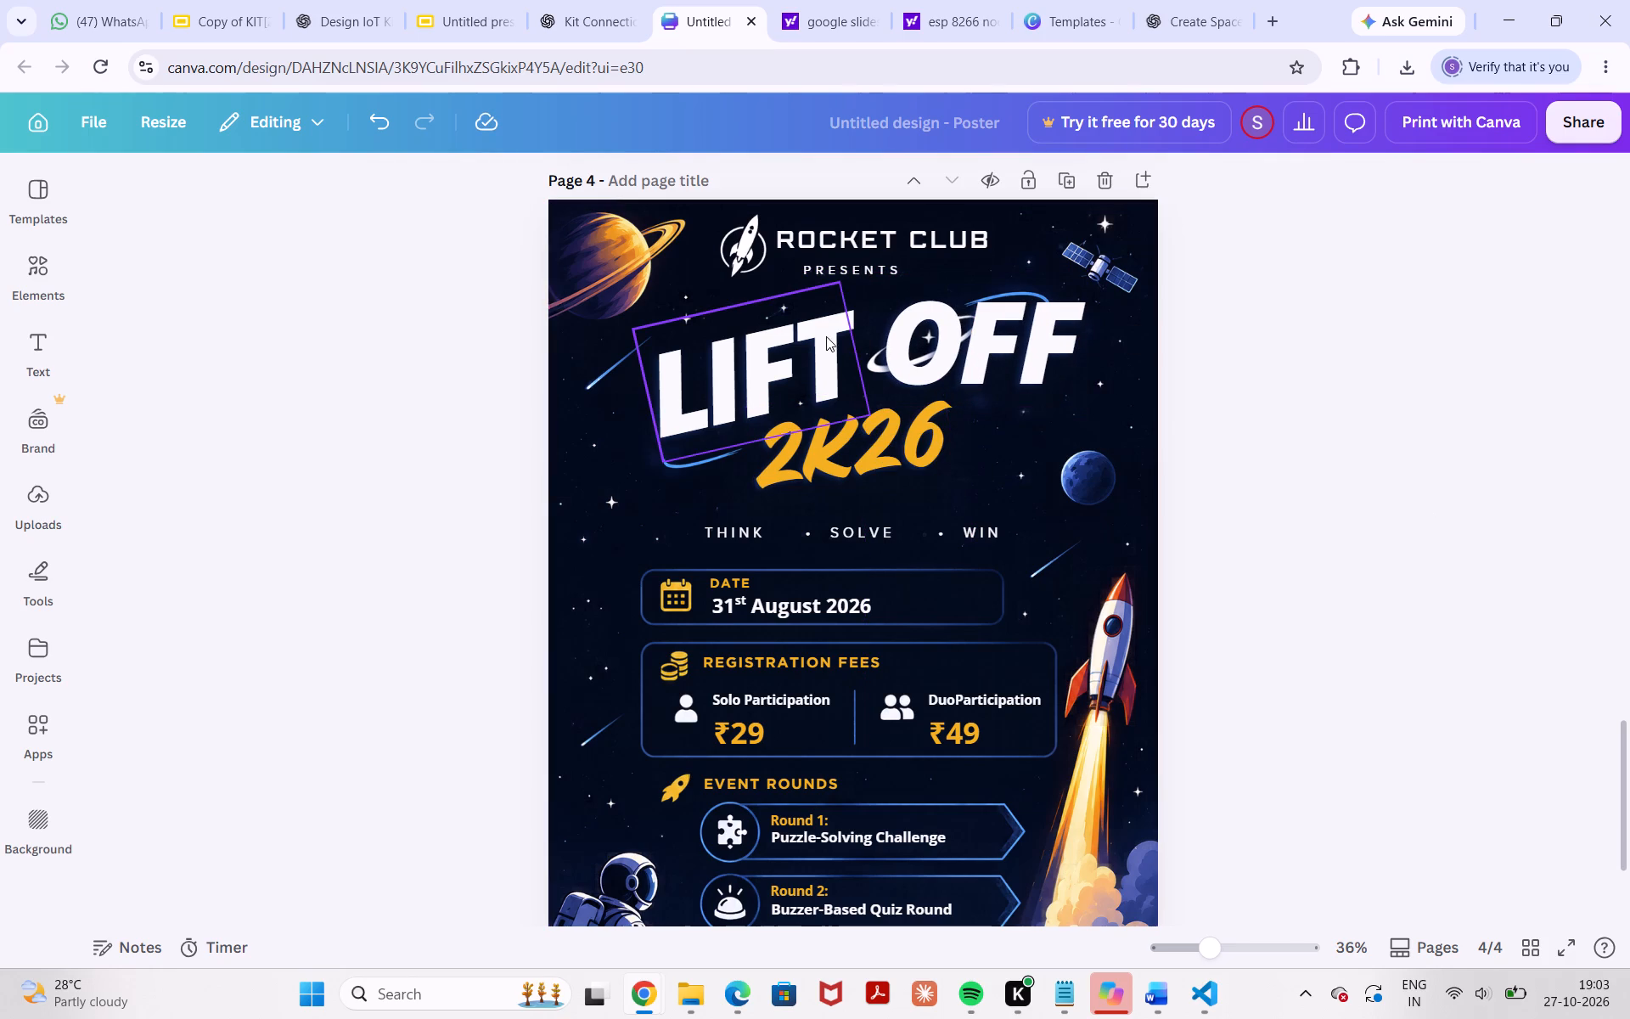
Search the elements library for "saturn" and add the first tan ringed-planet graphic to page 4.
{"action": "left_click", "coordinate": [590, 263]}
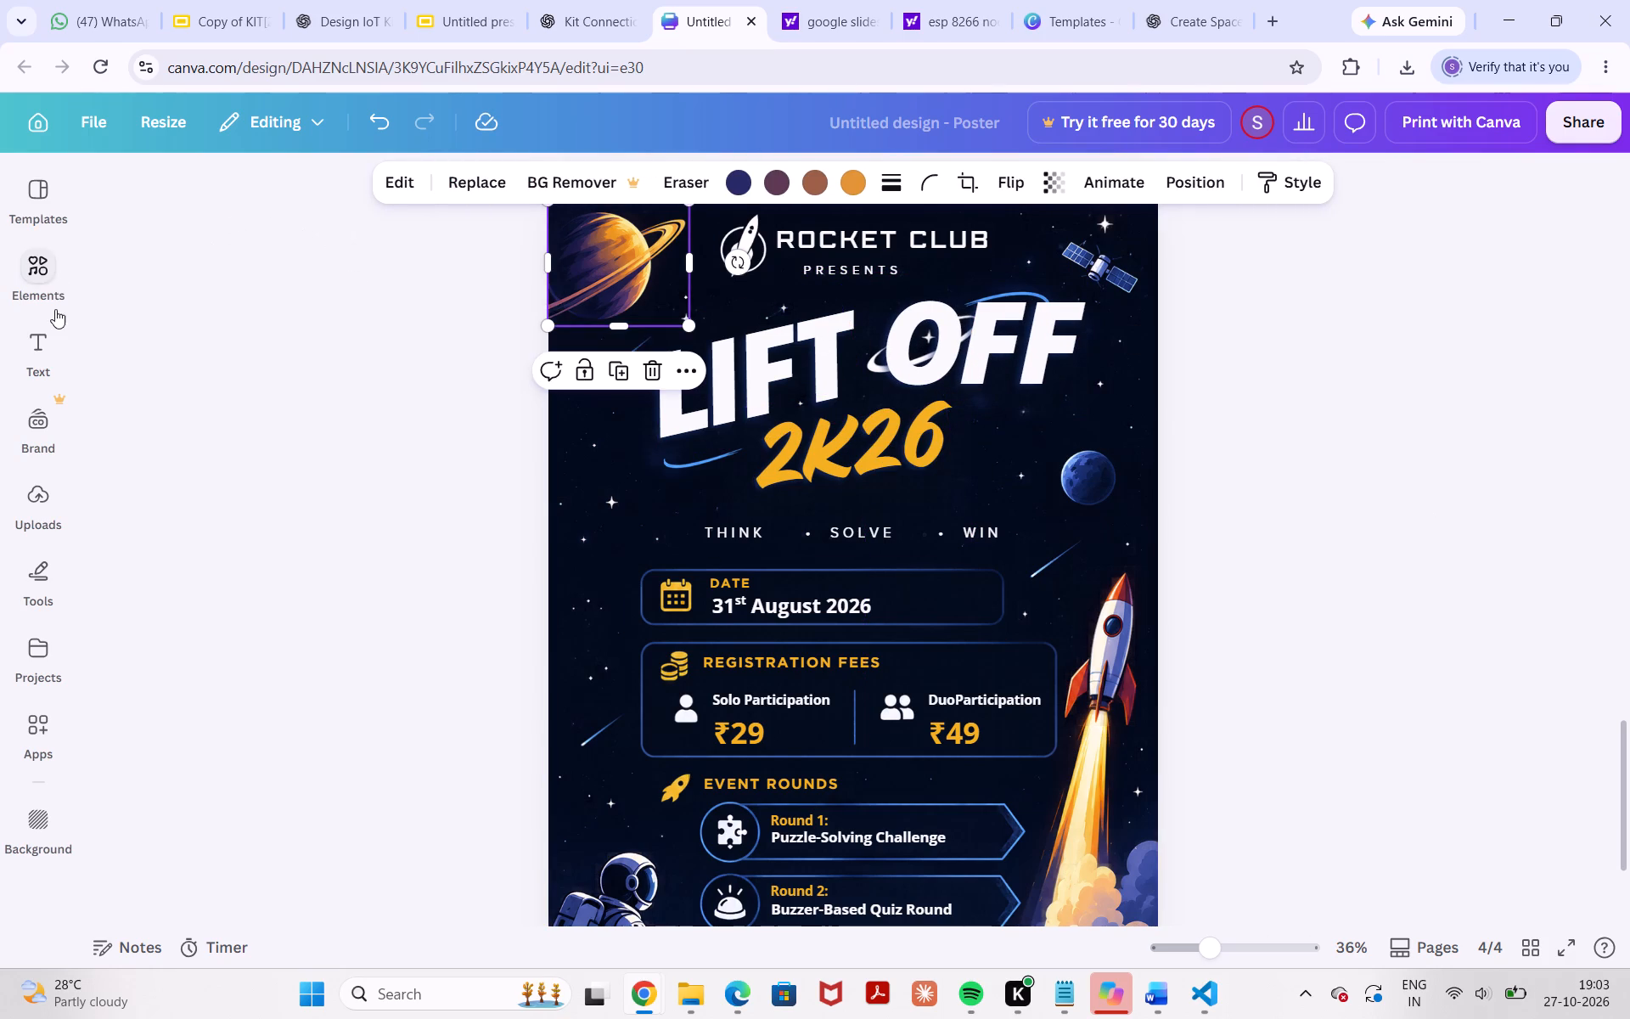
{"action": "left_click", "coordinate": [32, 510]}
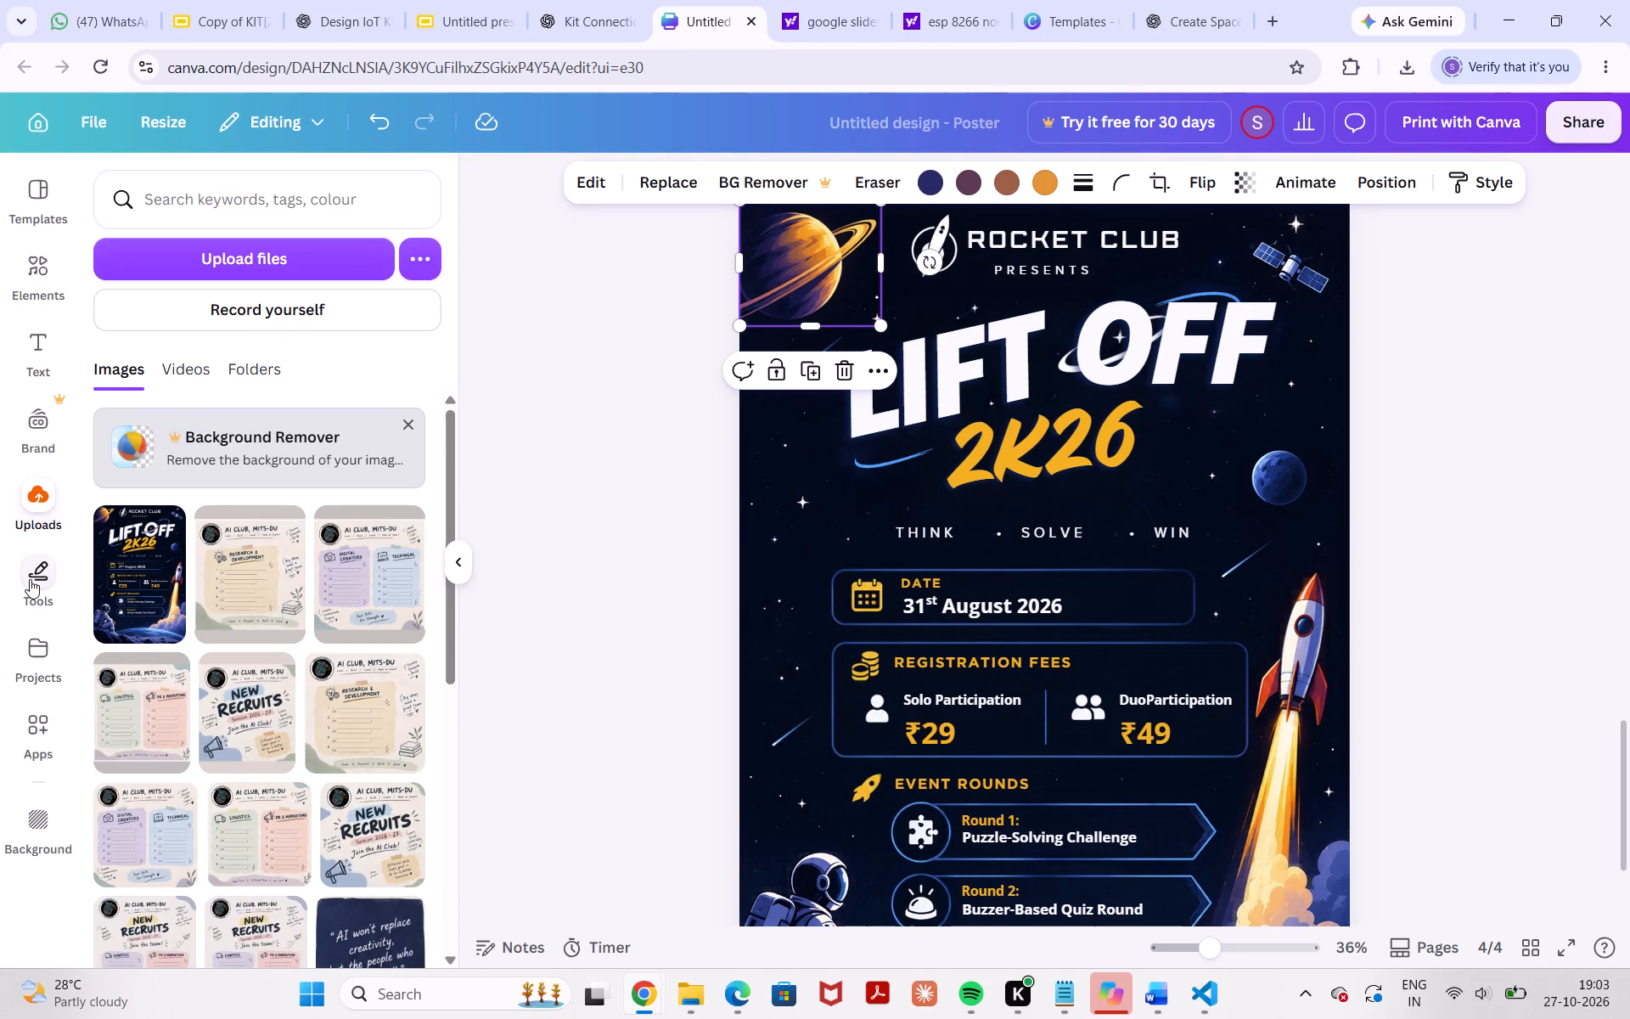
{"action": "left_click", "coordinate": [30, 579]}
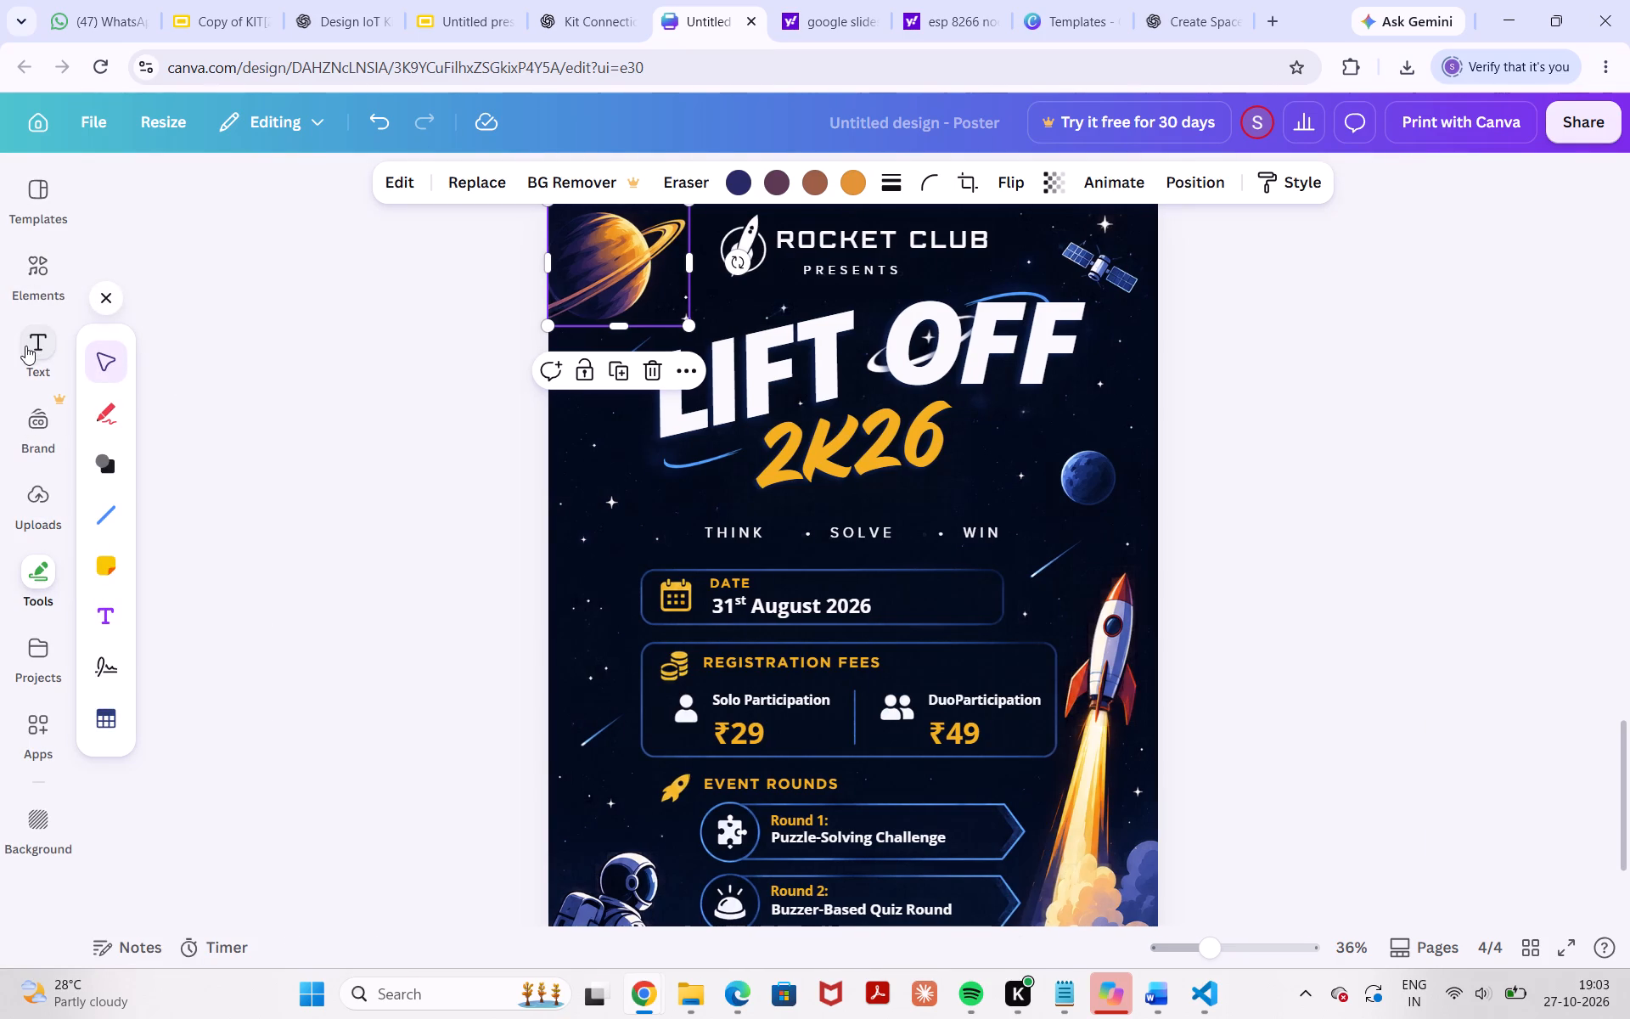
{"action": "left_click", "coordinate": [43, 267]}
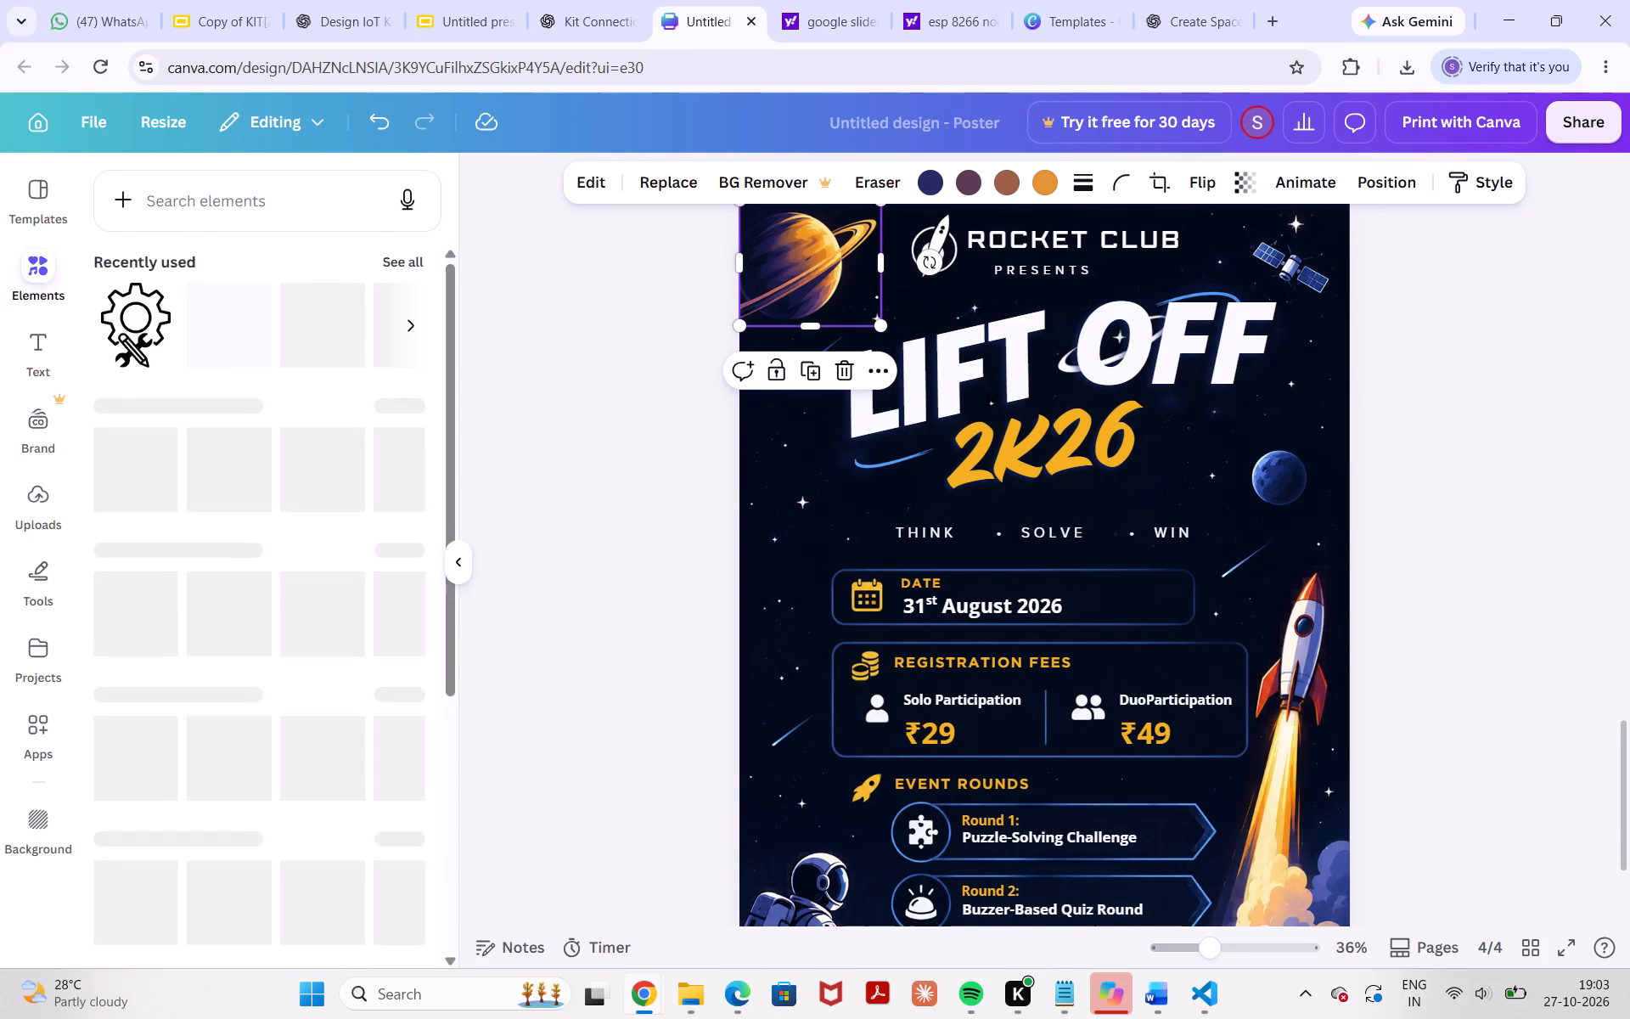
{"action": "left_click", "coordinate": [276, 205]}
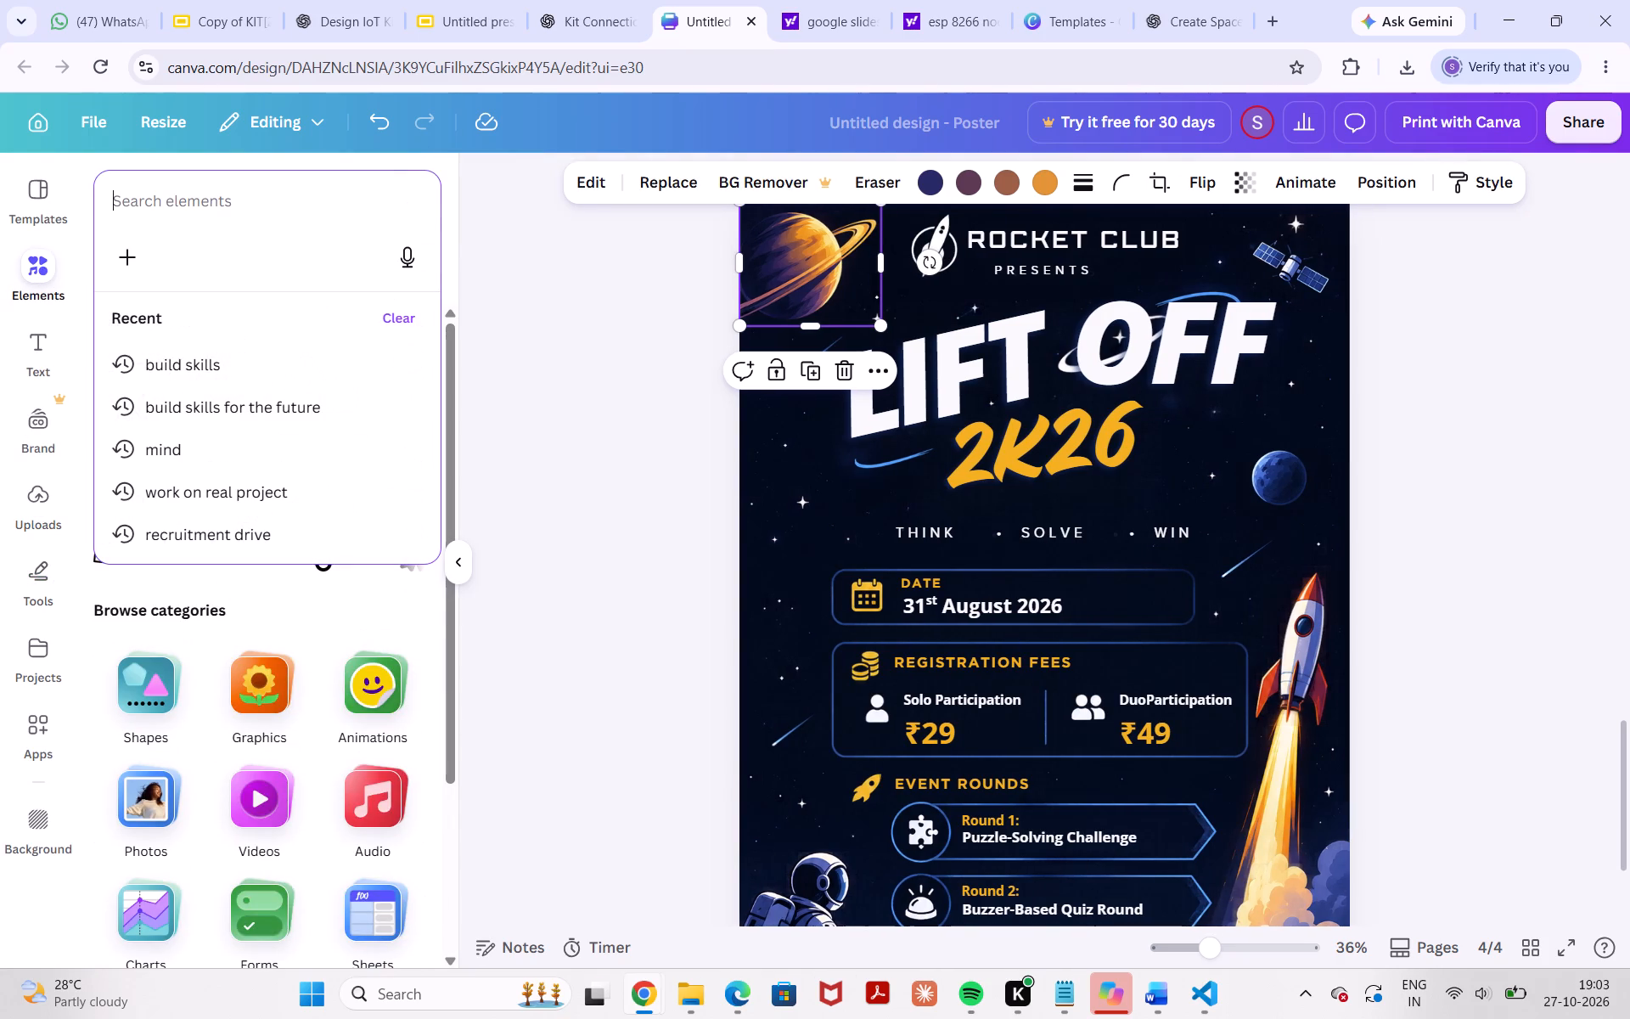
{"action": "type", "text": "saturn"}
{"action": "key", "text": "Return"}
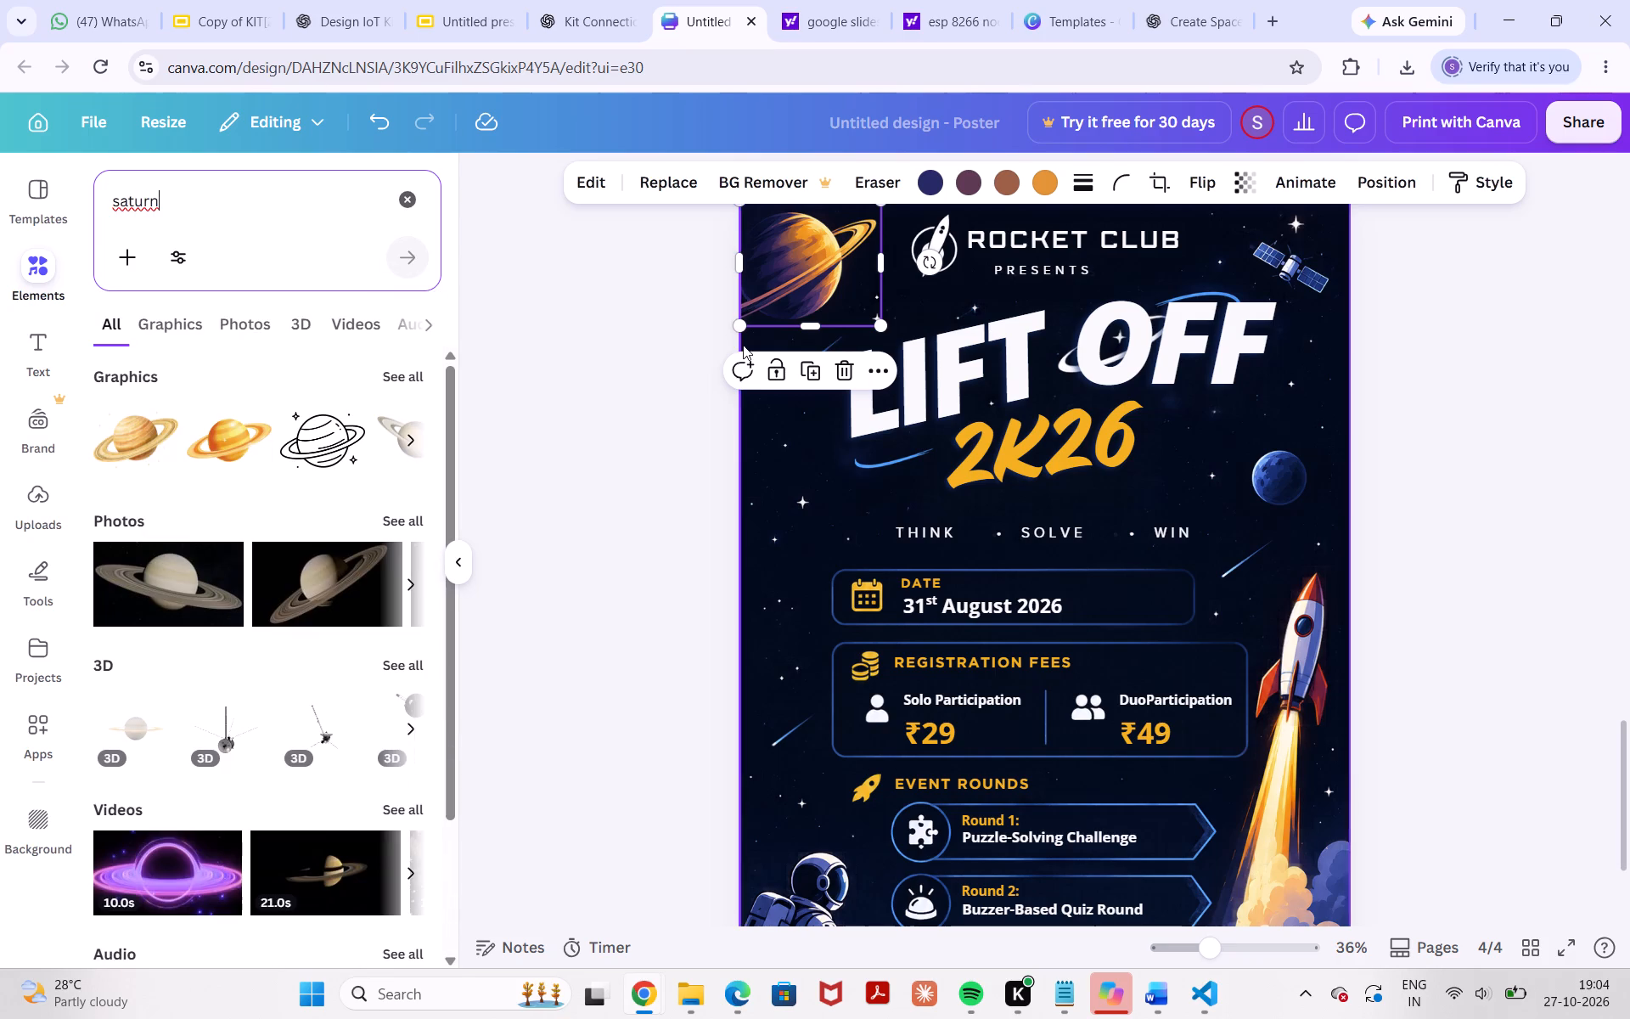
{"action": "left_click", "coordinate": [830, 270]}
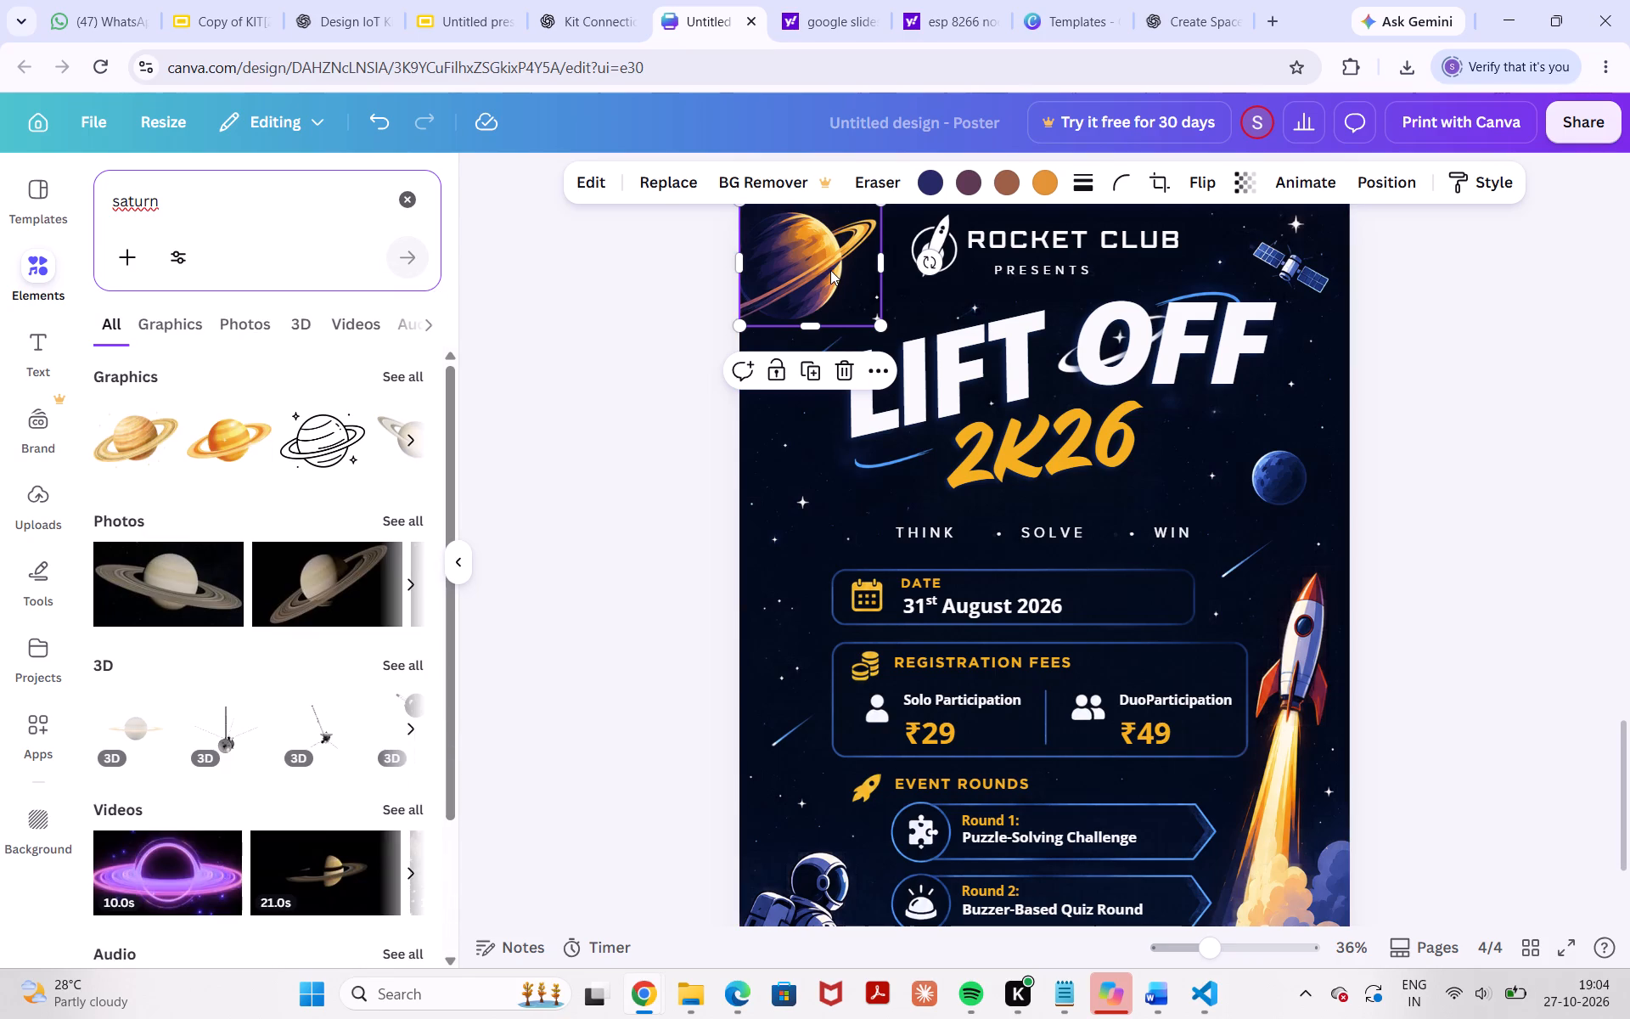
{"action": "left_click", "coordinate": [149, 449]}
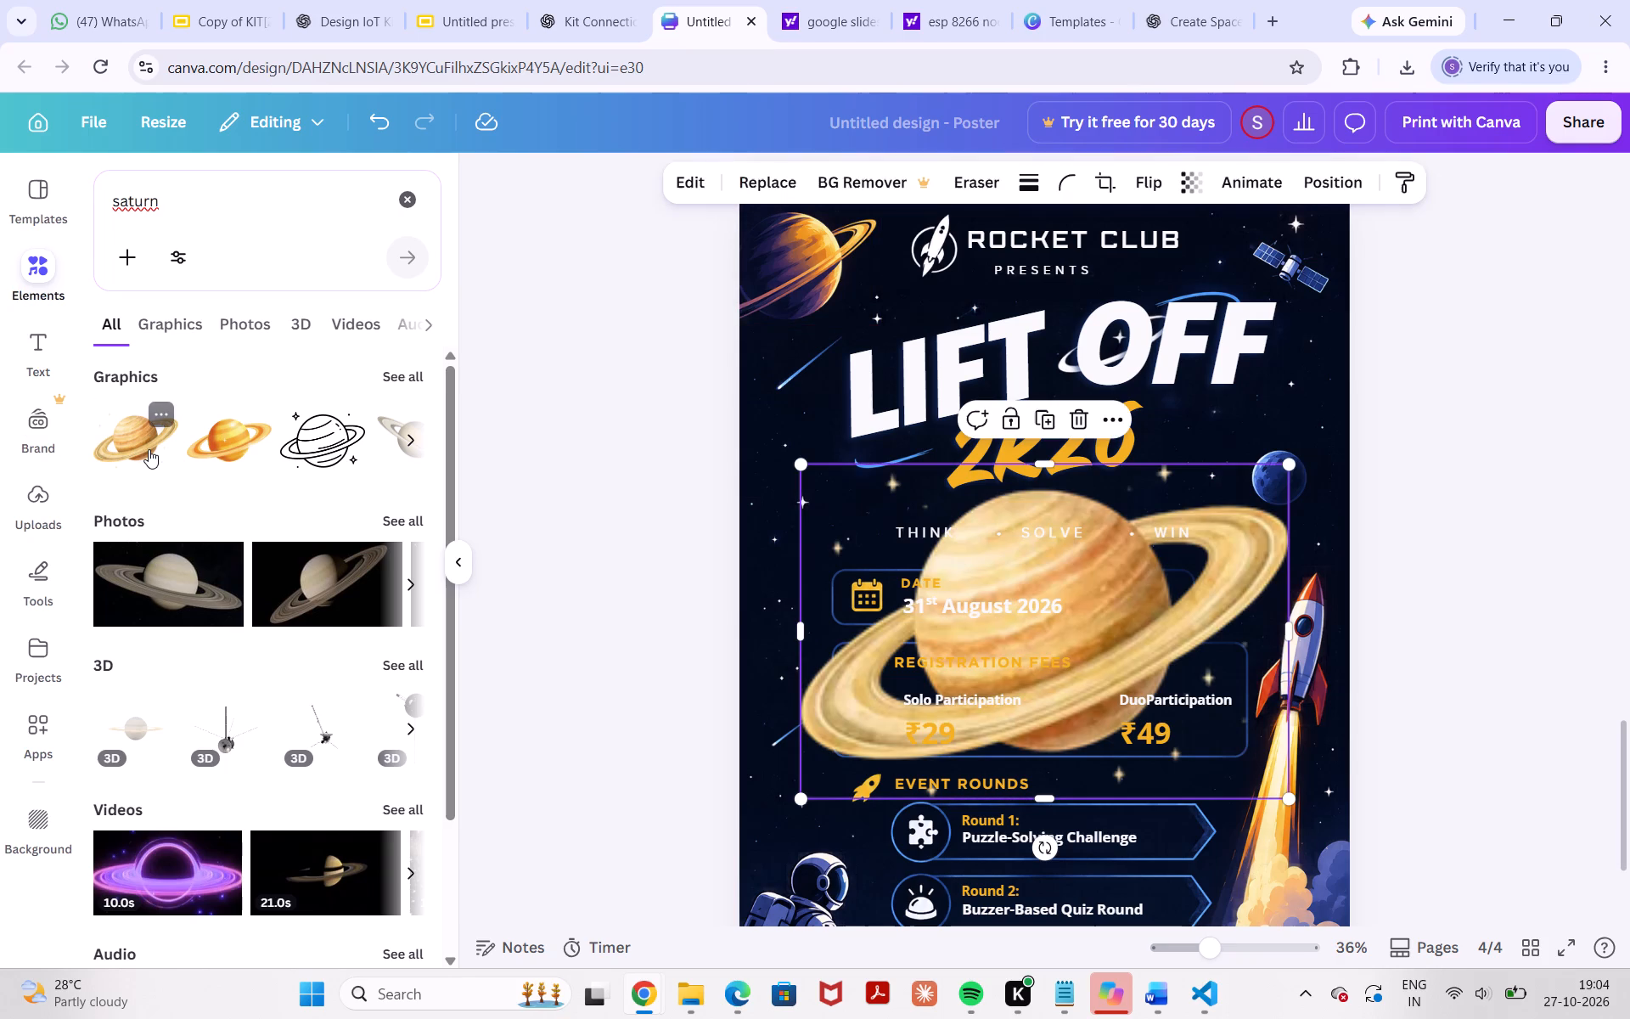
Delete the original orange ringed-planet image from the poster's top-left corner.
{"action": "left_click", "coordinate": [807, 255]}
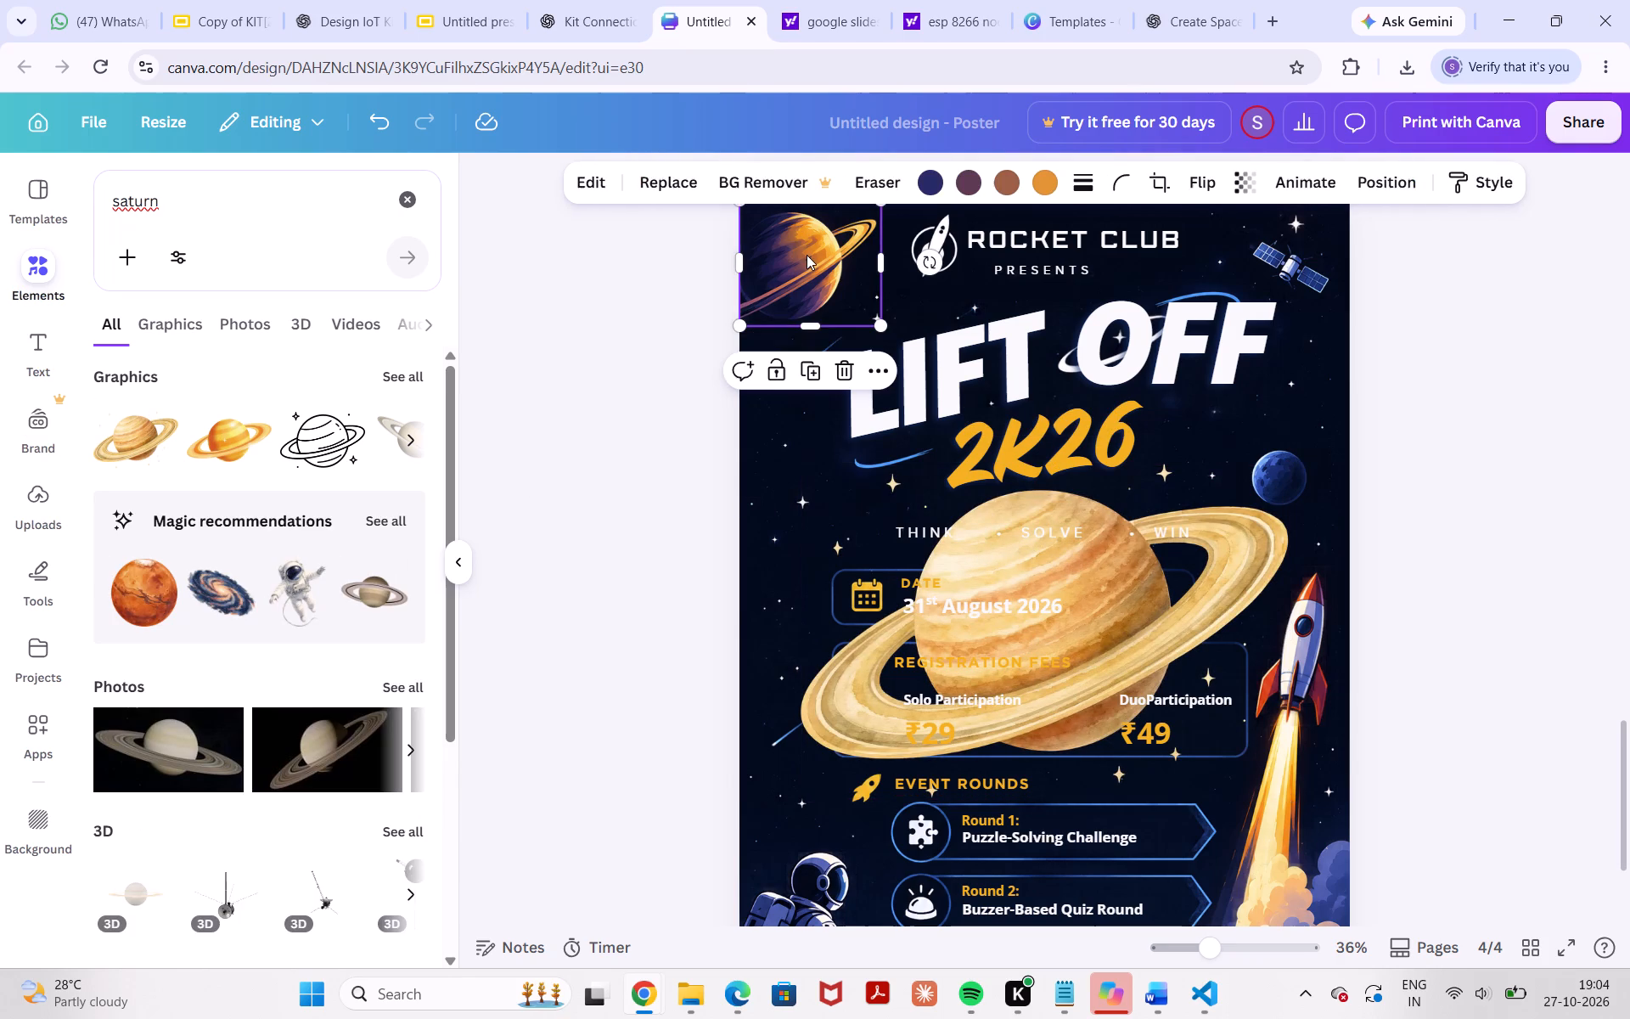
{"action": "key", "text": "Delete"}
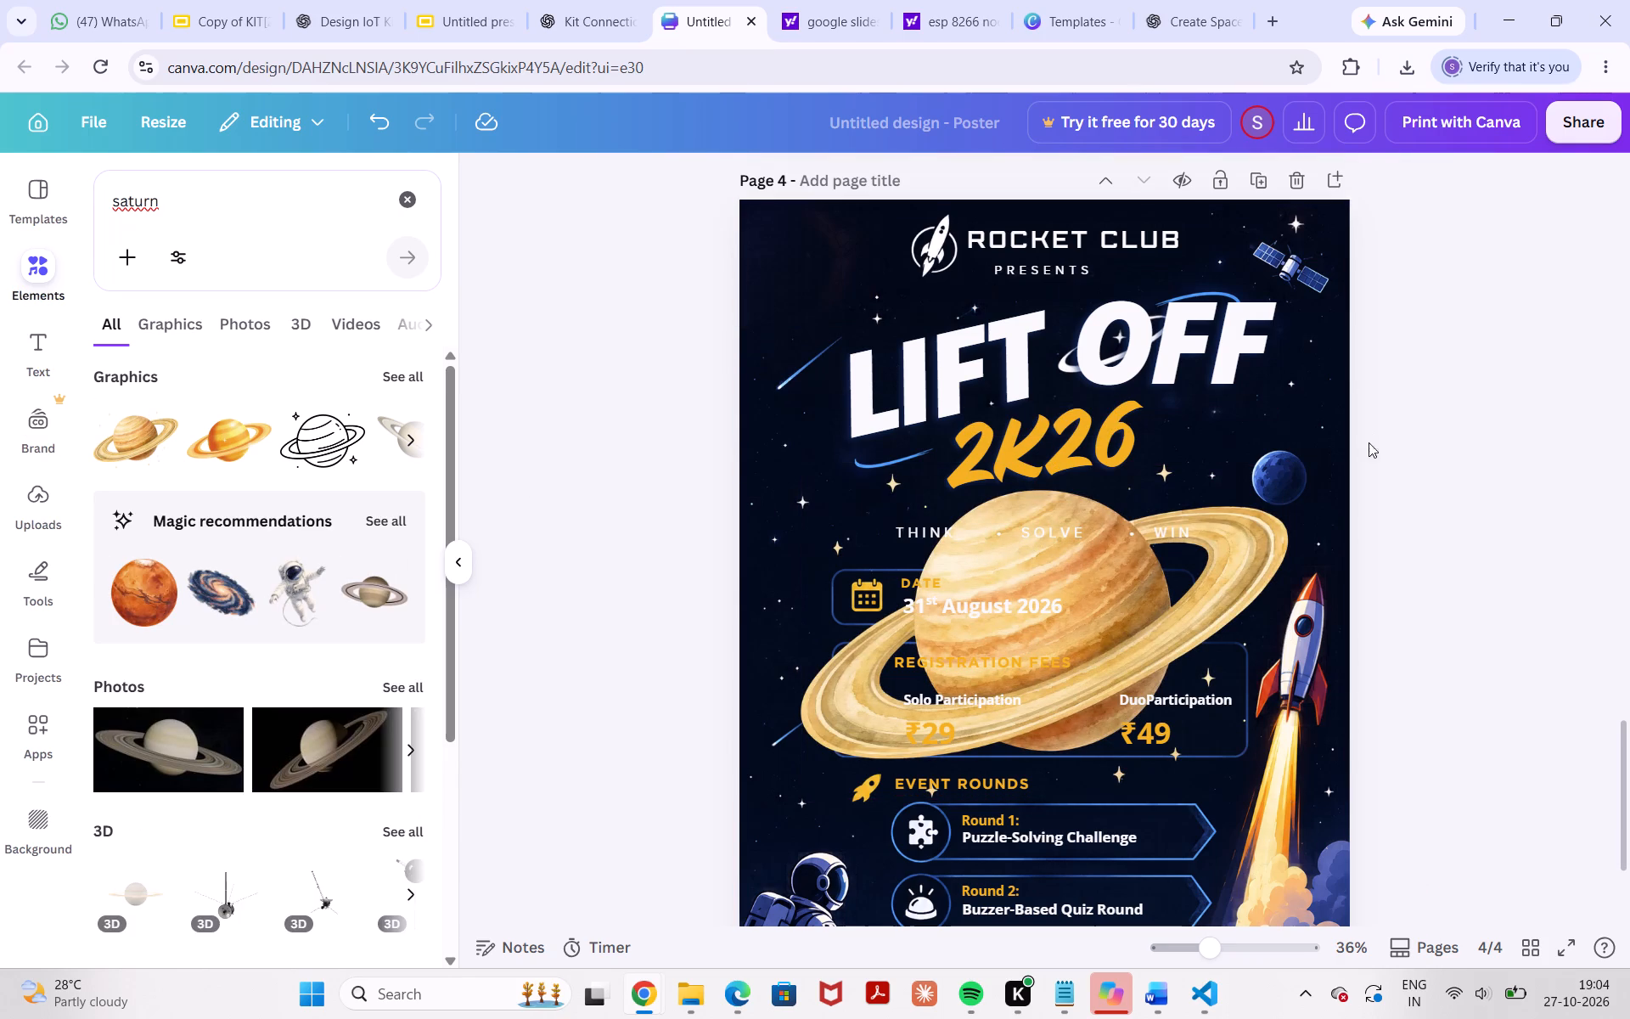
Shrink the new Saturn graphic to about a third of its width and place it partly off the poster's top-left corner.
{"action": "left_click", "coordinate": [1207, 600]}
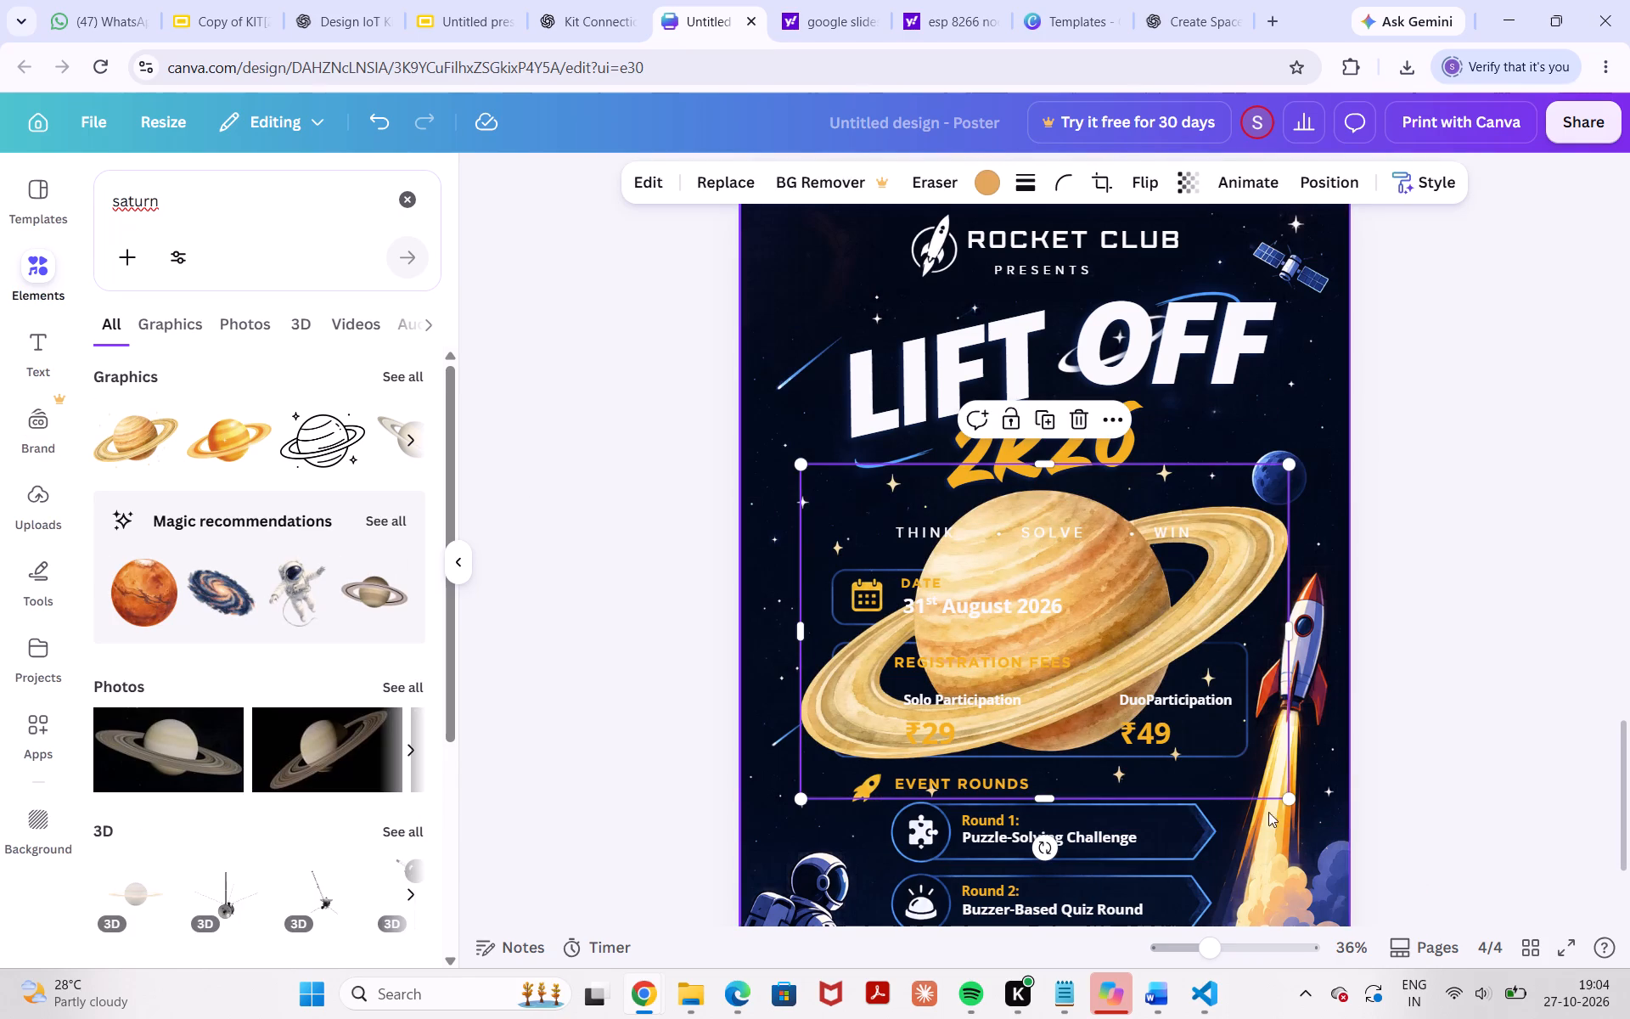
{"action": "left_click_drag", "start_coordinate": [1289, 796], "coordinate": [945, 594]}
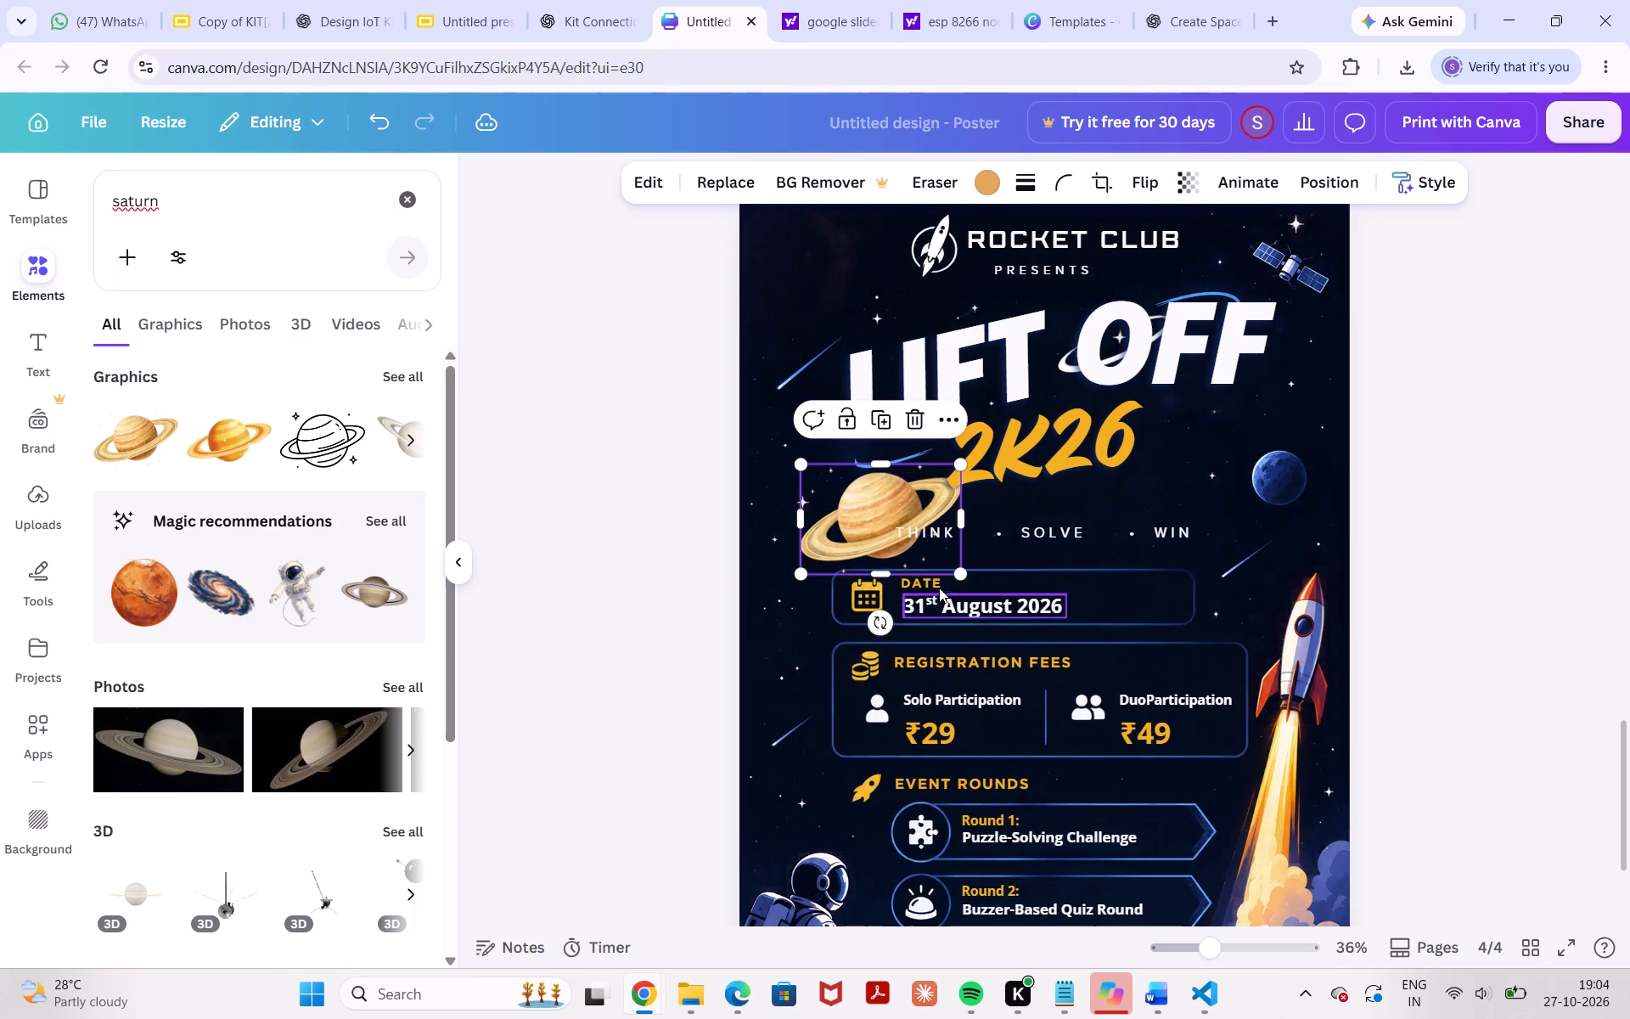
{"action": "left_click_drag", "start_coordinate": [880, 510], "coordinate": [778, 237]}
{"action": "right_click", "coordinate": [778, 237]}
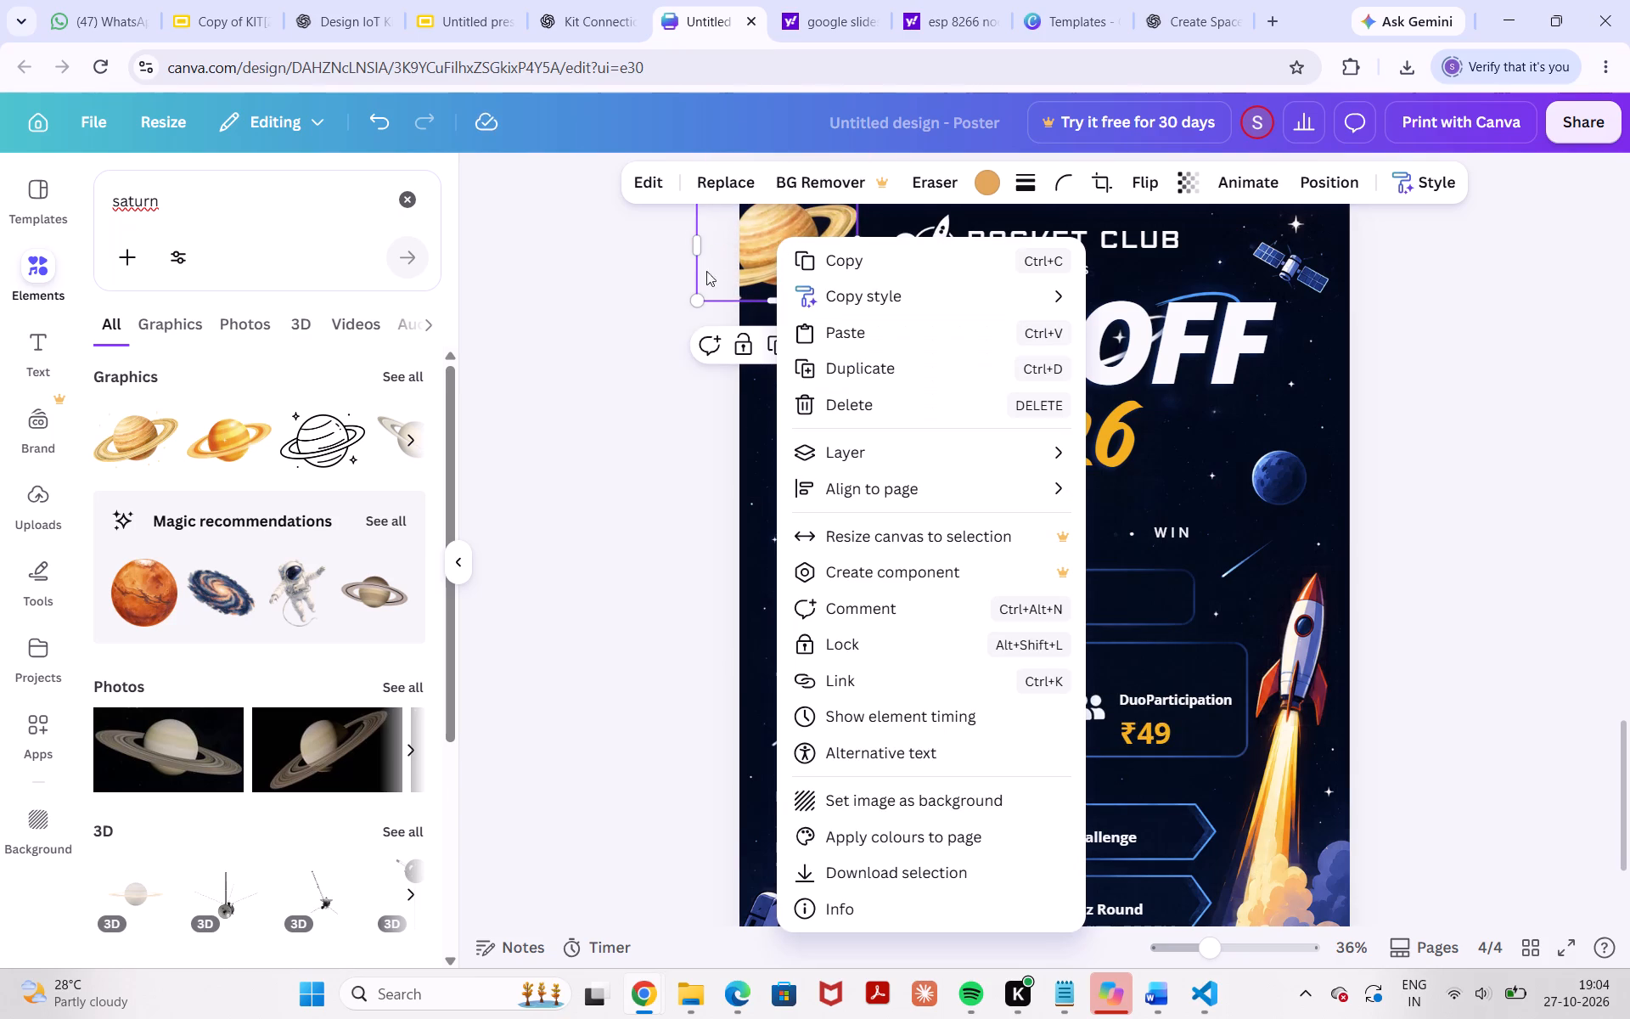
{"action": "left_click", "coordinate": [772, 228]}
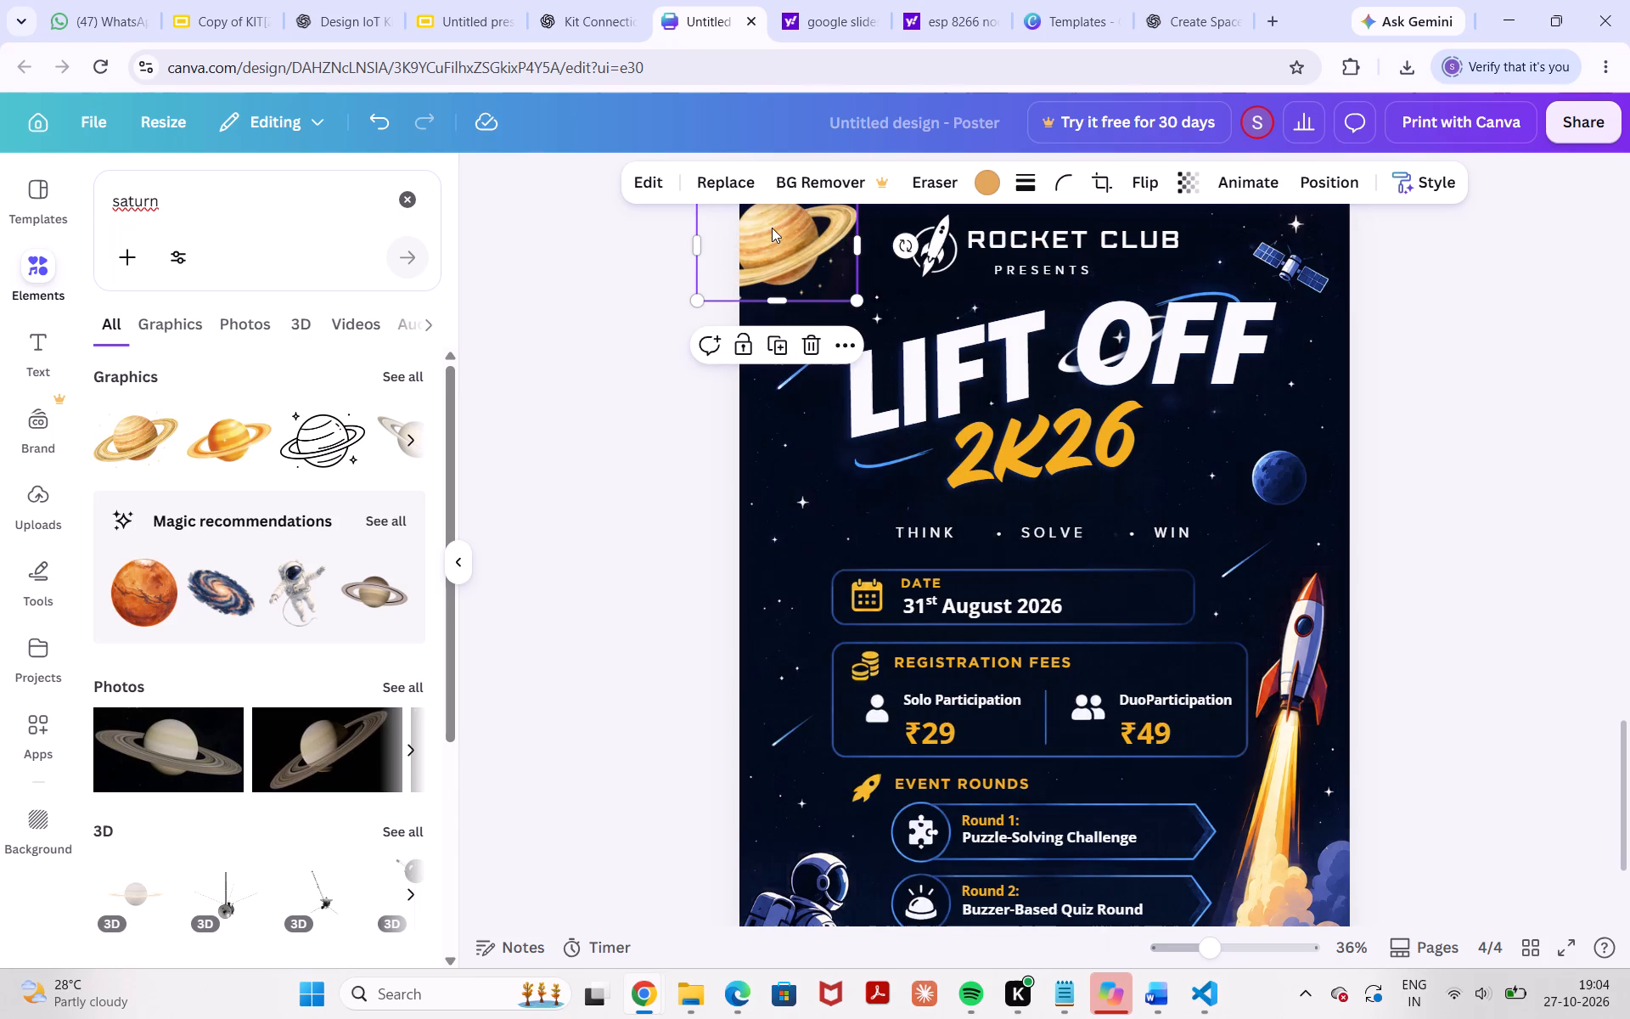
{"action": "left_click", "coordinate": [778, 237]}
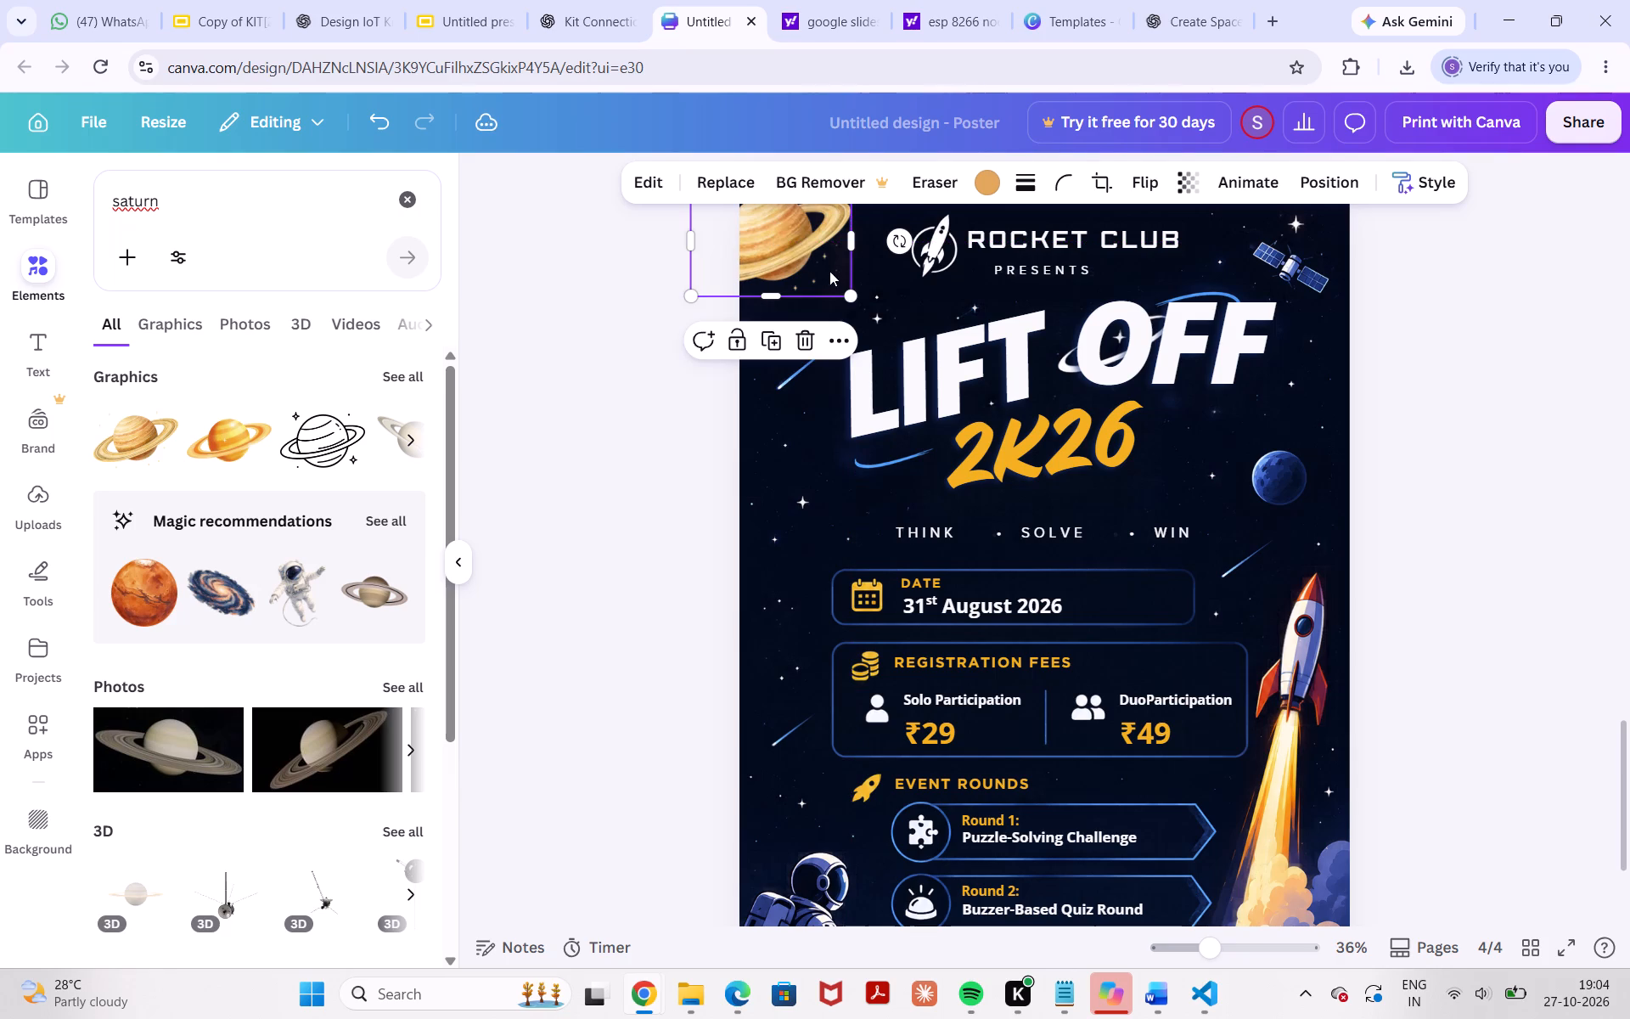
Enlarge the Saturn graphic to about 12.2 wide by 8.4 high and nudge it into the poster's top-left corner.
{"action": "left_click_drag", "start_coordinate": [852, 294], "coordinate": [855, 325]}
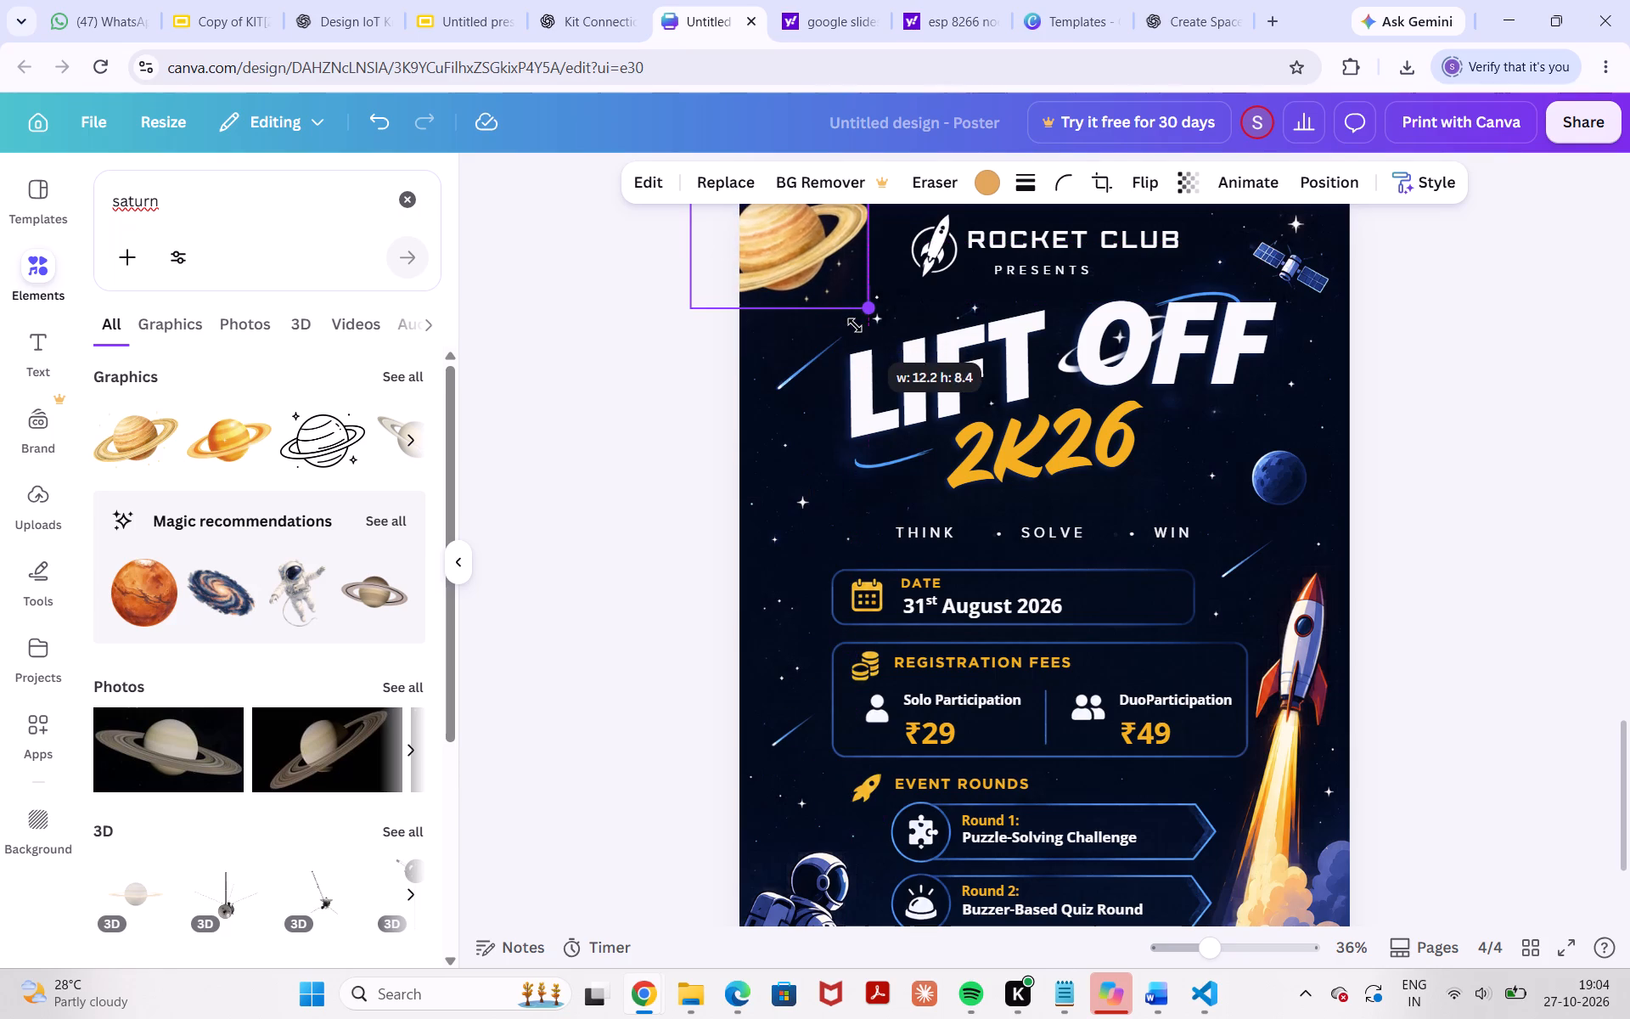
{"action": "left_click_drag", "start_coordinate": [855, 325], "coordinate": [853, 328]}
{"action": "left_click", "coordinate": [803, 263]}
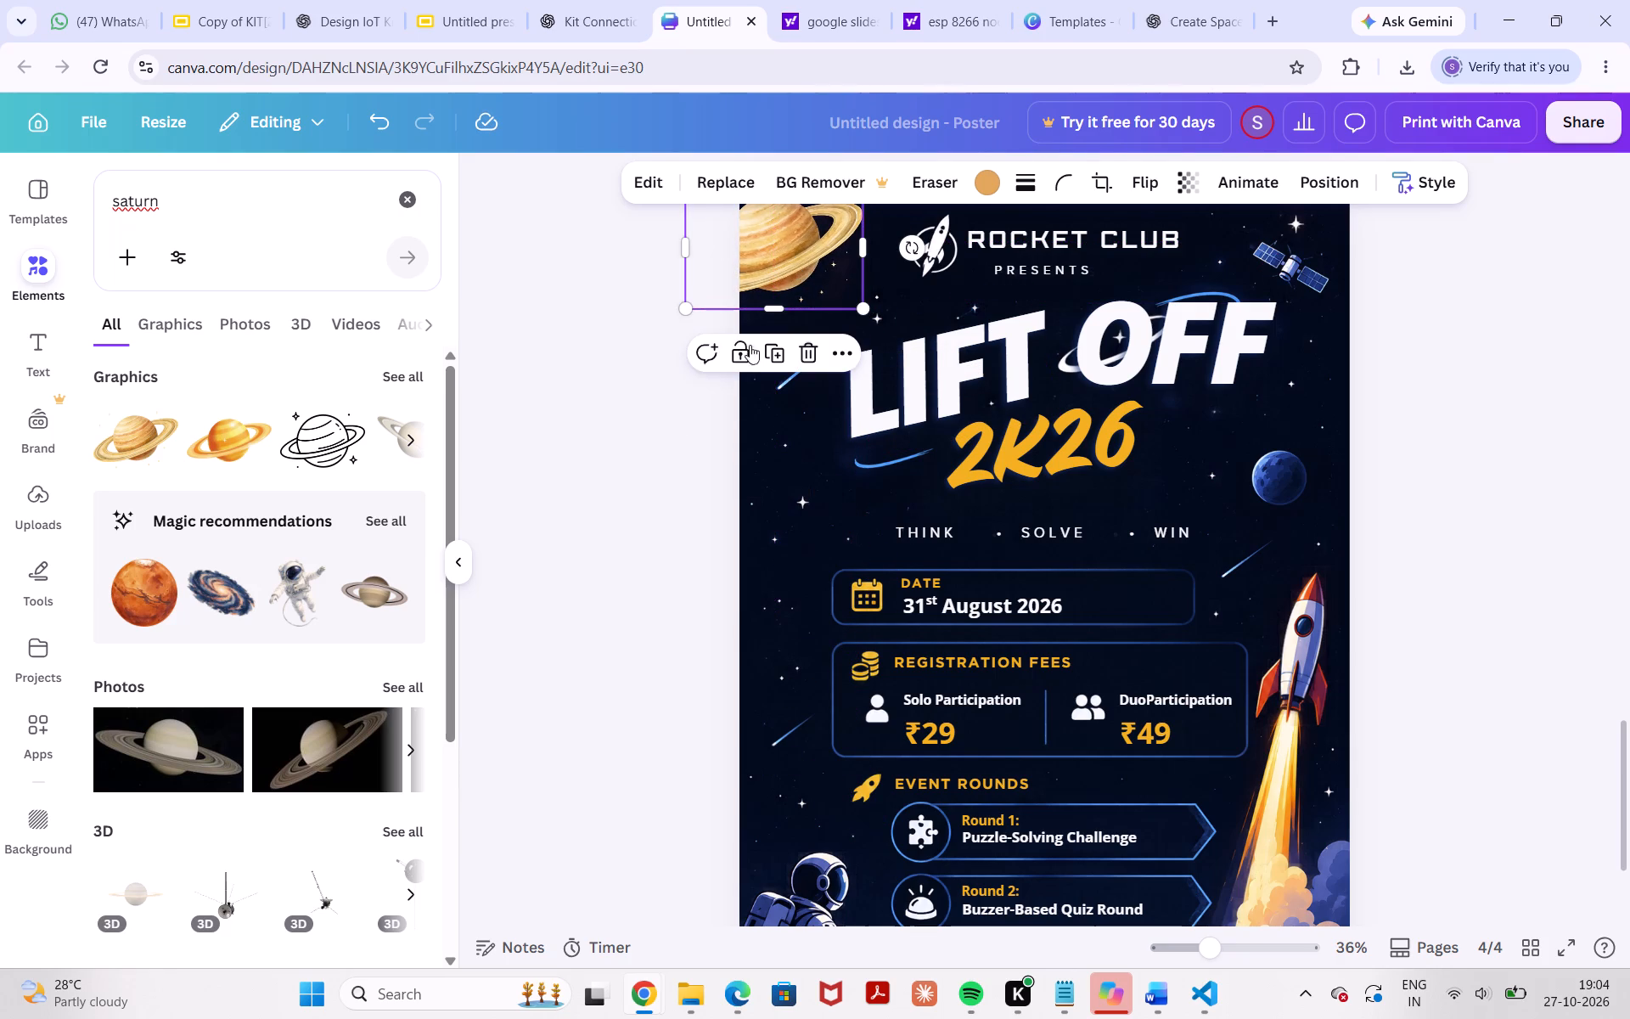
{"action": "scroll", "coordinate": [683, 417], "scroll_direction": "up", "scroll_amount": 1}
{"action": "left_click_drag", "start_coordinate": [770, 293], "coordinate": [760, 284]}
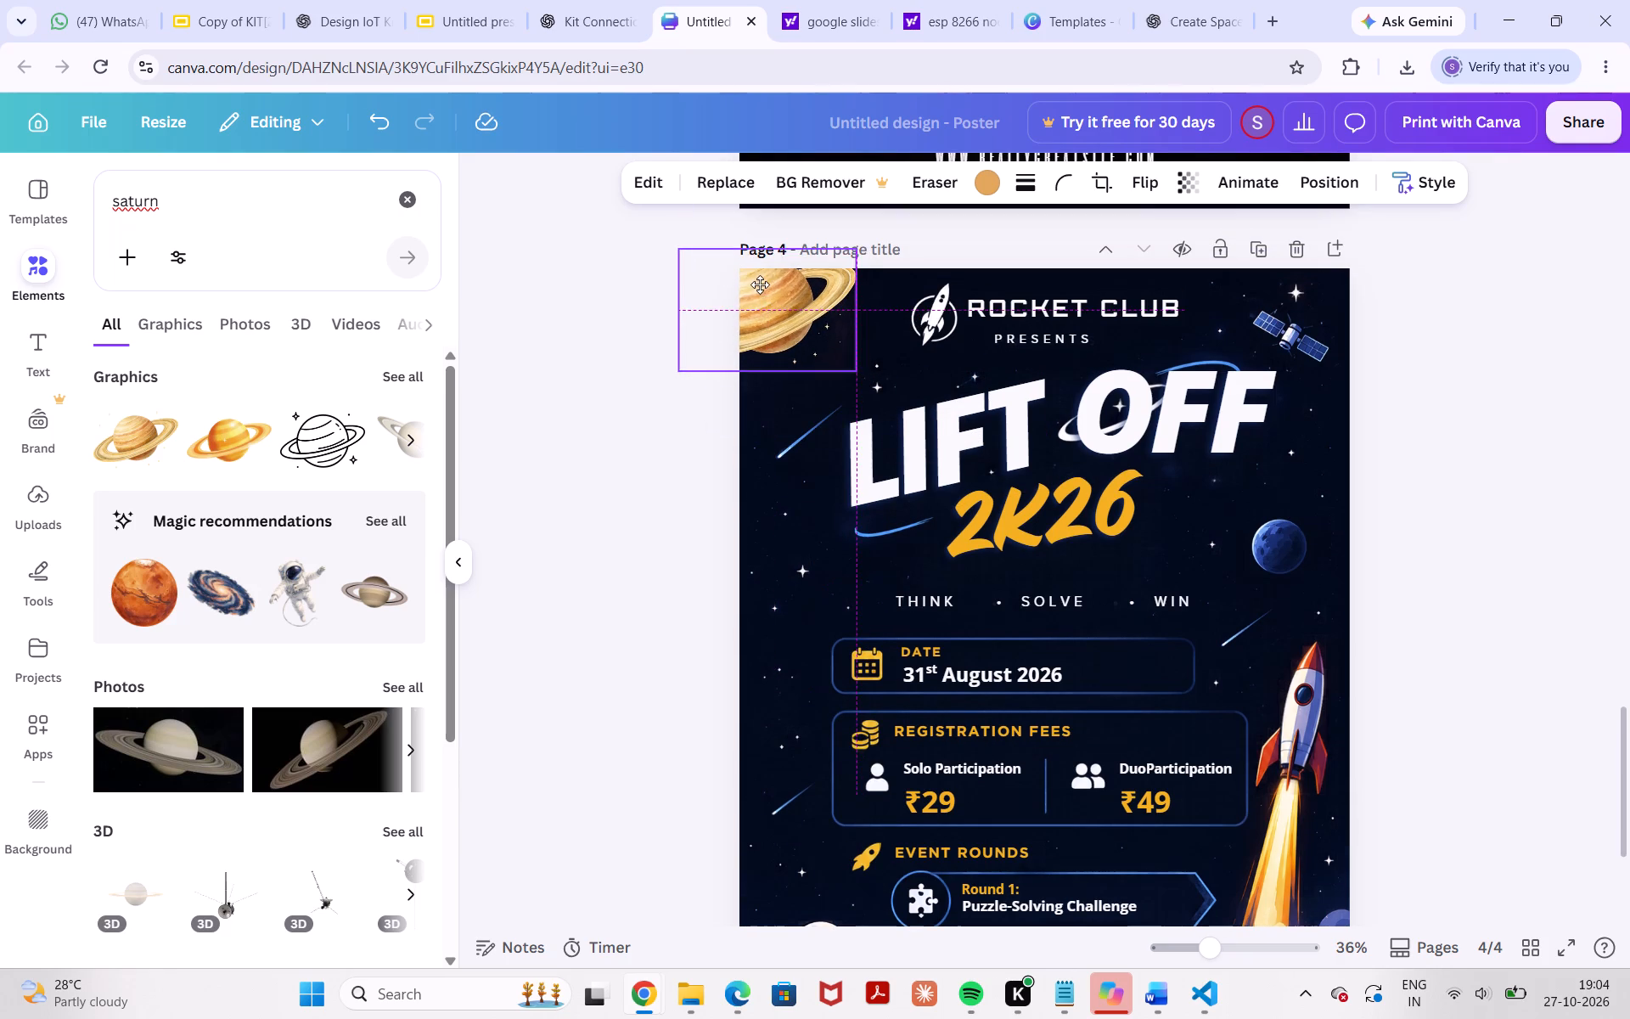
{"action": "left_click_drag", "start_coordinate": [760, 284], "coordinate": [762, 292]}
{"action": "left_click", "coordinate": [595, 509]}
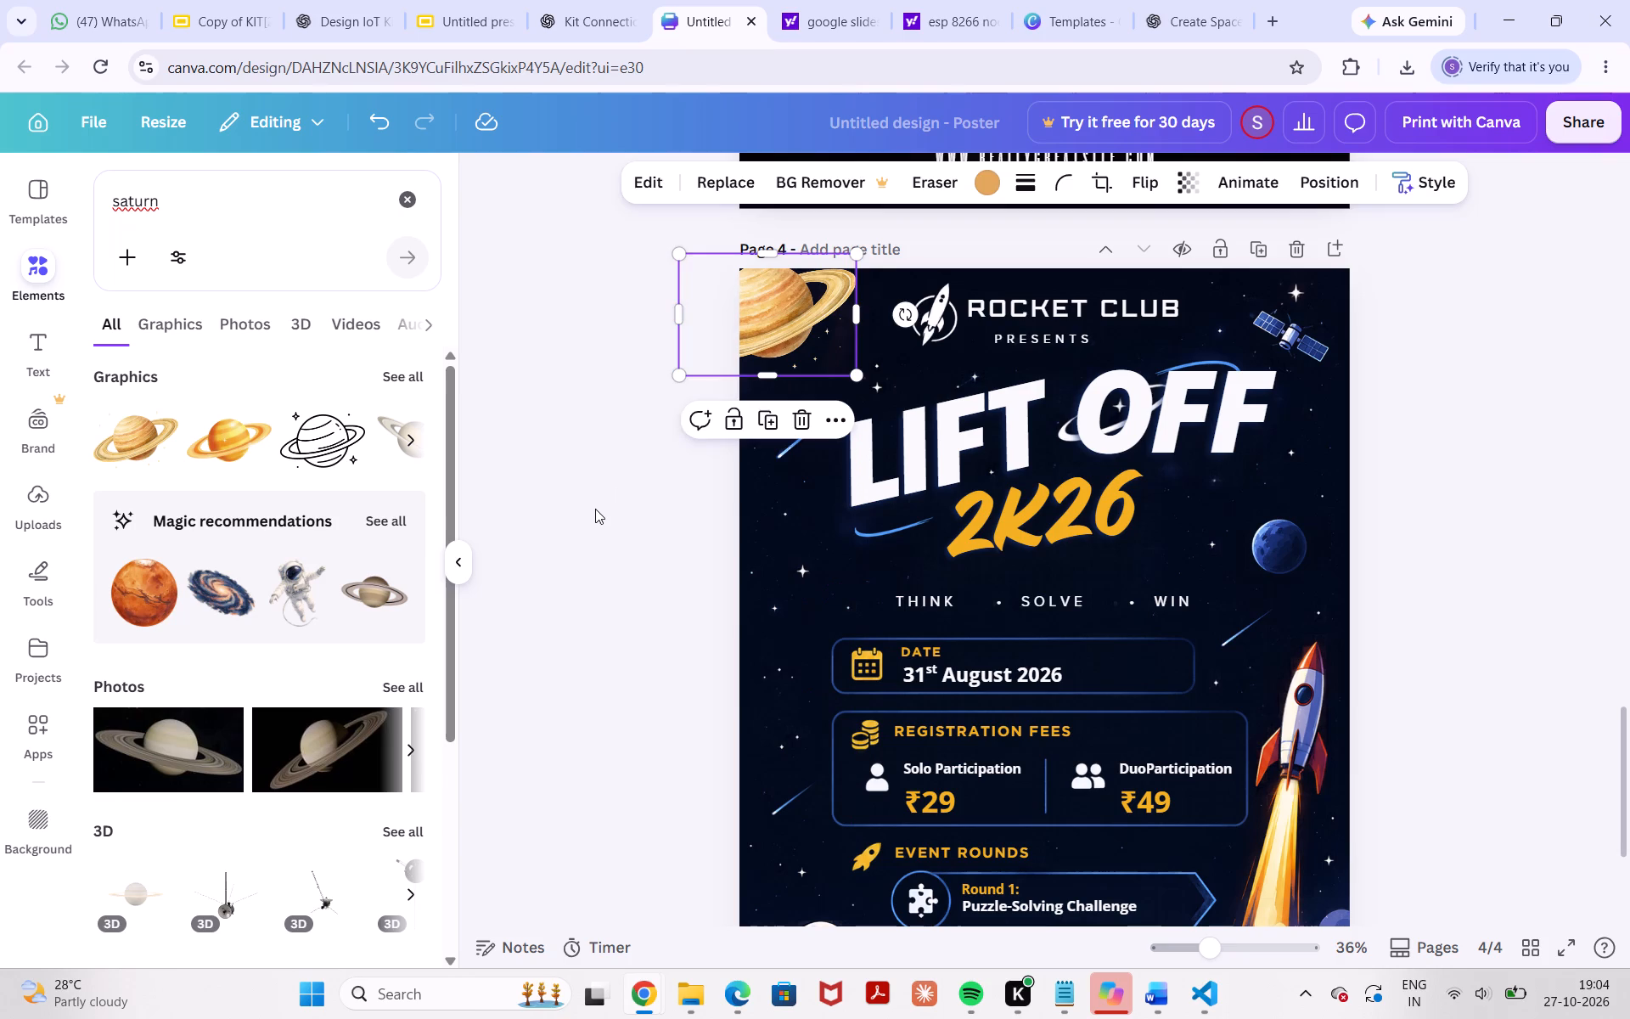
{"action": "left_click", "coordinate": [766, 296]}
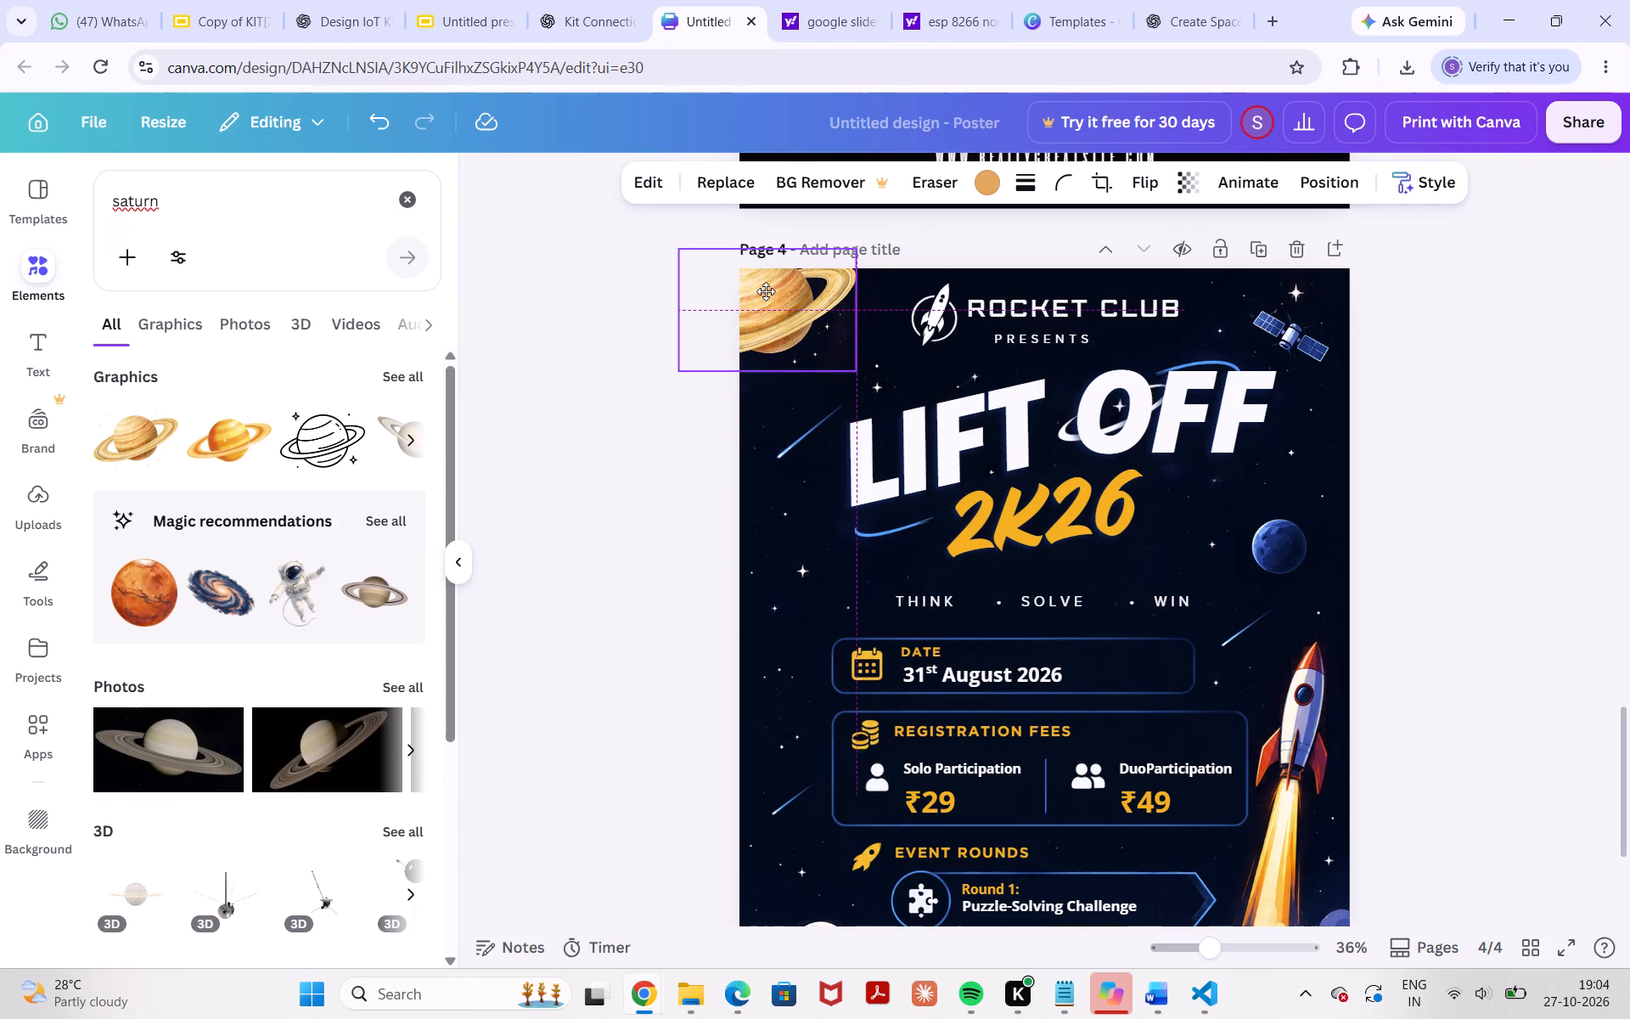
{"action": "right_click", "coordinate": [765, 290]}
{"action": "left_click", "coordinate": [595, 533]}
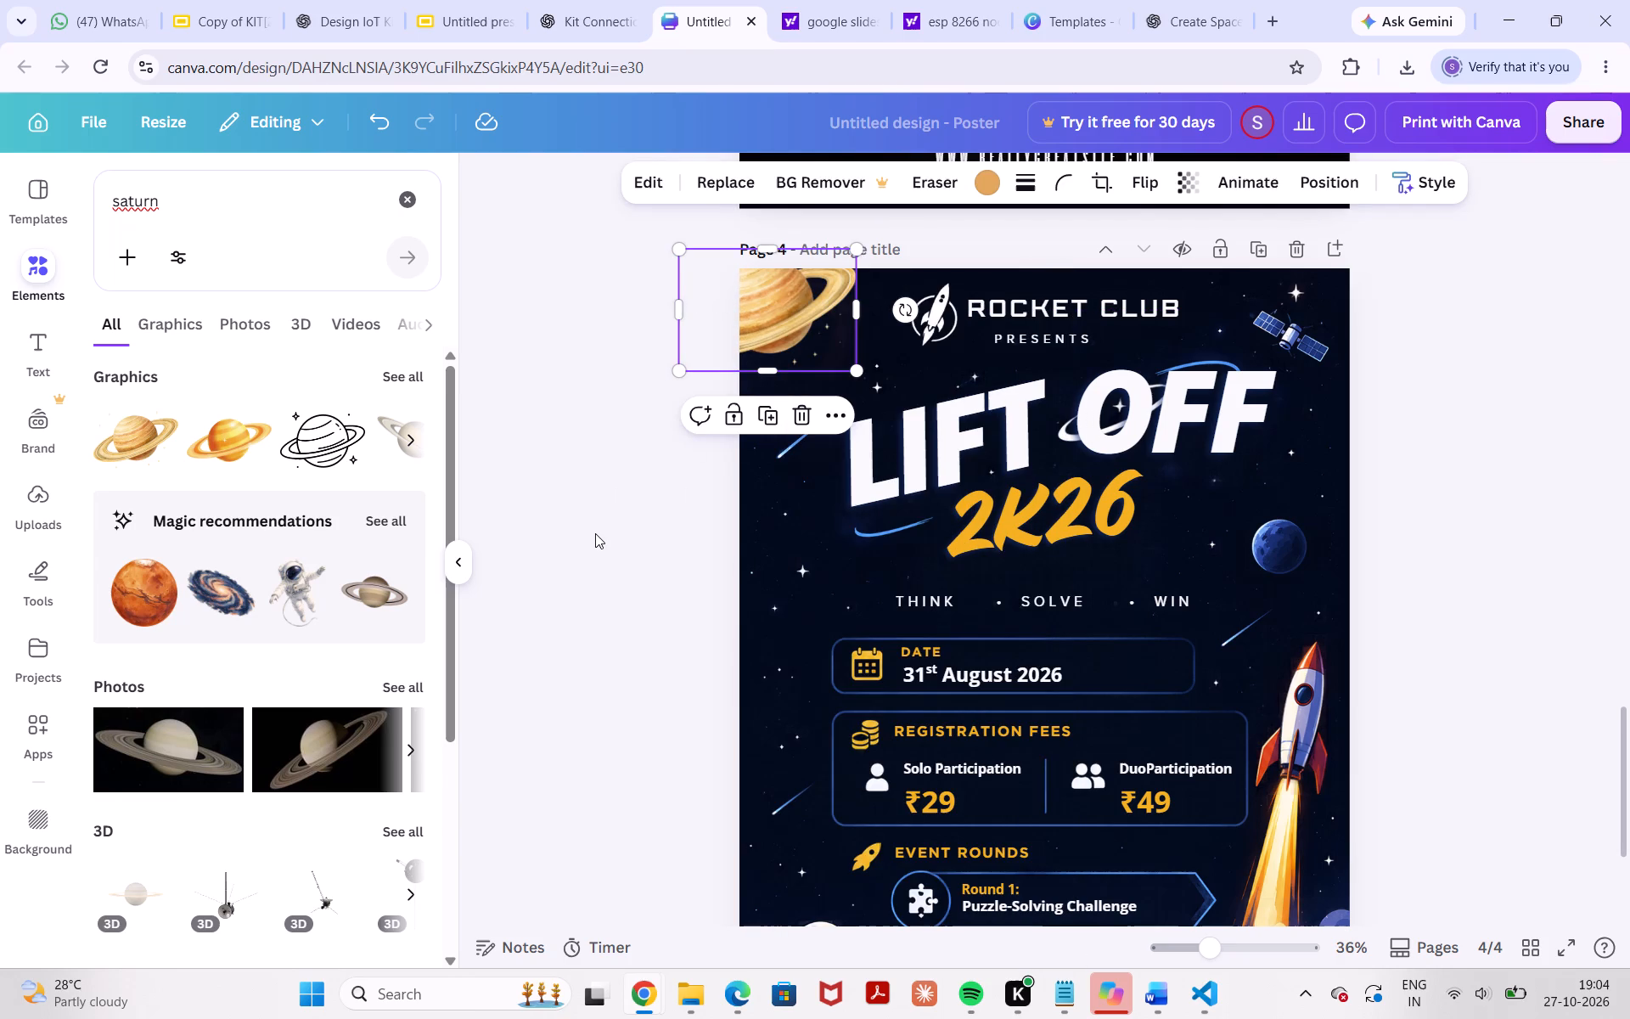
{"action": "left_click", "coordinate": [1453, 389]}
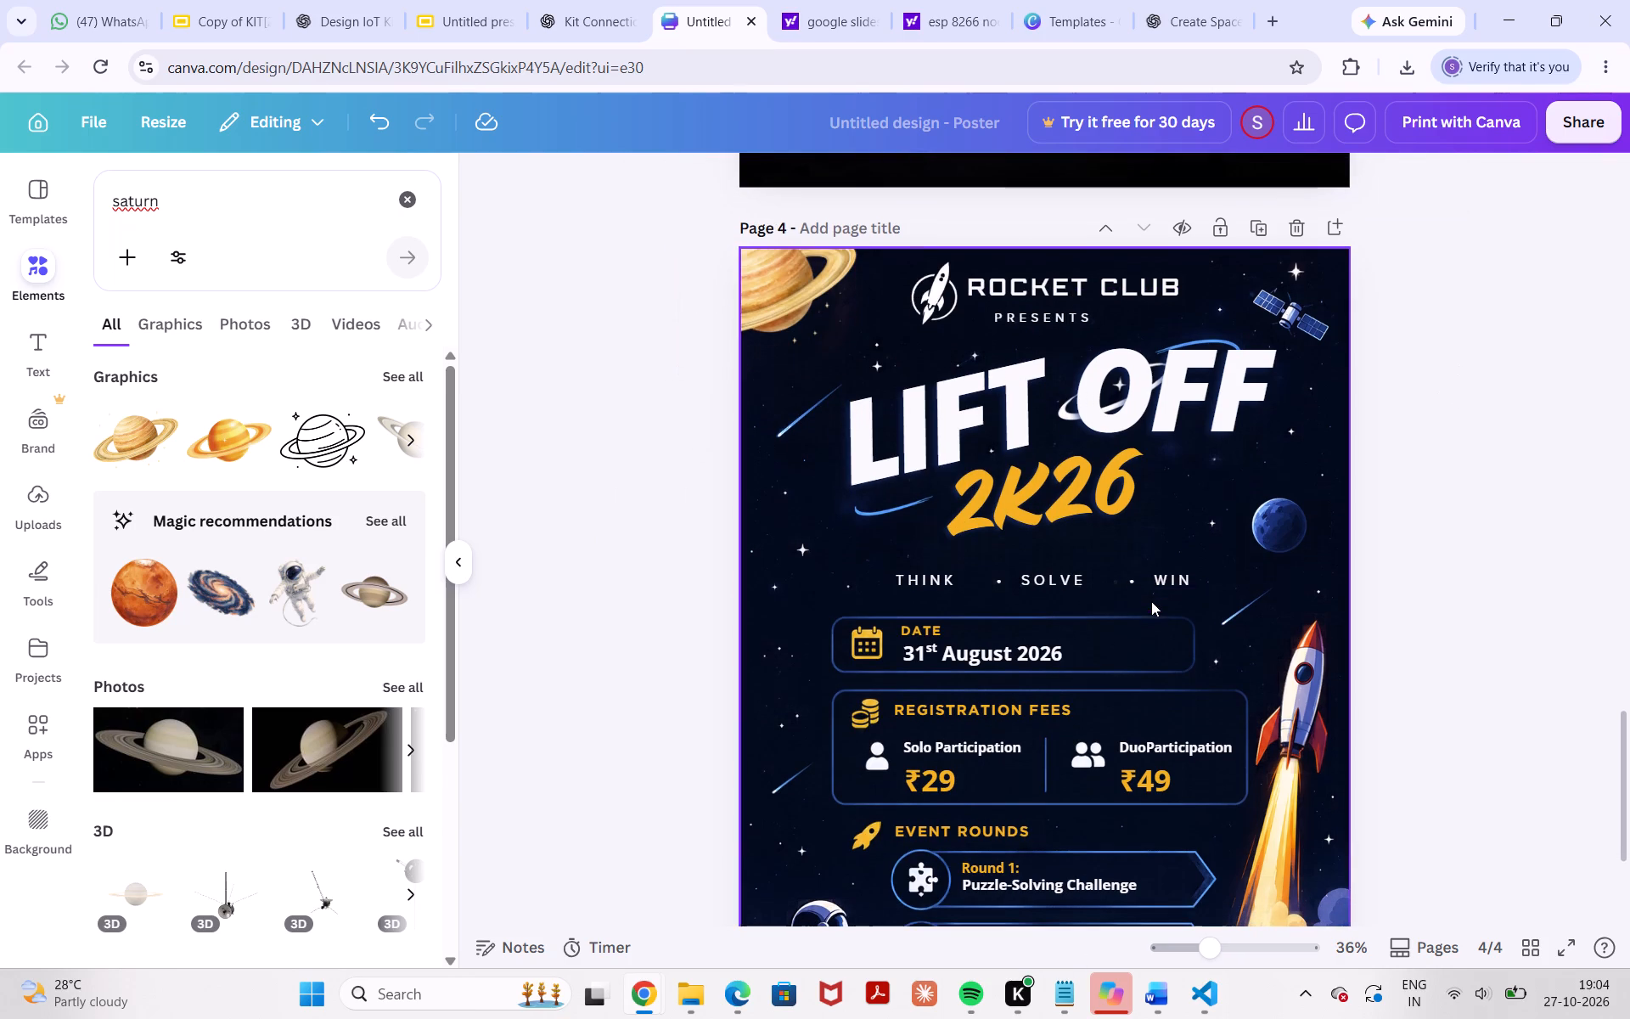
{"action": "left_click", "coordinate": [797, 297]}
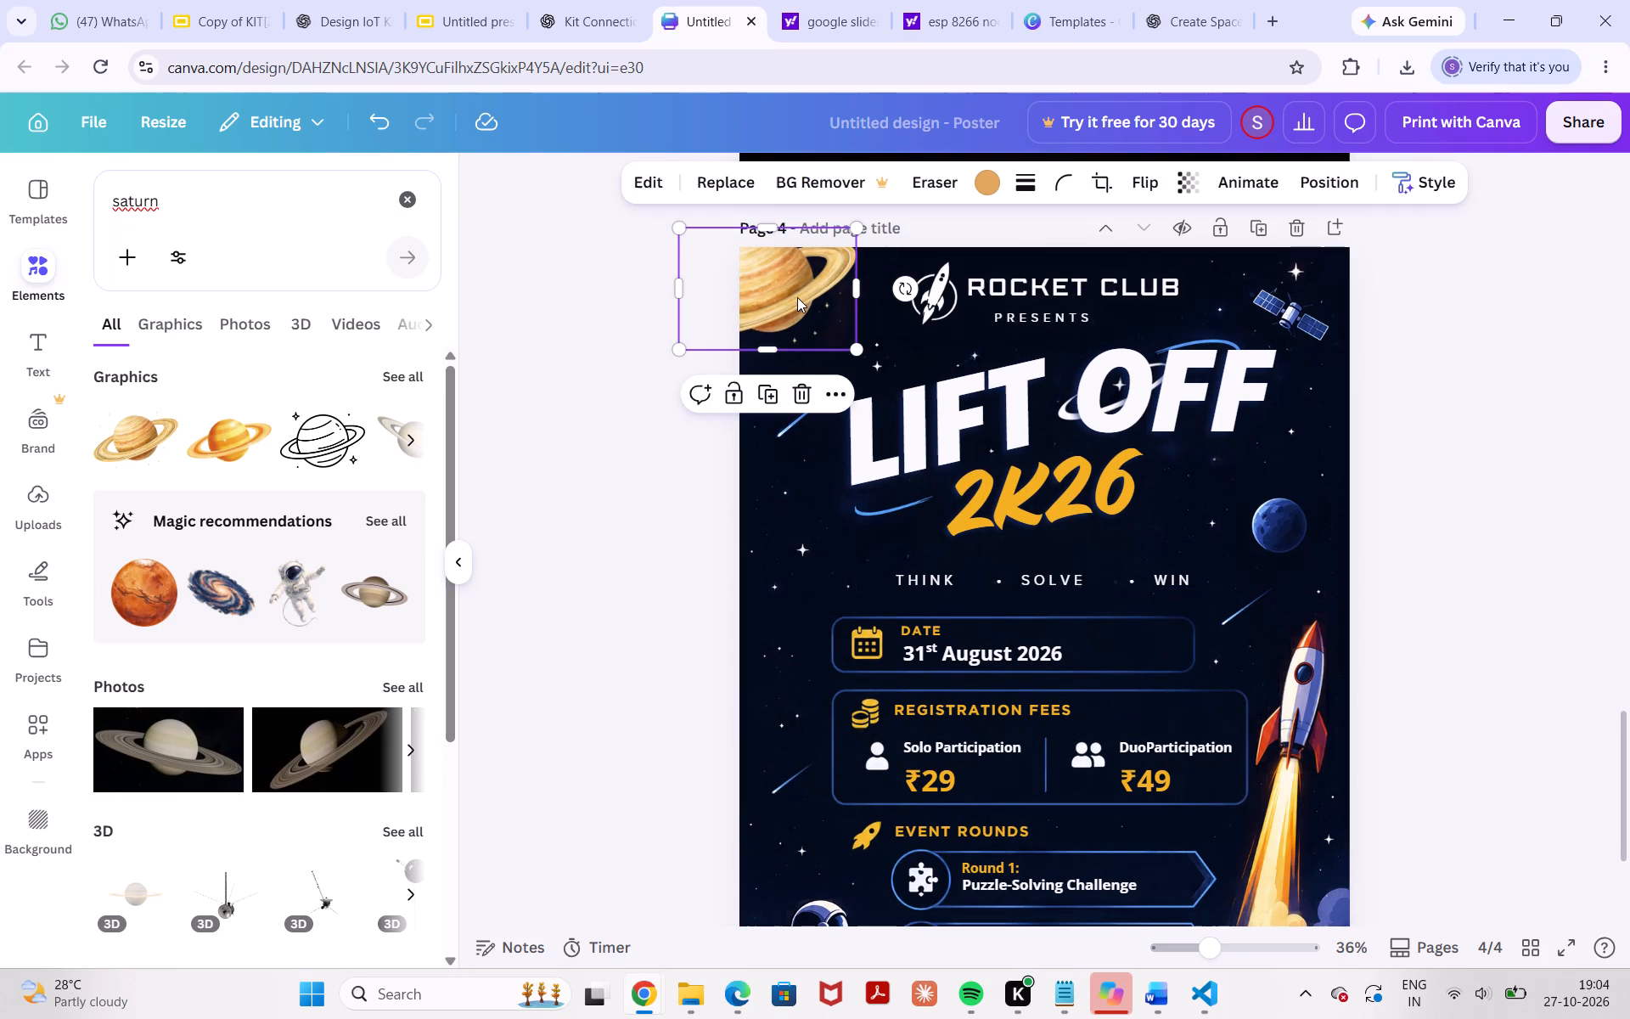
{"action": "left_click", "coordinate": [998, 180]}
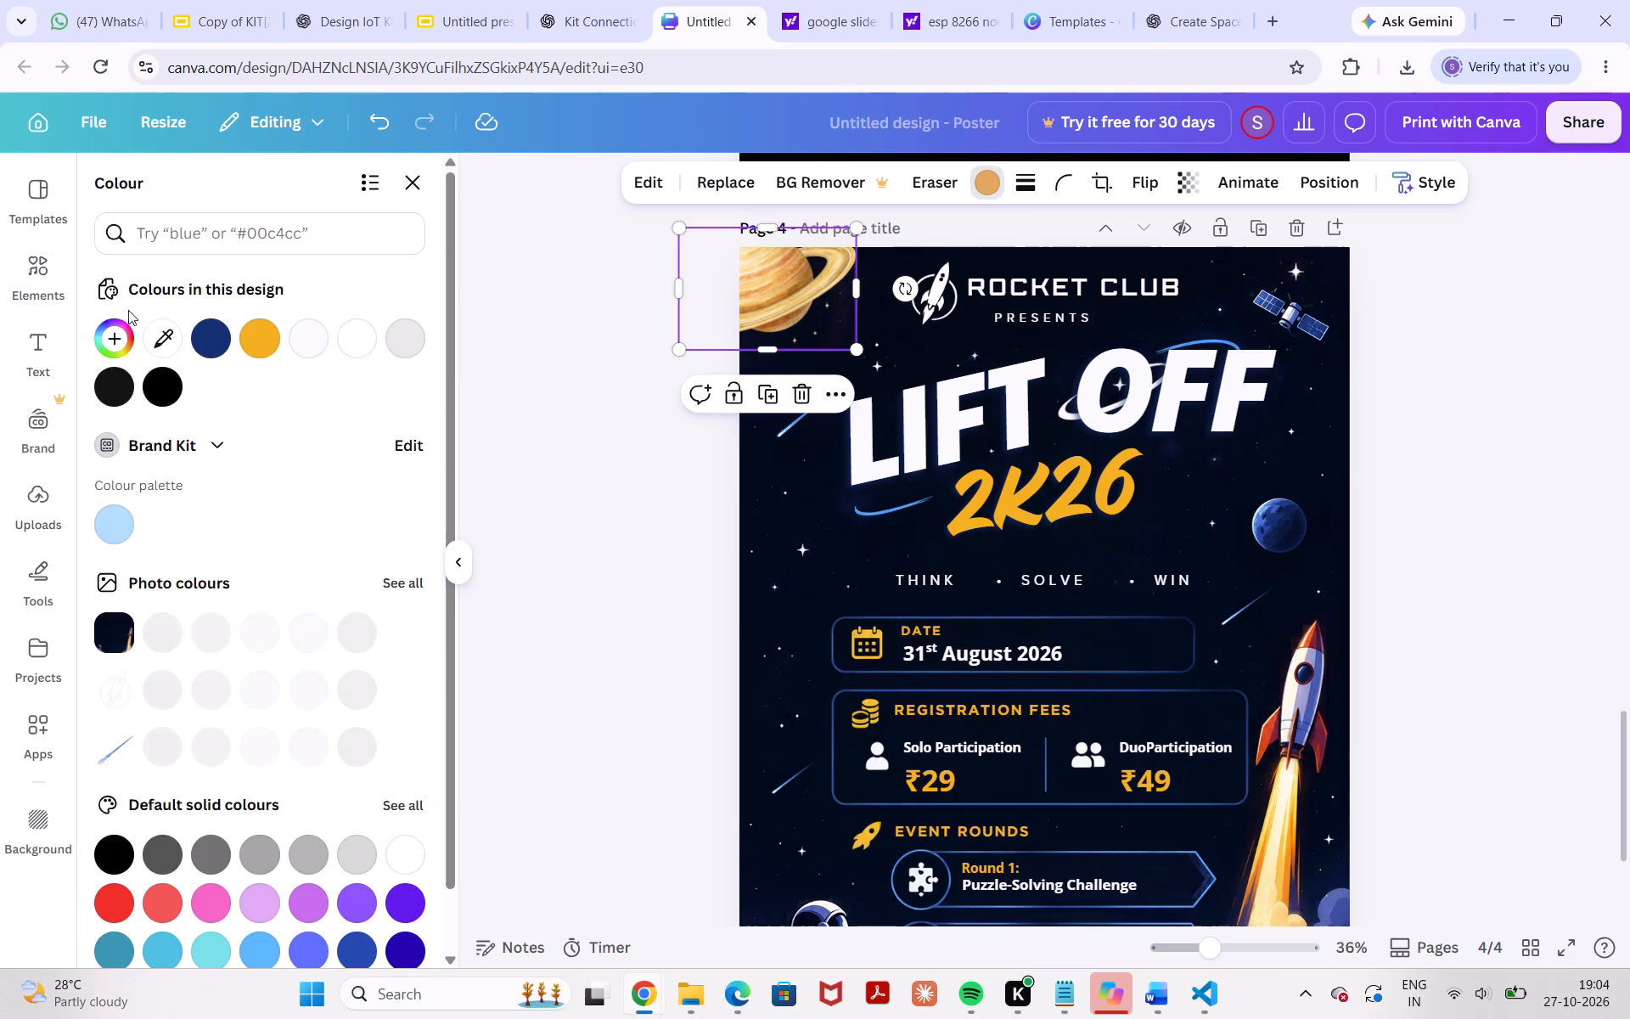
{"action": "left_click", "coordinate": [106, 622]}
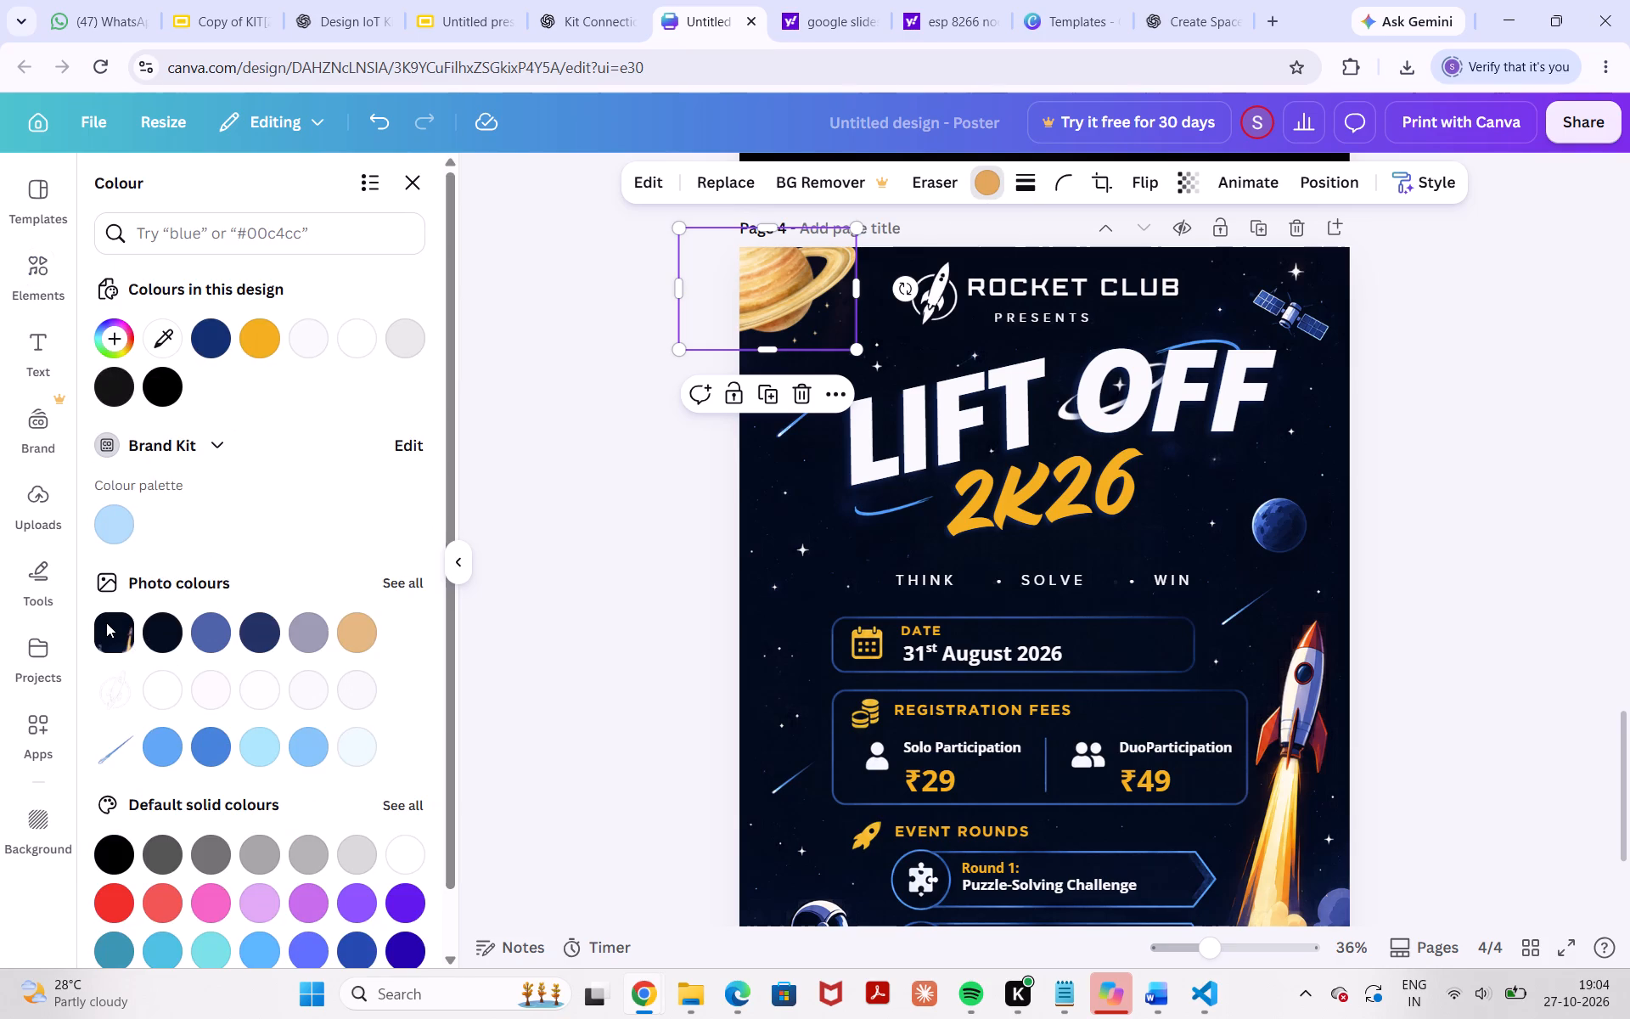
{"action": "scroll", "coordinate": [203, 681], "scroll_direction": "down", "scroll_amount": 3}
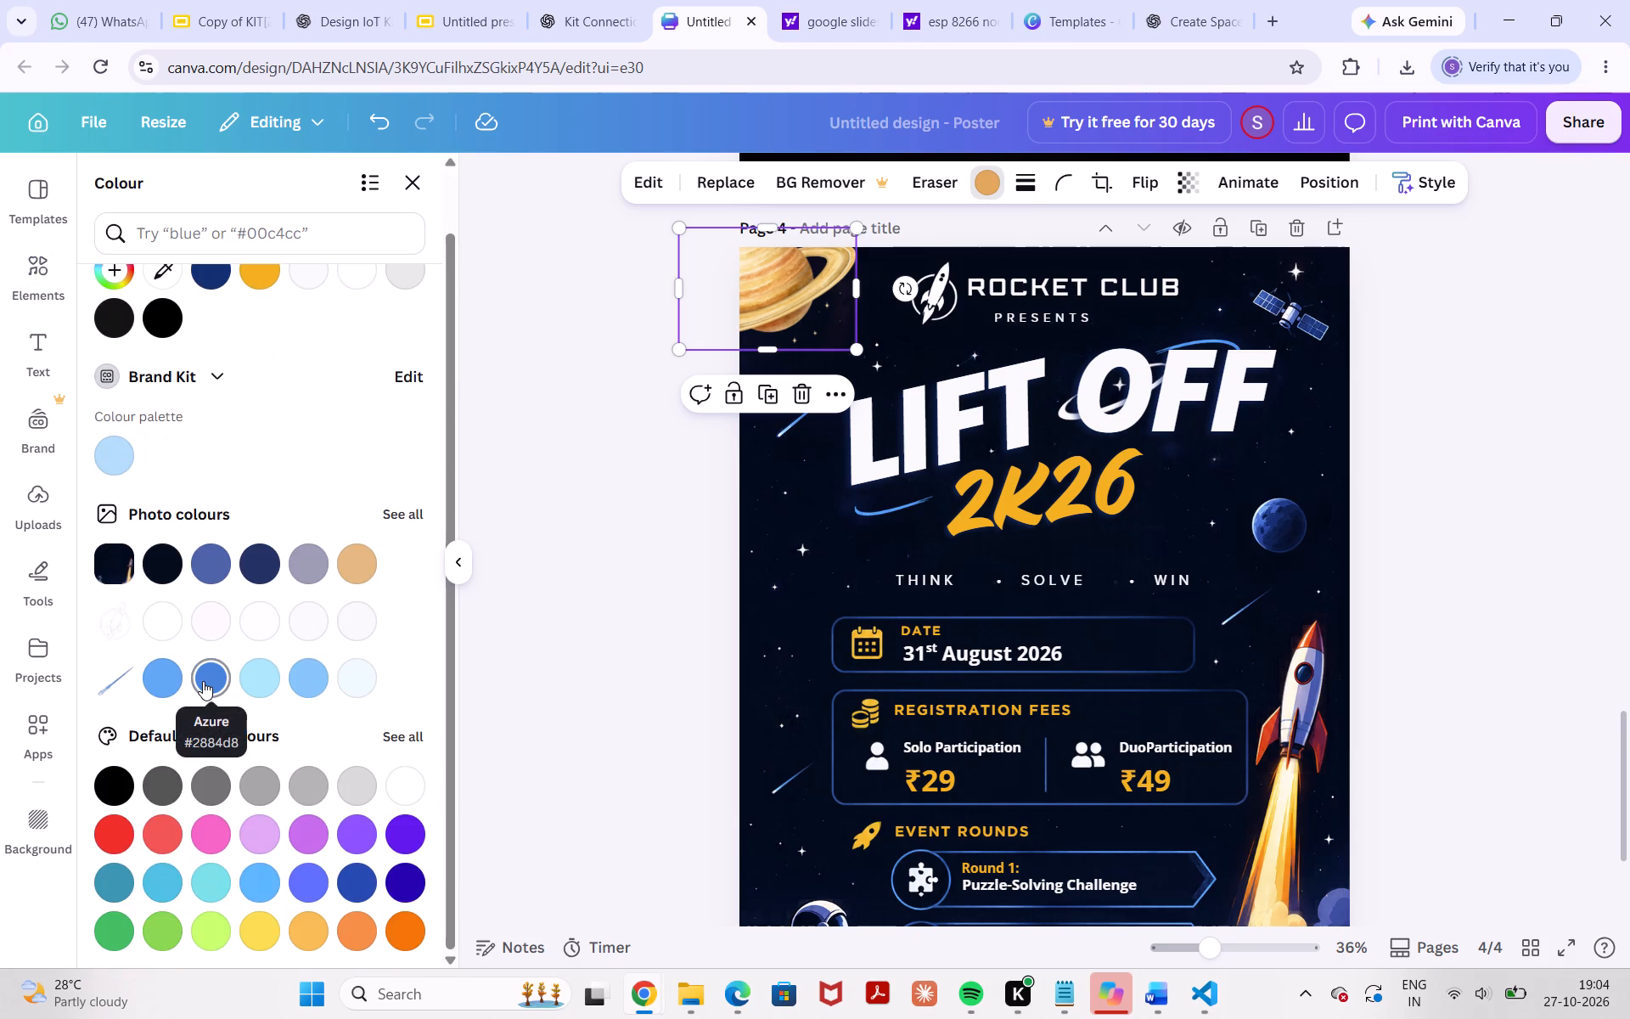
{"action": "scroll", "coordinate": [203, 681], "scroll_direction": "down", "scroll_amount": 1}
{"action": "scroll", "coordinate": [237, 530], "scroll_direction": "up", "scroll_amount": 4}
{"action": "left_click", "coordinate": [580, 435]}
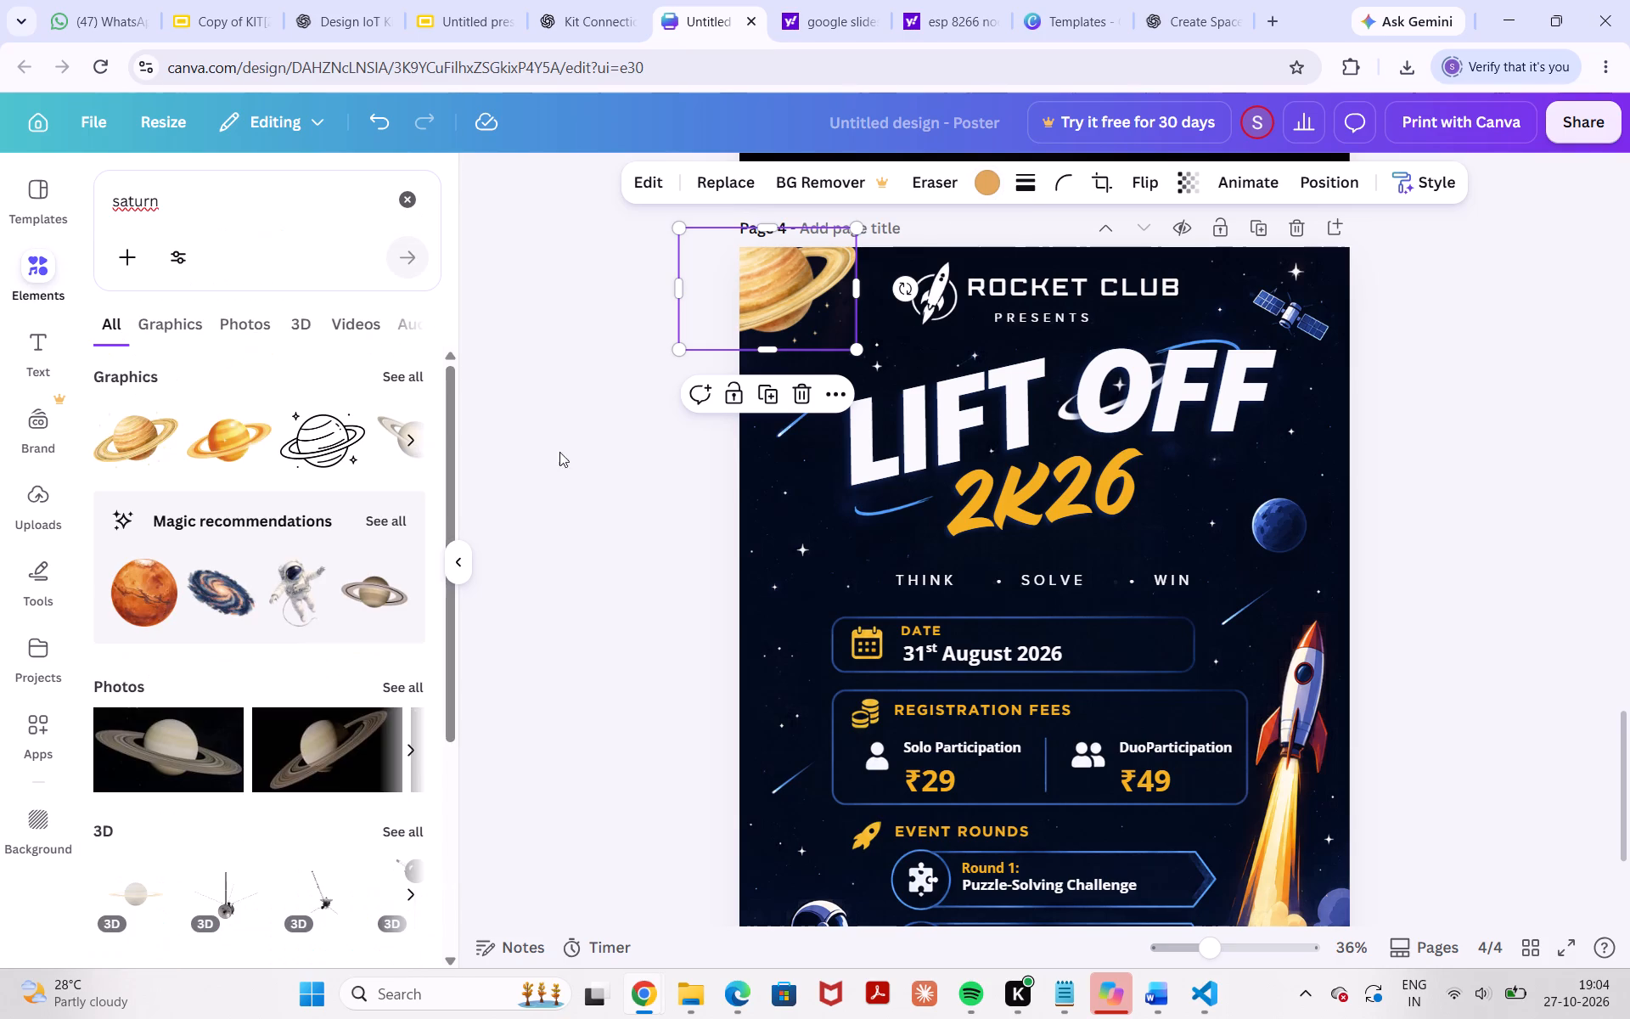
Add the recommended spiral galaxy graphic and shrink it to about a fifth of its width, beside the 2K26 text.
{"action": "left_click", "coordinate": [225, 594]}
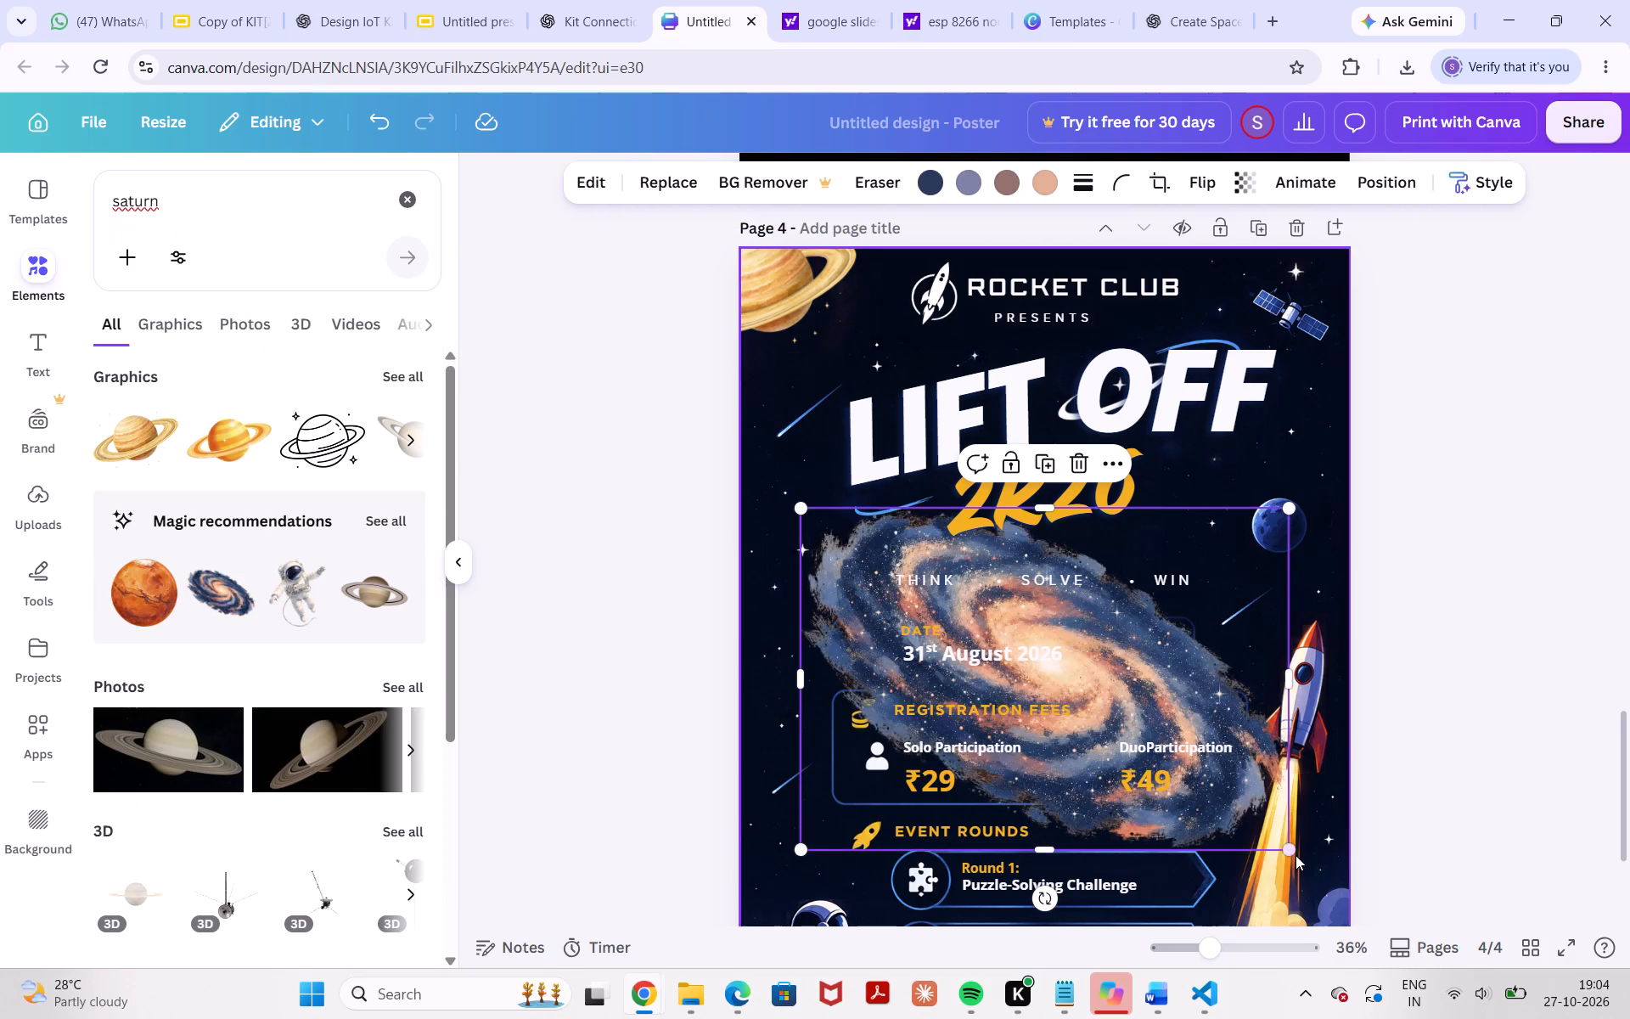
{"action": "left_click_drag", "start_coordinate": [1296, 855], "coordinate": [1285, 846]}
{"action": "left_click_drag", "start_coordinate": [1290, 851], "coordinate": [1184, 781]}
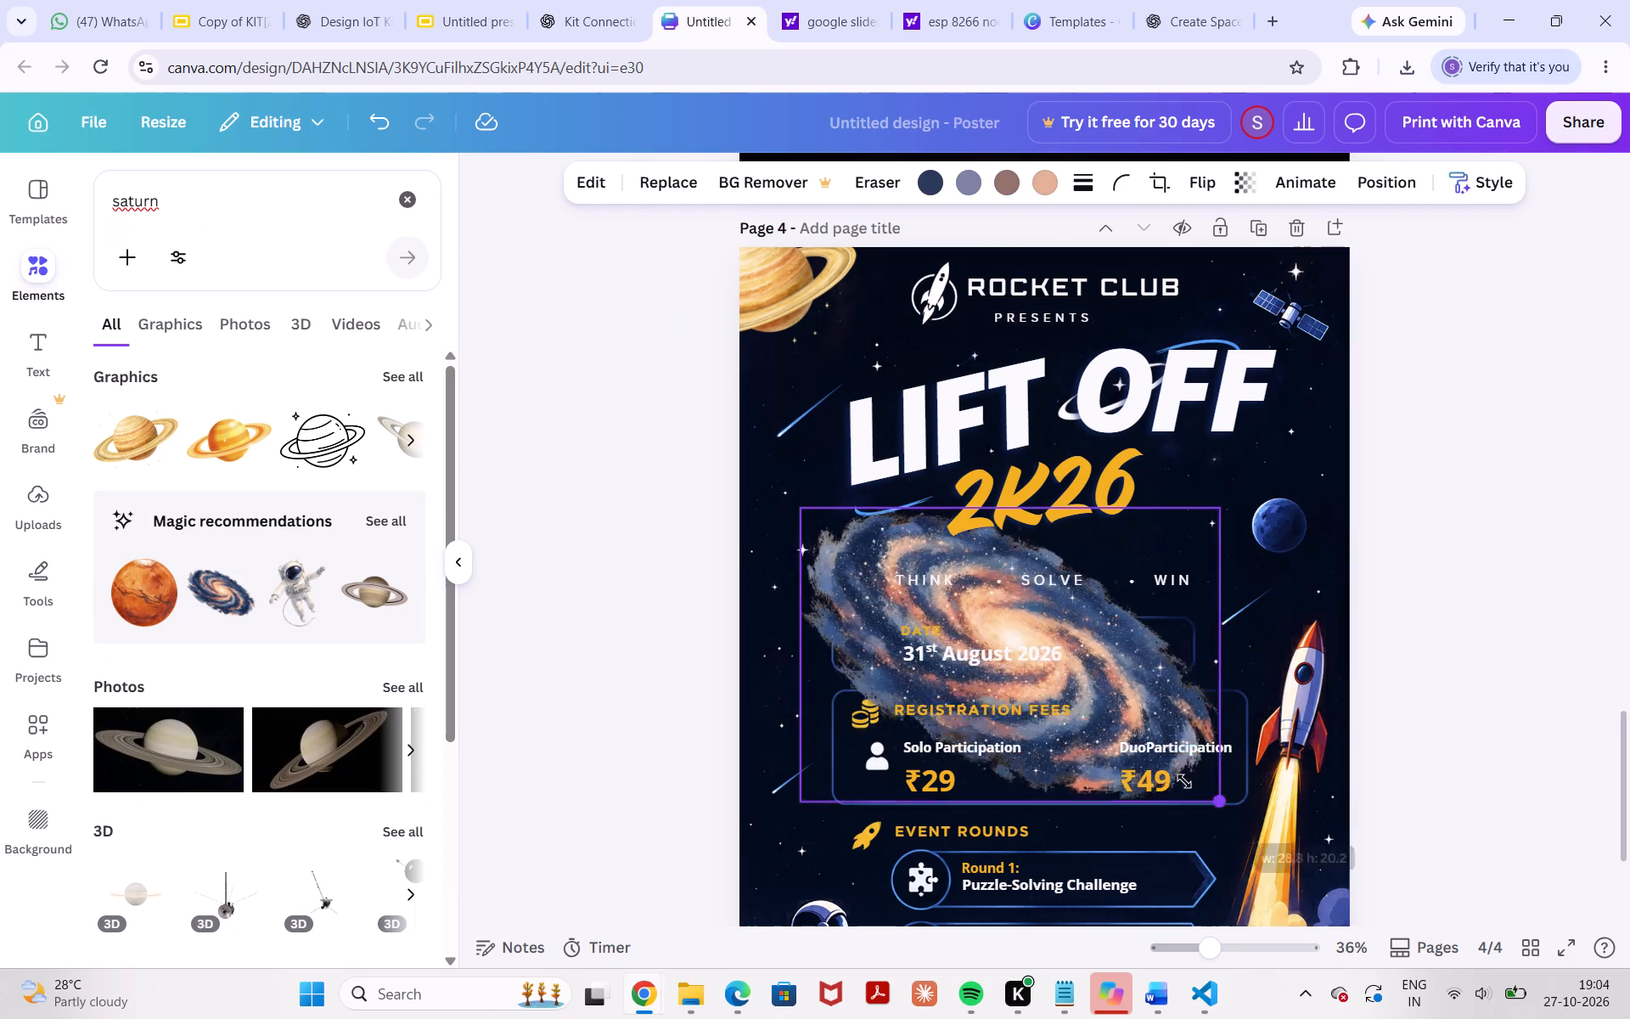
{"action": "left_click_drag", "start_coordinate": [1184, 781], "coordinate": [891, 610]}
Add the floating white-suited astronaut graphic from the magic recommendations to page 4.
{"action": "scroll", "coordinate": [1306, 672], "scroll_direction": "down", "scroll_amount": 1}
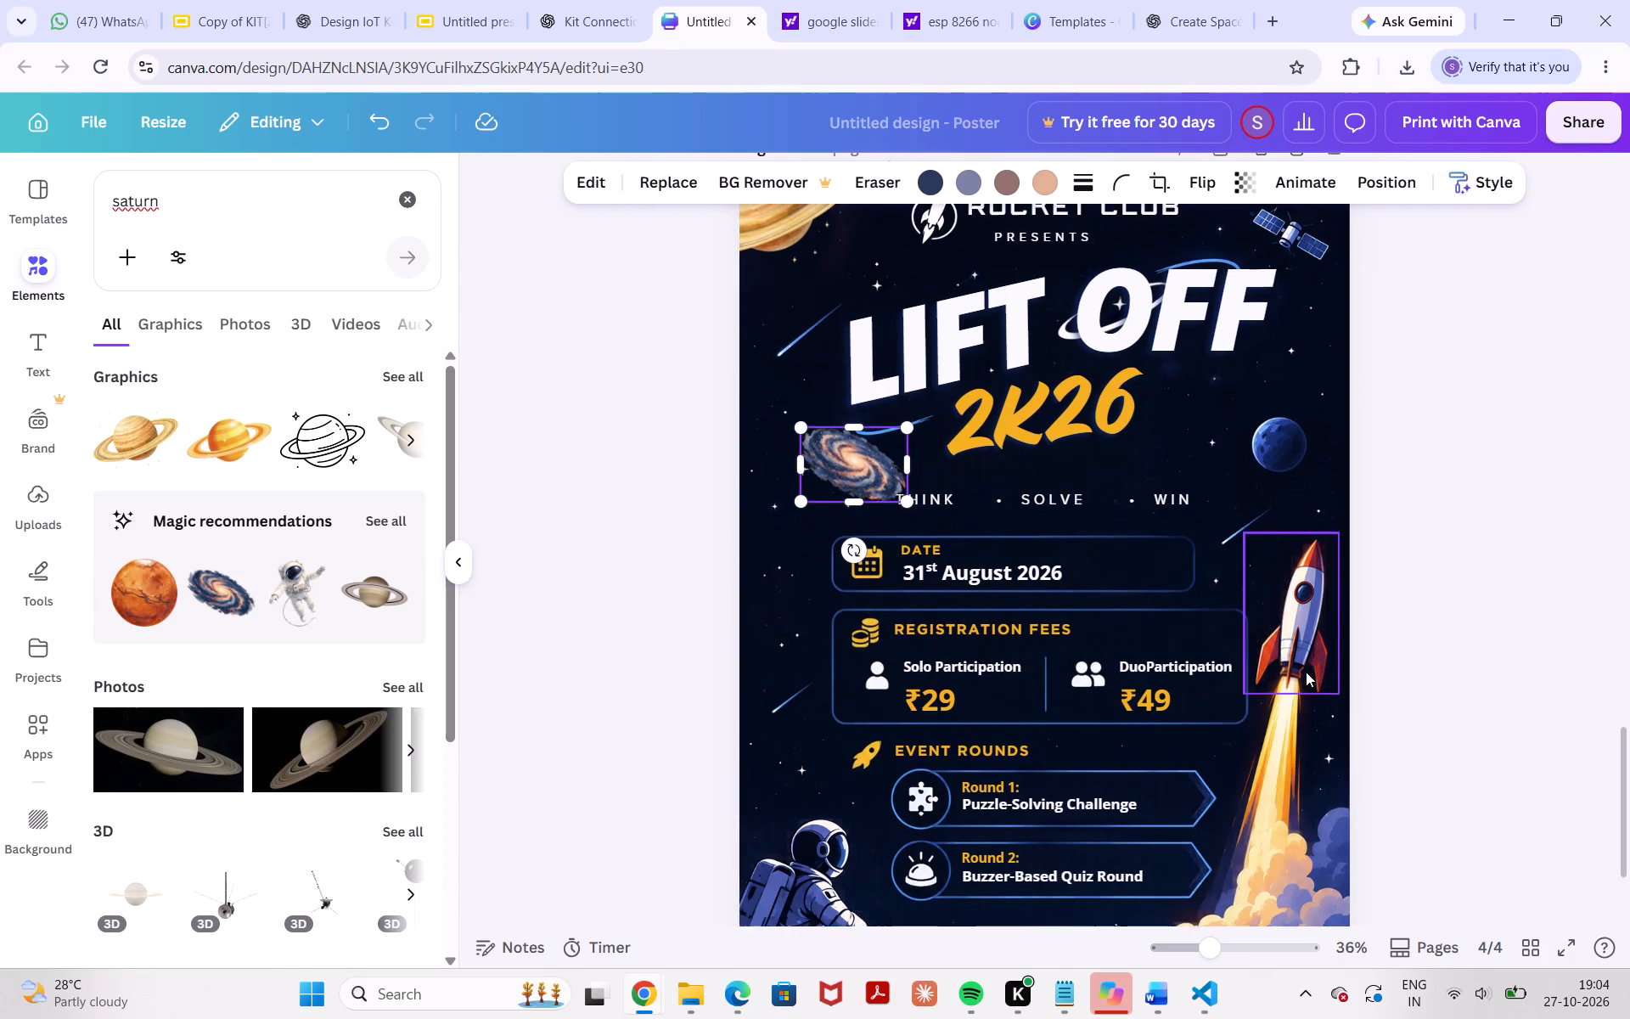
{"action": "scroll", "coordinate": [1306, 672], "scroll_direction": "down", "scroll_amount": 2}
{"action": "left_click", "coordinate": [1277, 549]}
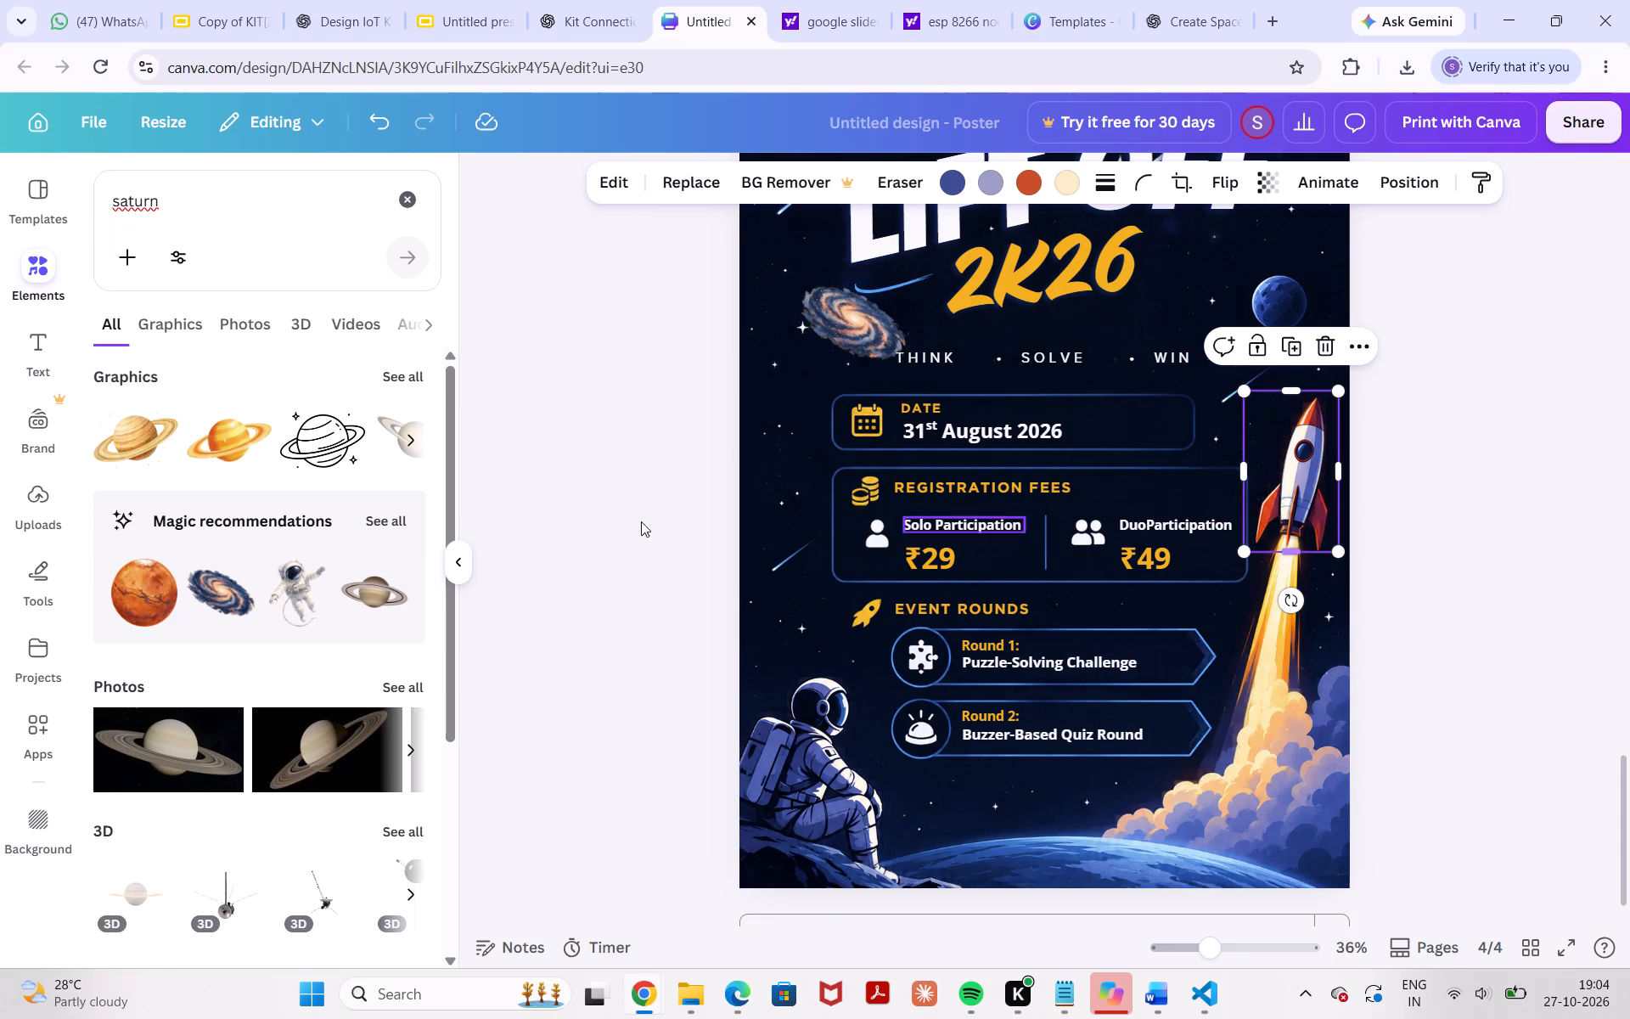
{"action": "scroll", "coordinate": [351, 561], "scroll_direction": "down", "scroll_amount": 1}
{"action": "left_click", "coordinate": [292, 517]}
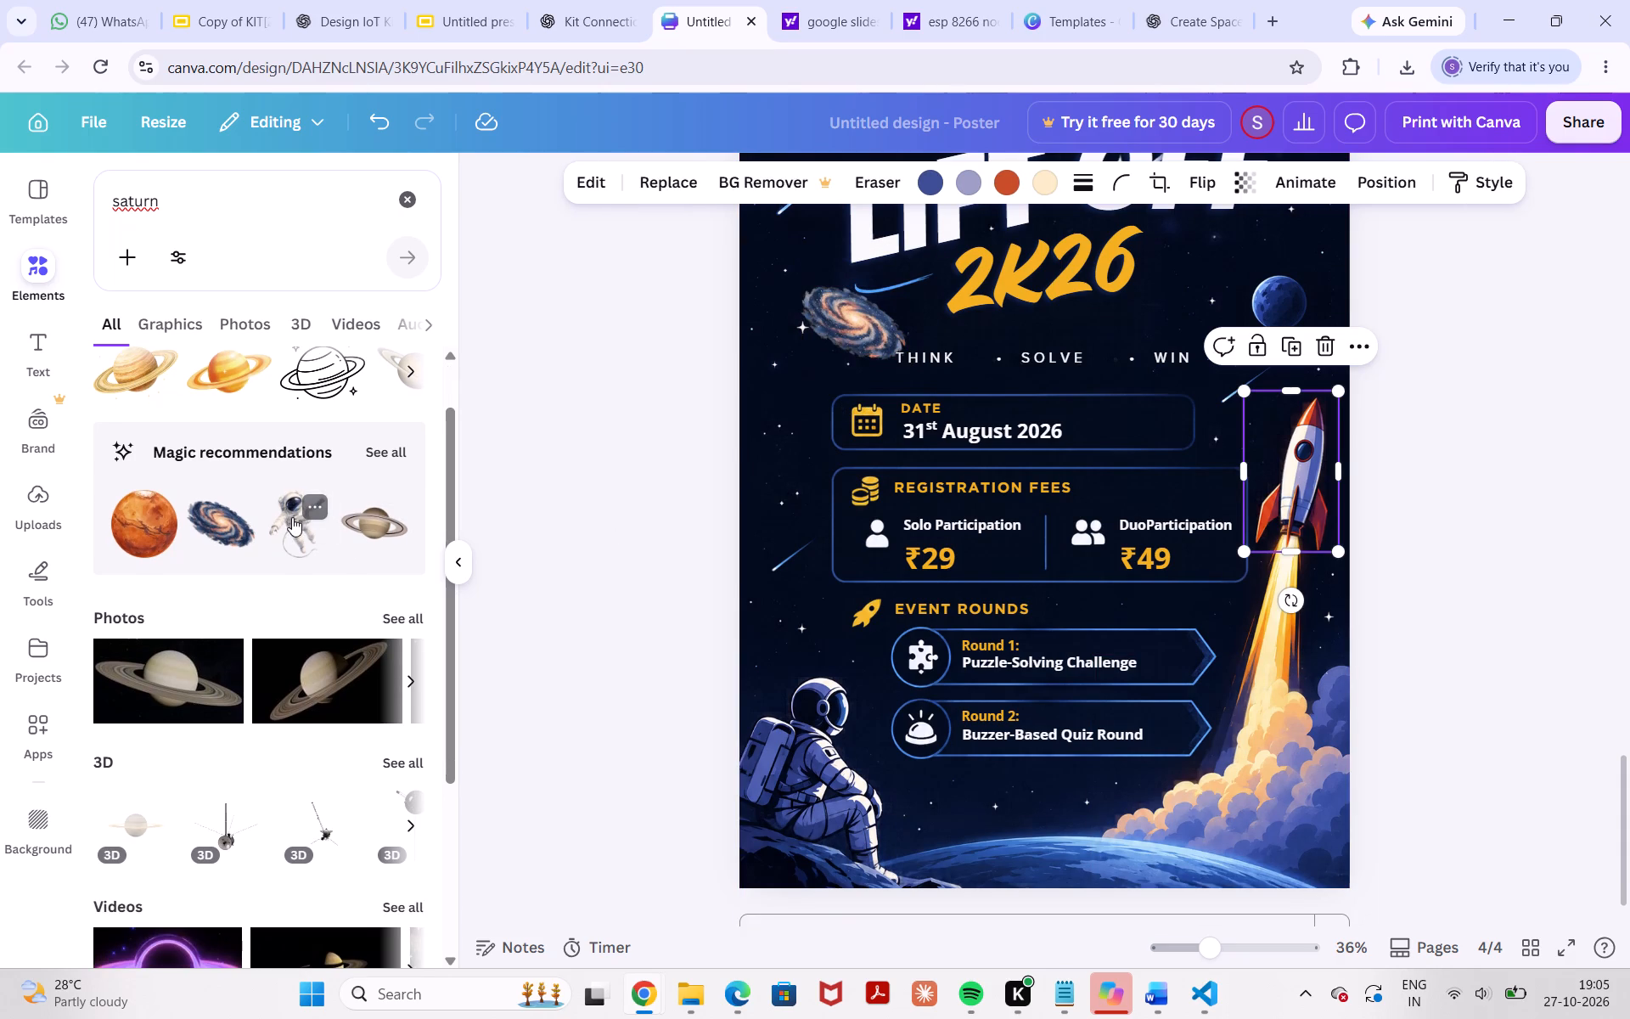
Show all magic recommendations and add the orange Mars planet graphic to the poster.
{"action": "scroll", "coordinate": [1166, 662], "scroll_direction": "up", "scroll_amount": 1}
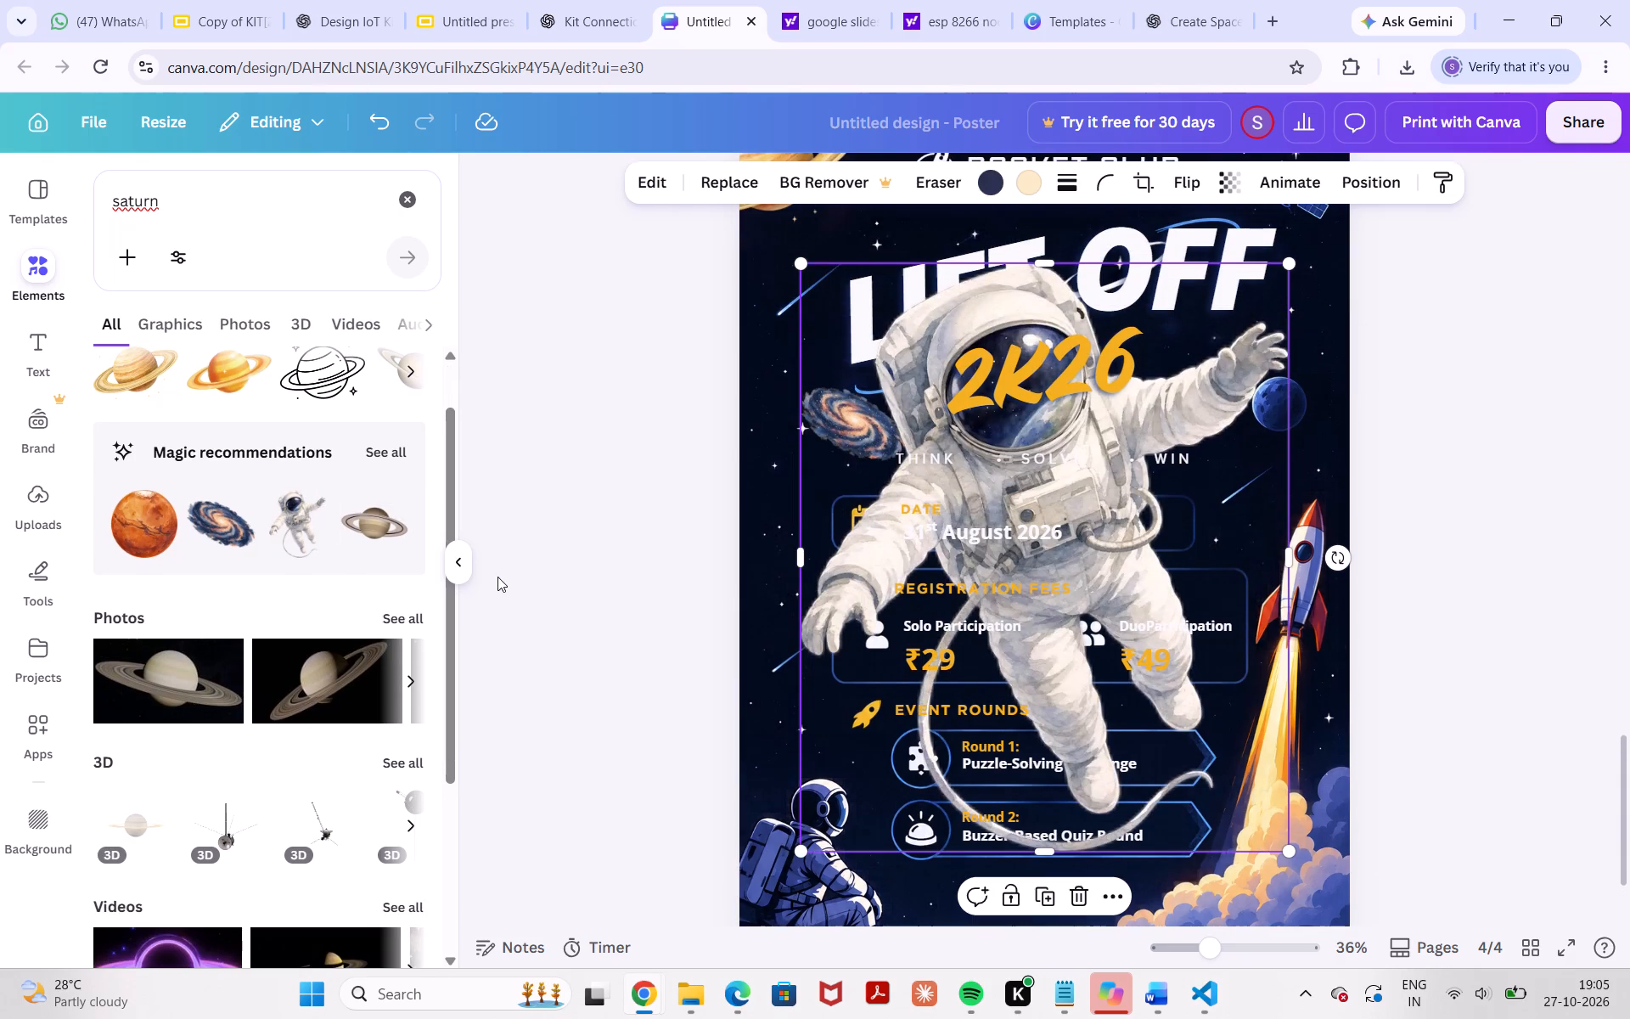
{"action": "scroll", "coordinate": [359, 633], "scroll_direction": "down", "scroll_amount": 1}
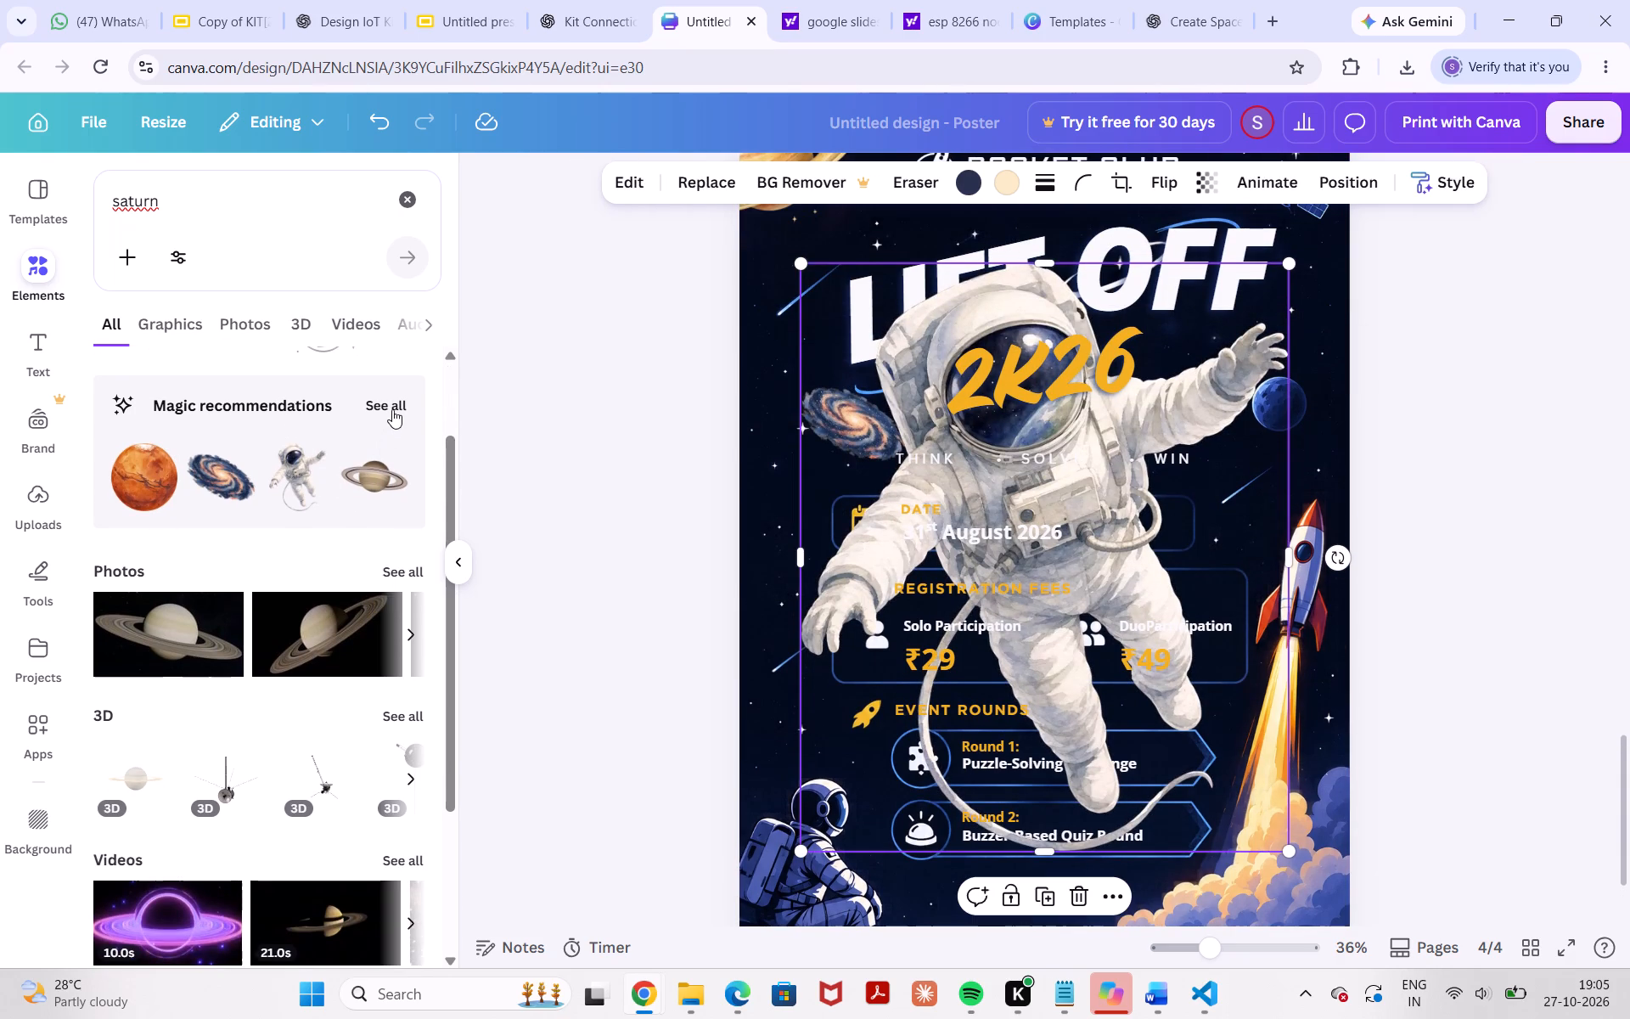
{"action": "left_click", "coordinate": [391, 408]}
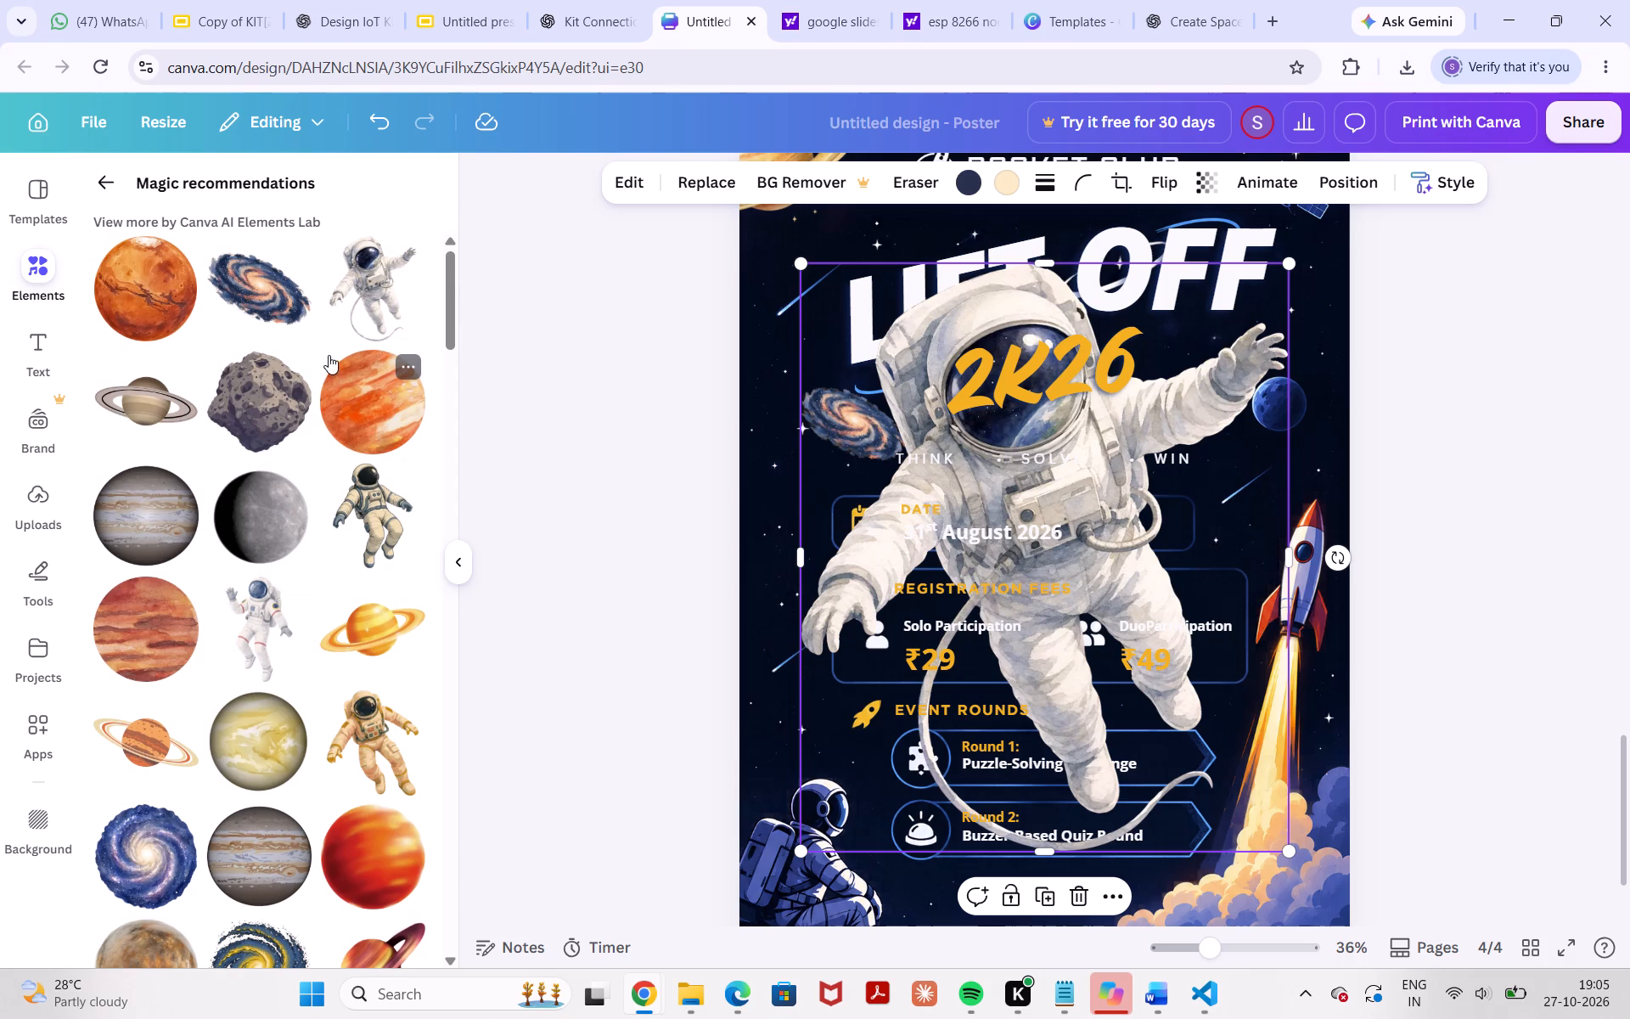
{"action": "left_click", "coordinate": [165, 317]}
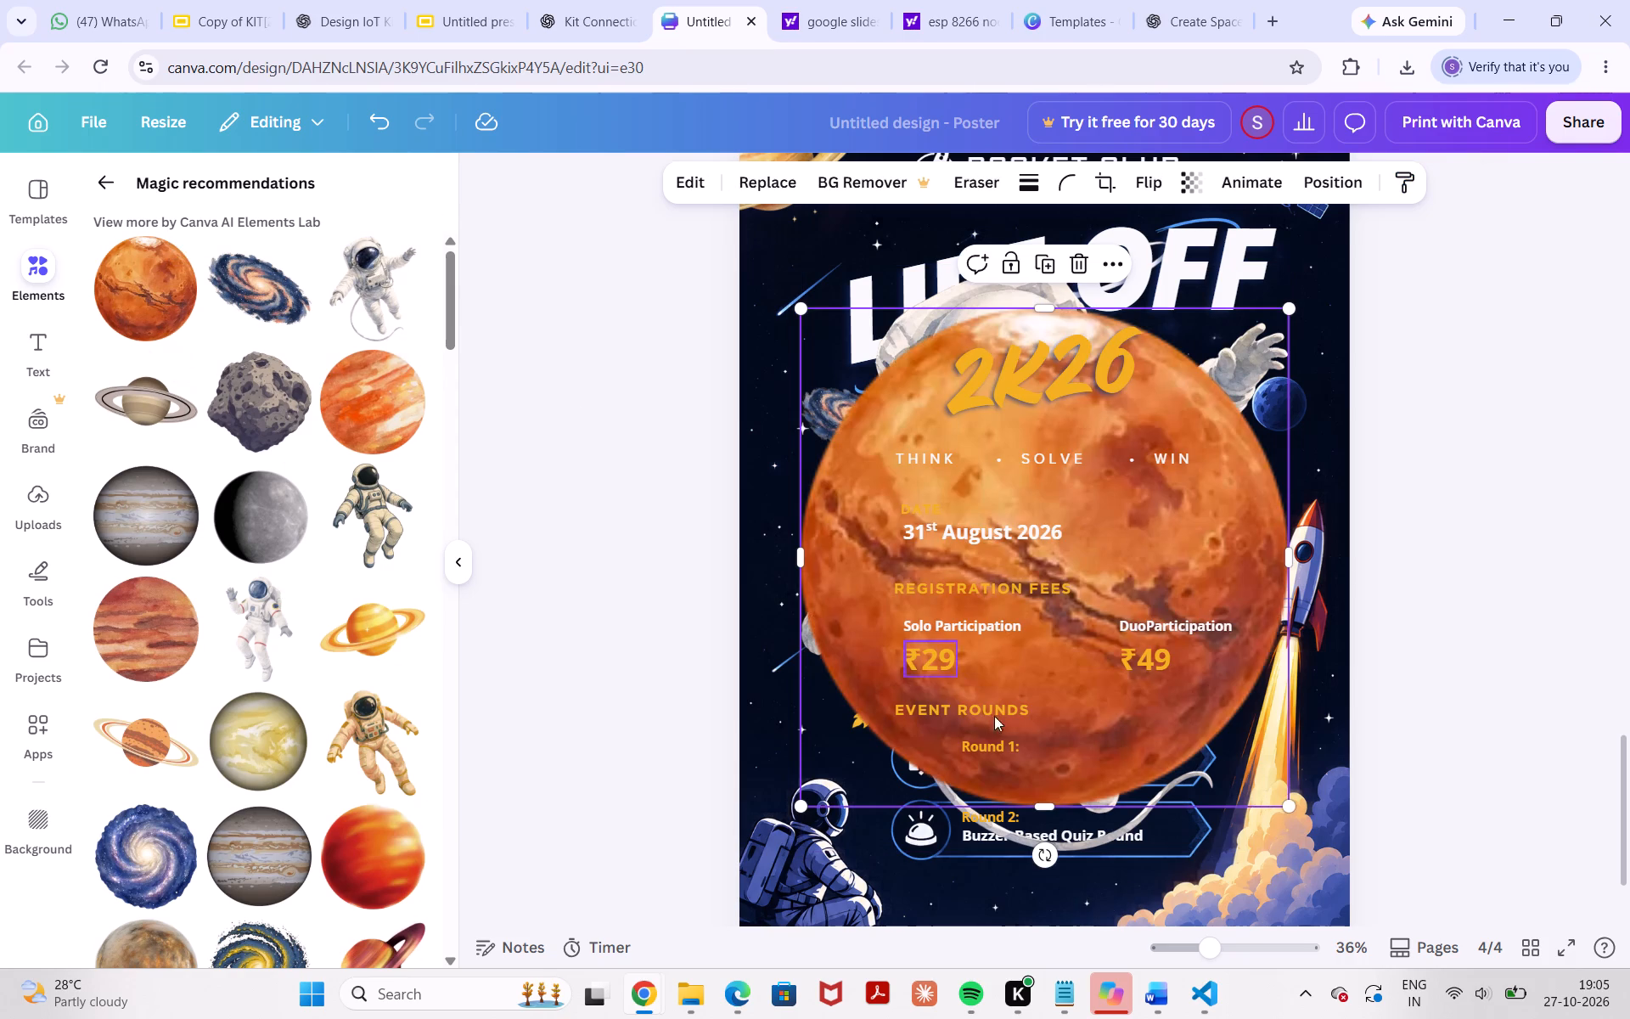
Browse further through the recommended space graphics and add the blue telescope on a tripod.
{"action": "scroll", "coordinate": [153, 633], "scroll_direction": "down", "scroll_amount": 5}
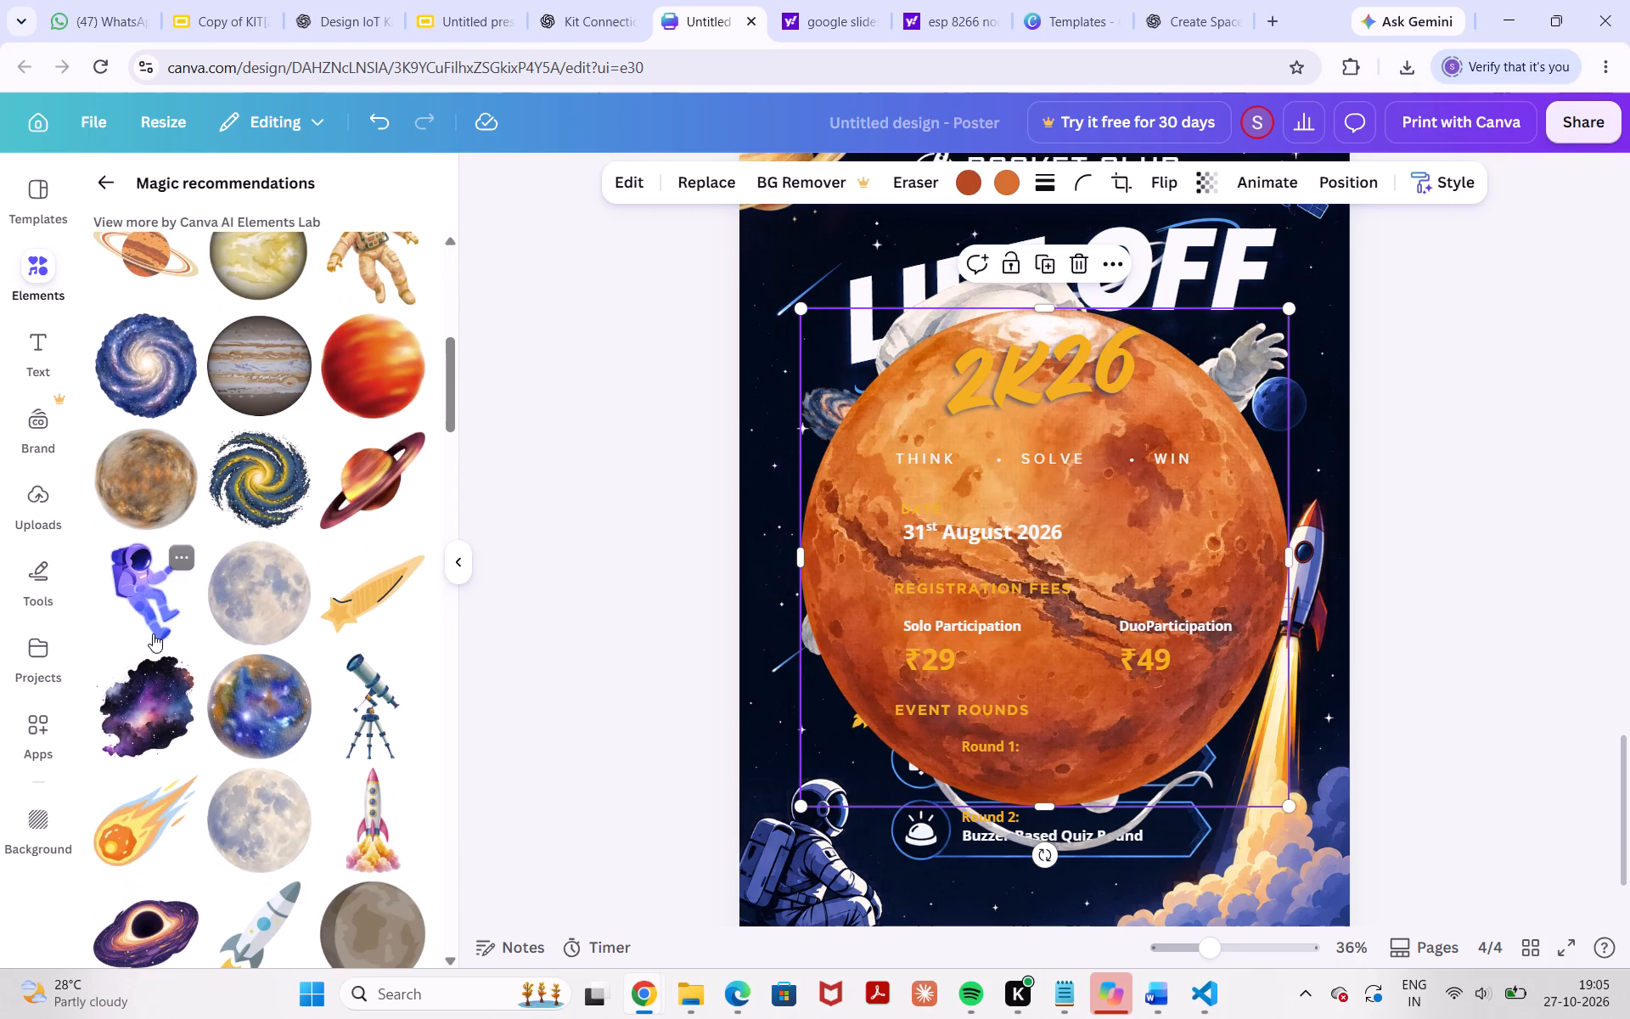
{"action": "scroll", "coordinate": [153, 633], "scroll_direction": "down", "scroll_amount": 3}
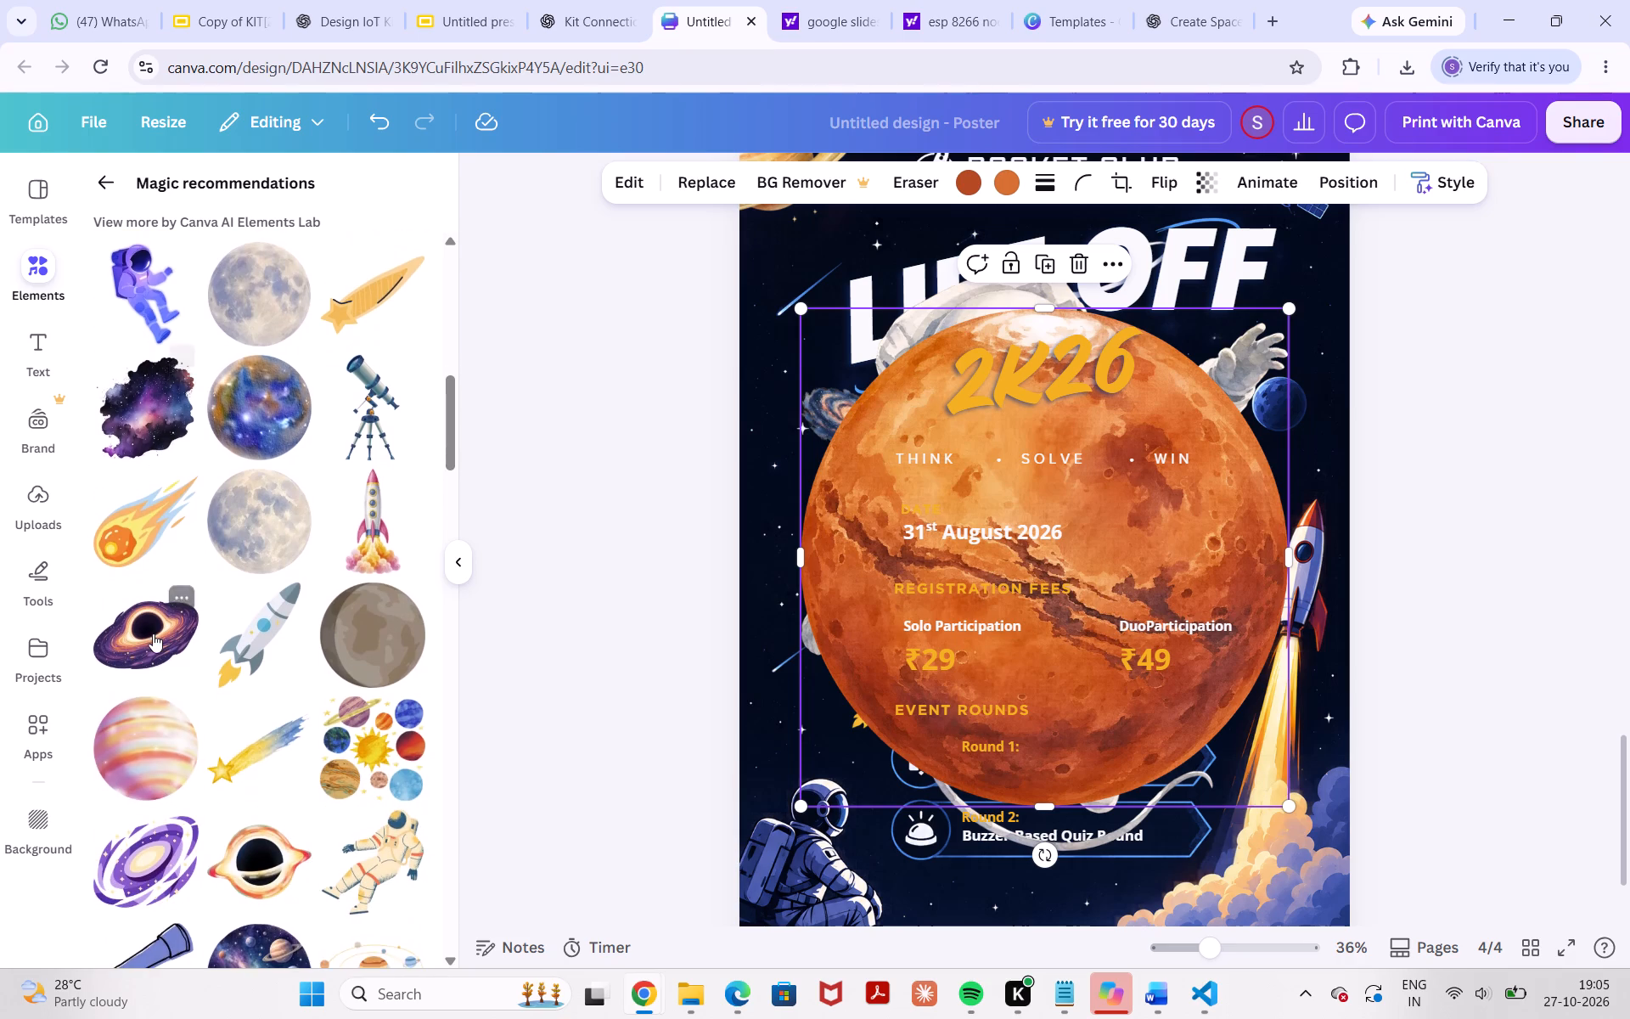
{"action": "scroll", "coordinate": [153, 633], "scroll_direction": "down", "scroll_amount": 3}
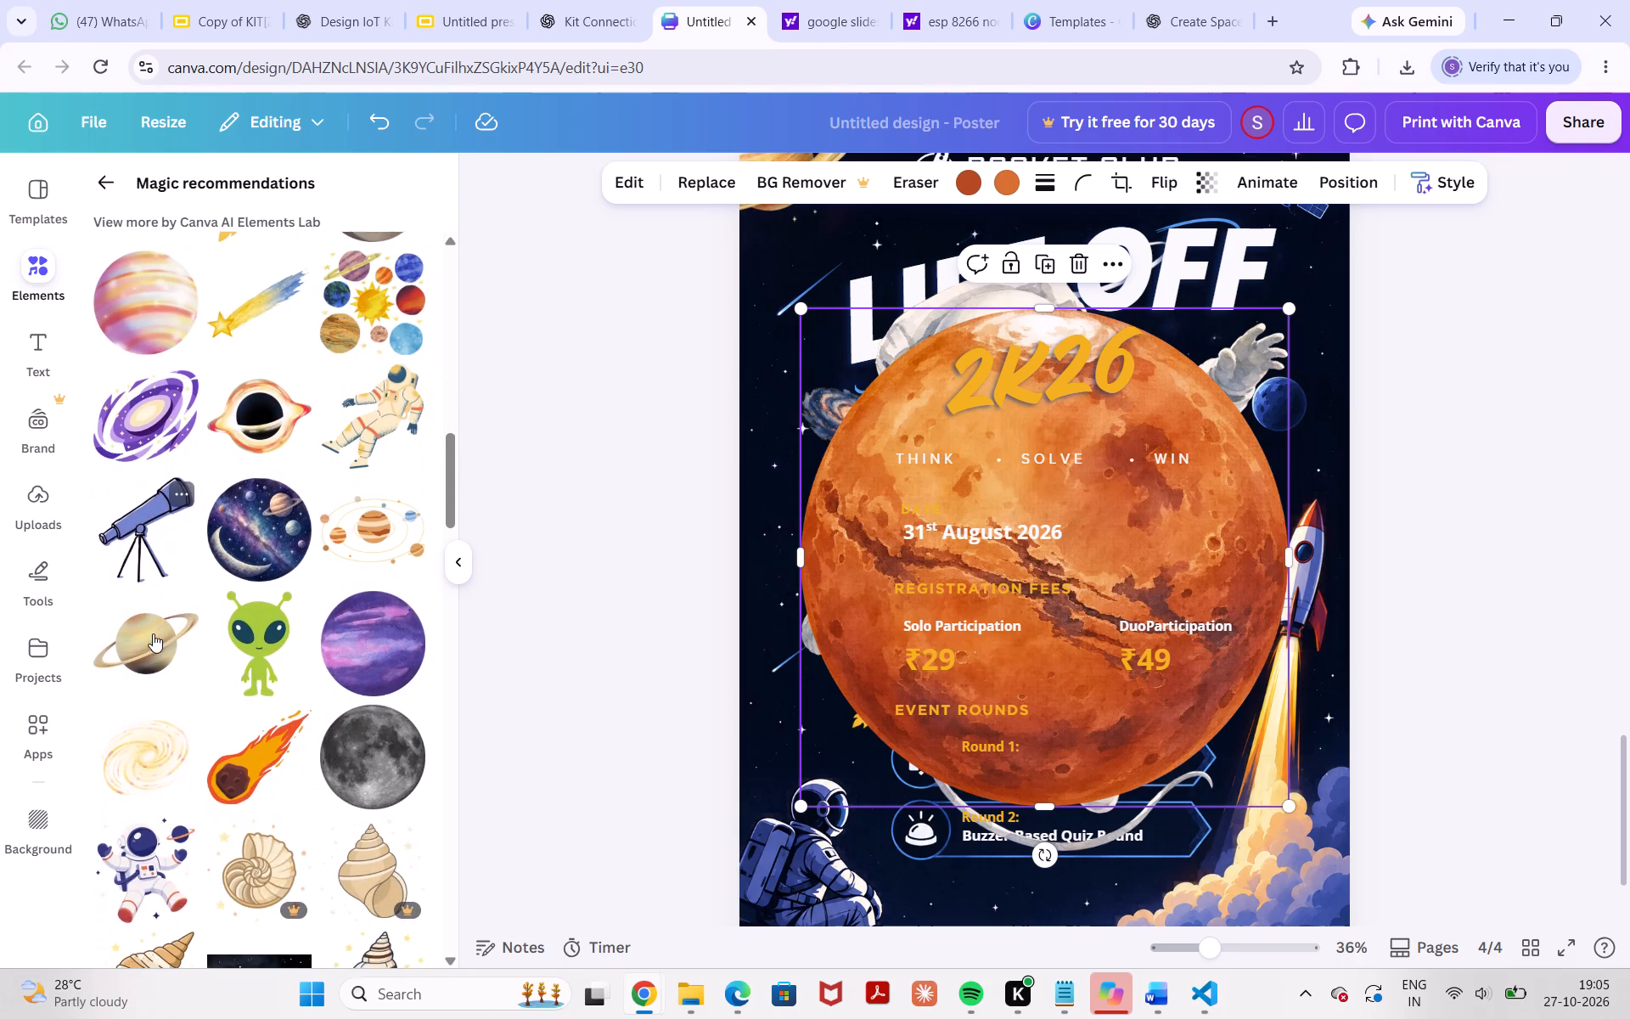
{"action": "scroll", "coordinate": [153, 633], "scroll_direction": "down", "scroll_amount": 1}
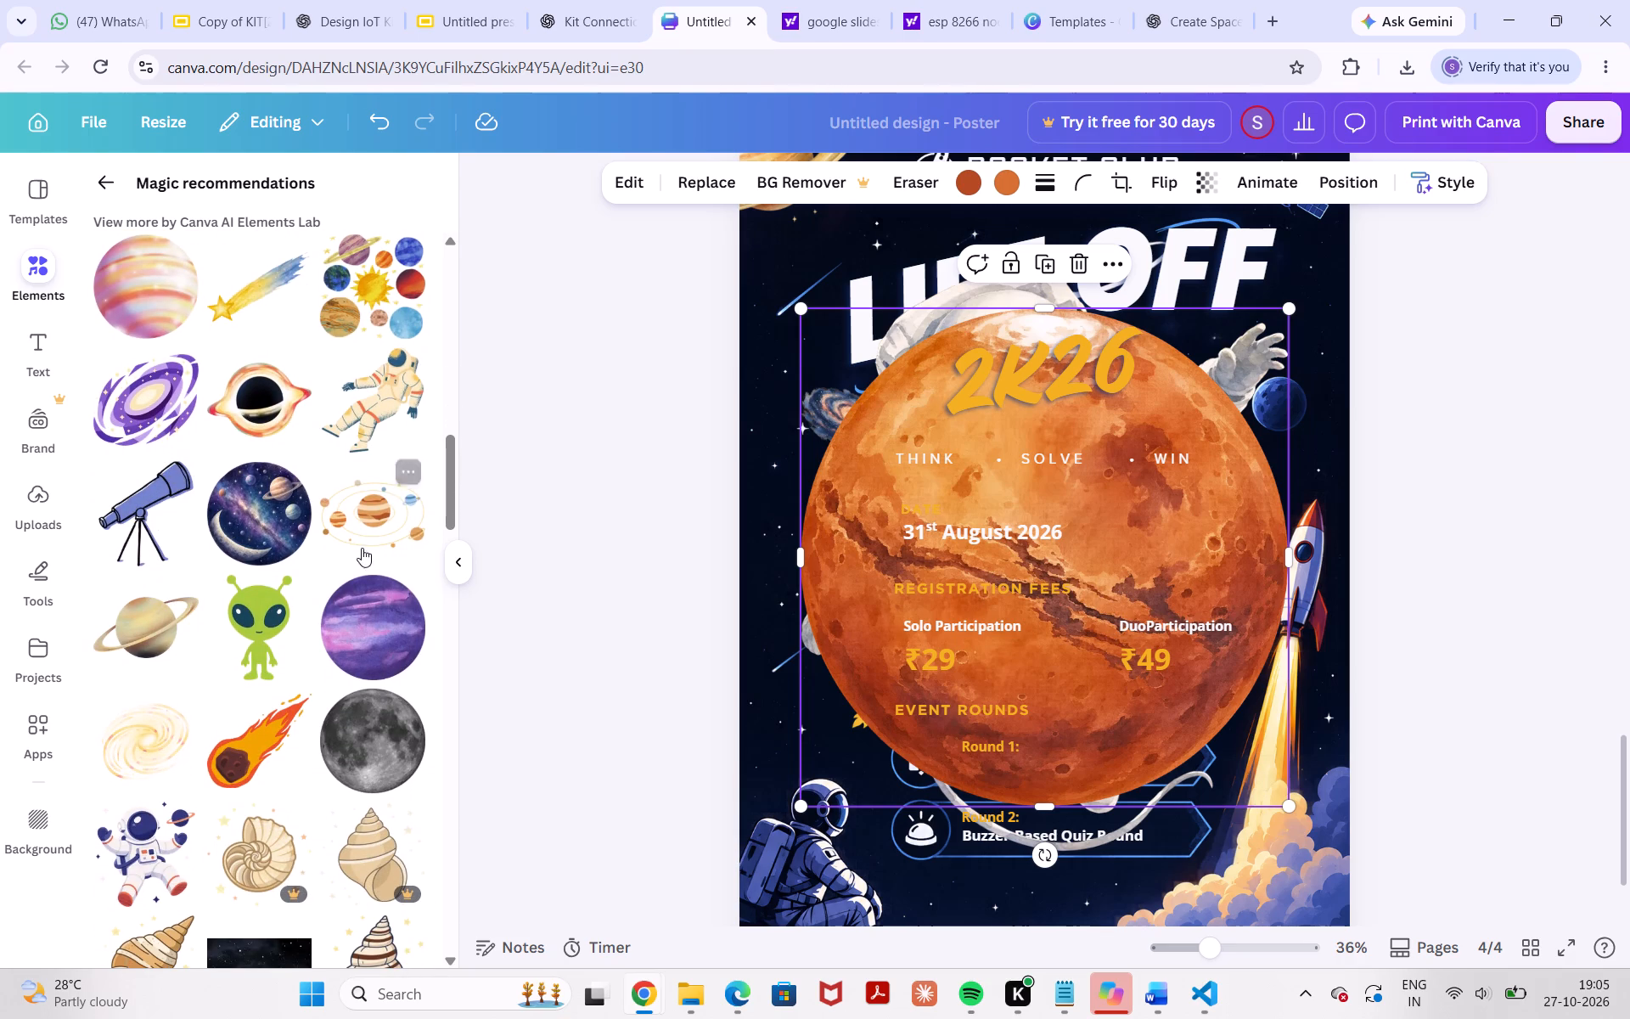
{"action": "scroll", "coordinate": [210, 750], "scroll_direction": "down", "scroll_amount": 1}
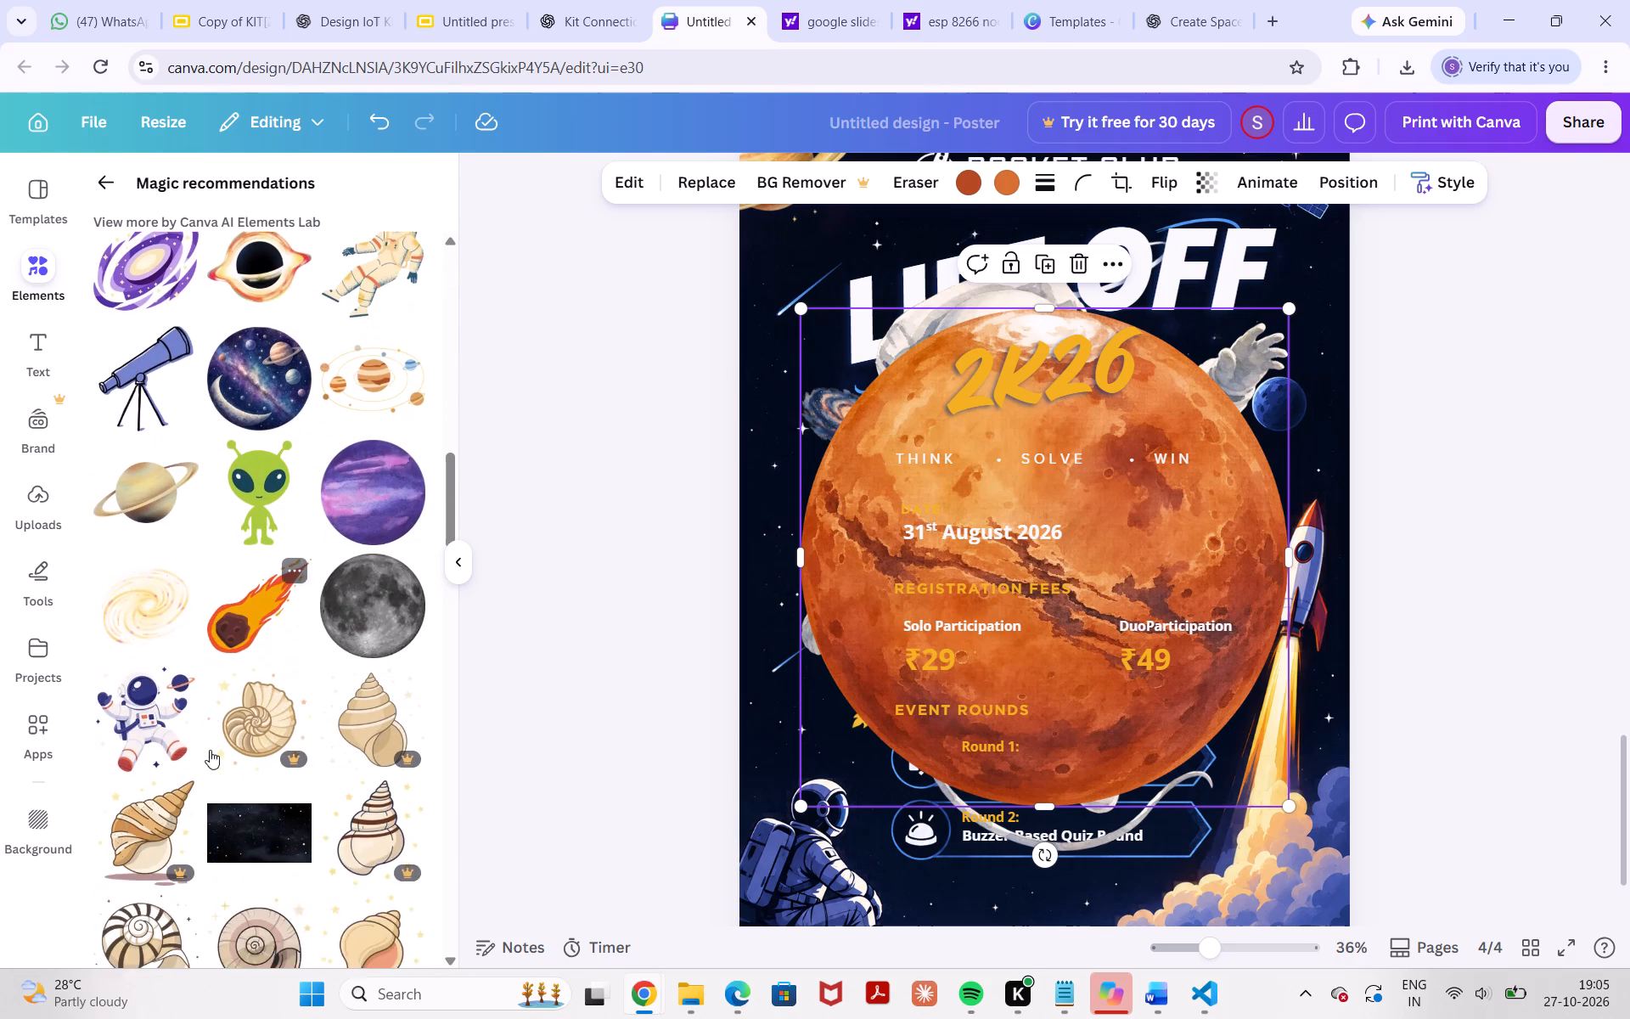
{"action": "scroll", "coordinate": [210, 750], "scroll_direction": "down", "scroll_amount": 1}
{"action": "scroll", "coordinate": [210, 750], "scroll_direction": "up", "scroll_amount": 1}
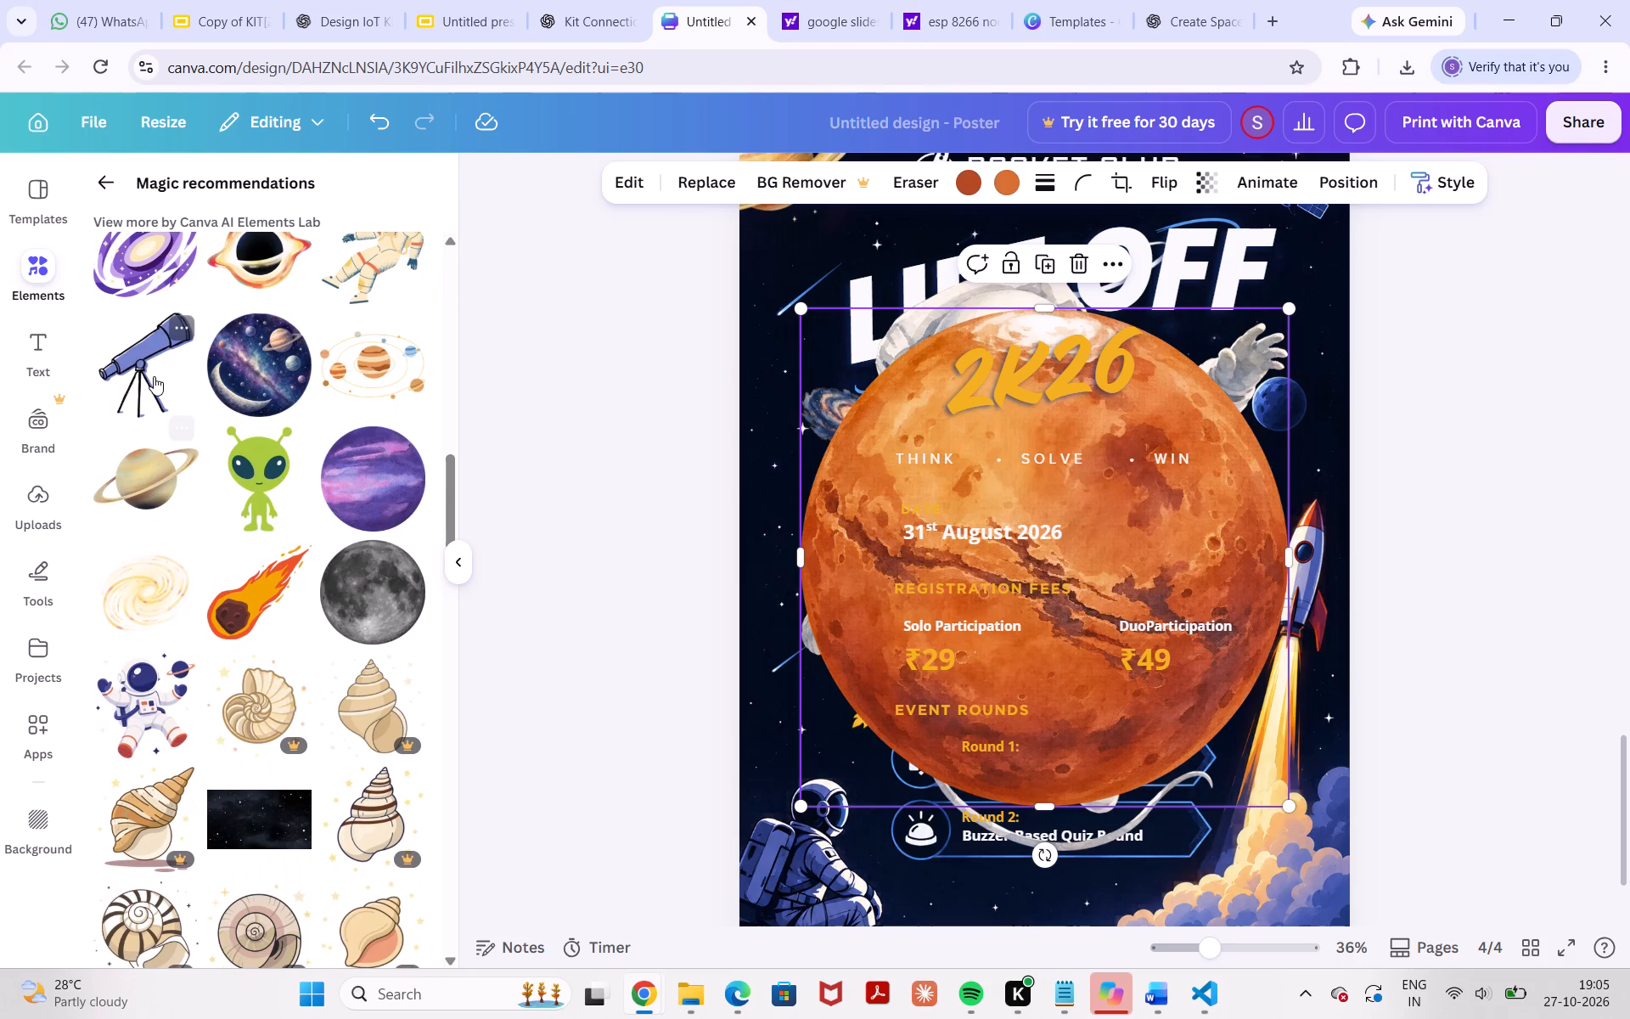
{"action": "left_click", "coordinate": [154, 376]}
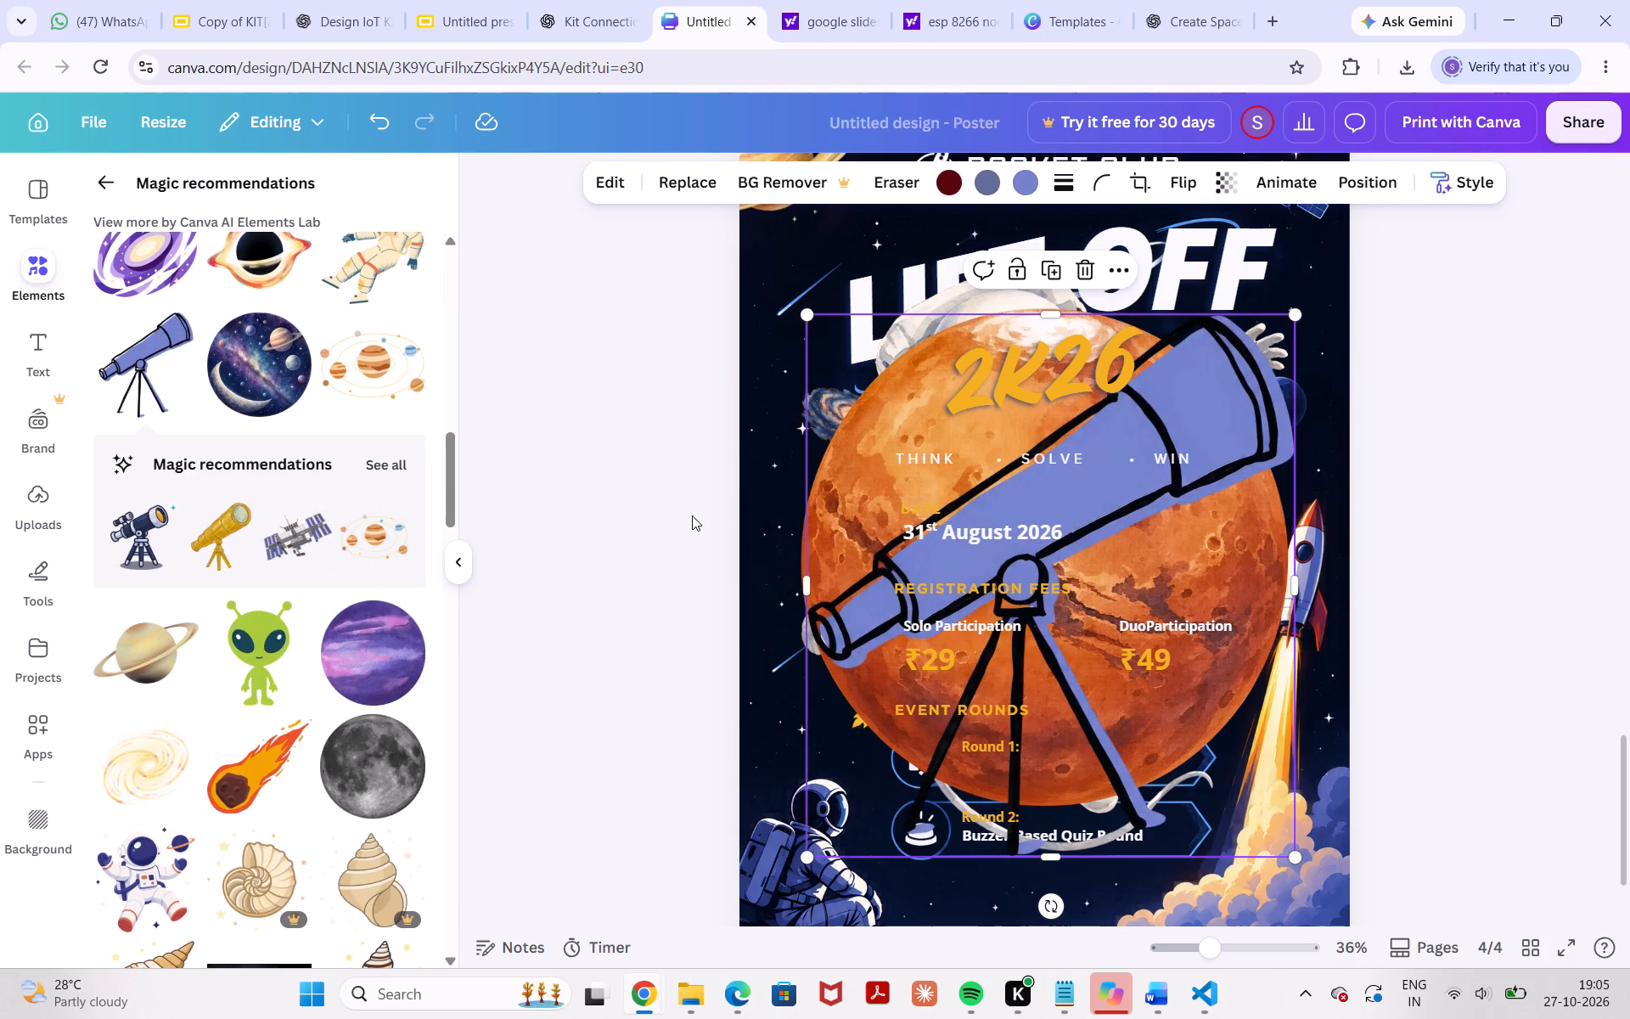
Shrink the blue telescope to about a ninth of its width and place it just above the small galaxy, beside the title.
{"action": "scroll", "coordinate": [692, 515], "scroll_direction": "left", "scroll_amount": 1}
{"action": "left_click", "coordinate": [1124, 519]}
{"action": "left_click", "coordinate": [1179, 683]}
{"action": "left_click_drag", "start_coordinate": [1292, 862], "coordinate": [997, 560]}
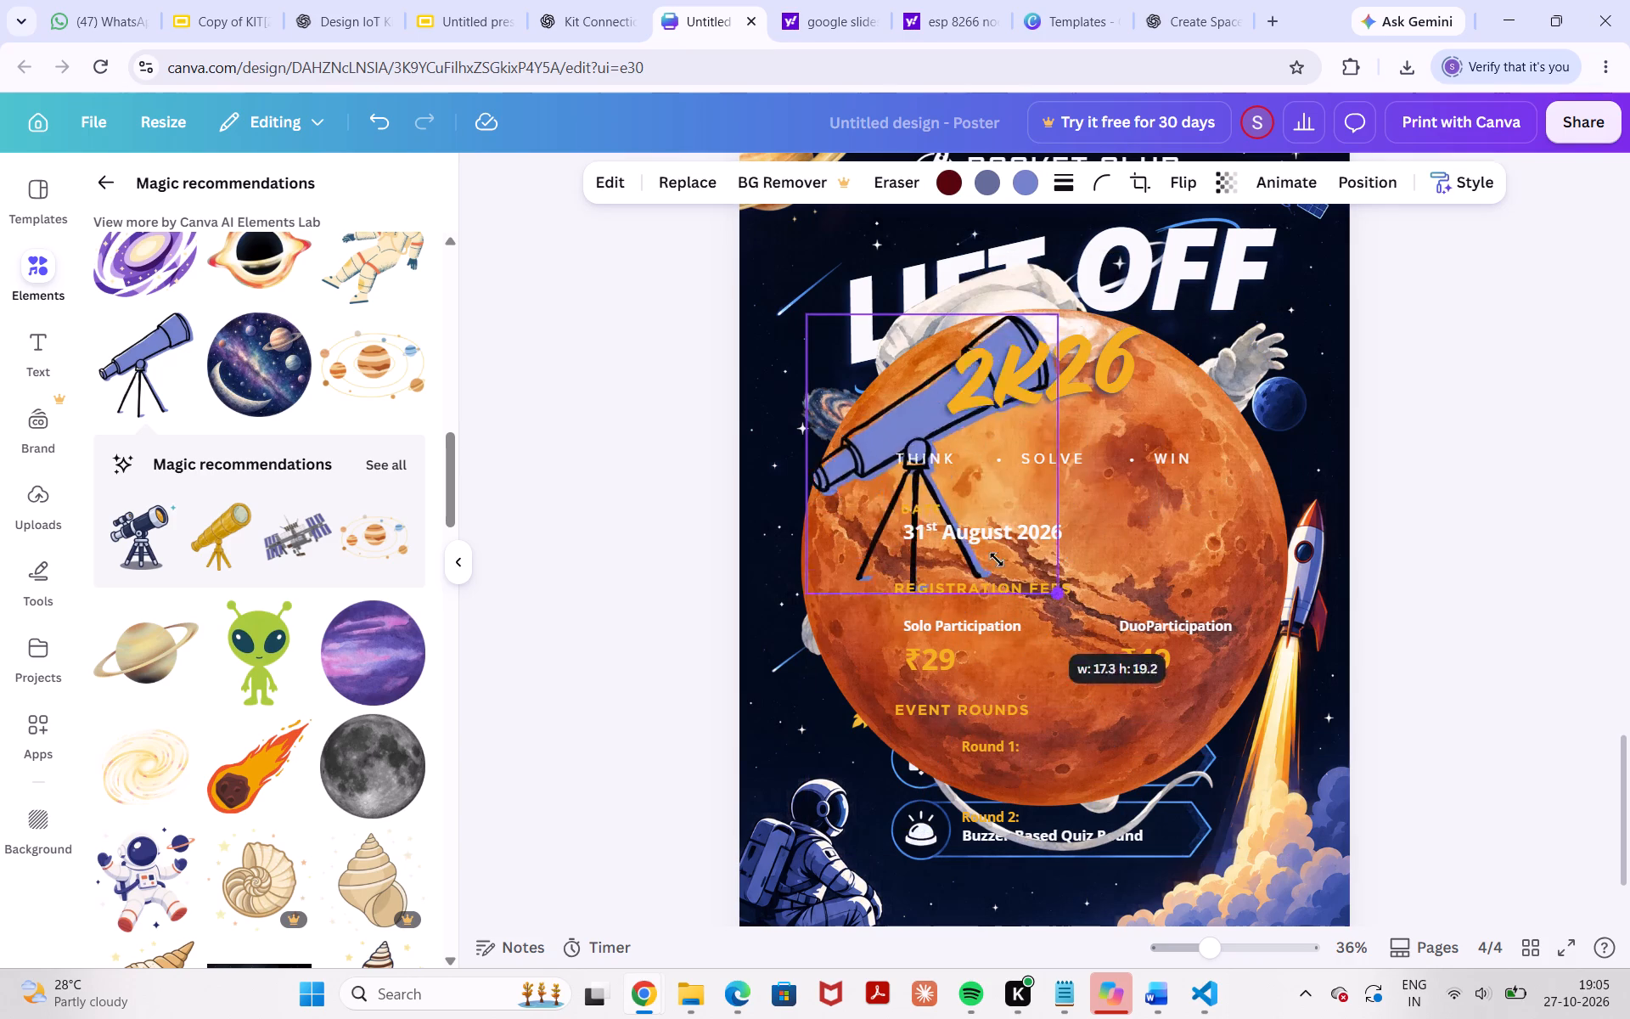
{"action": "left_click_drag", "start_coordinate": [997, 560], "coordinate": [846, 388]}
{"action": "left_click_drag", "start_coordinate": [829, 346], "coordinate": [799, 308]}
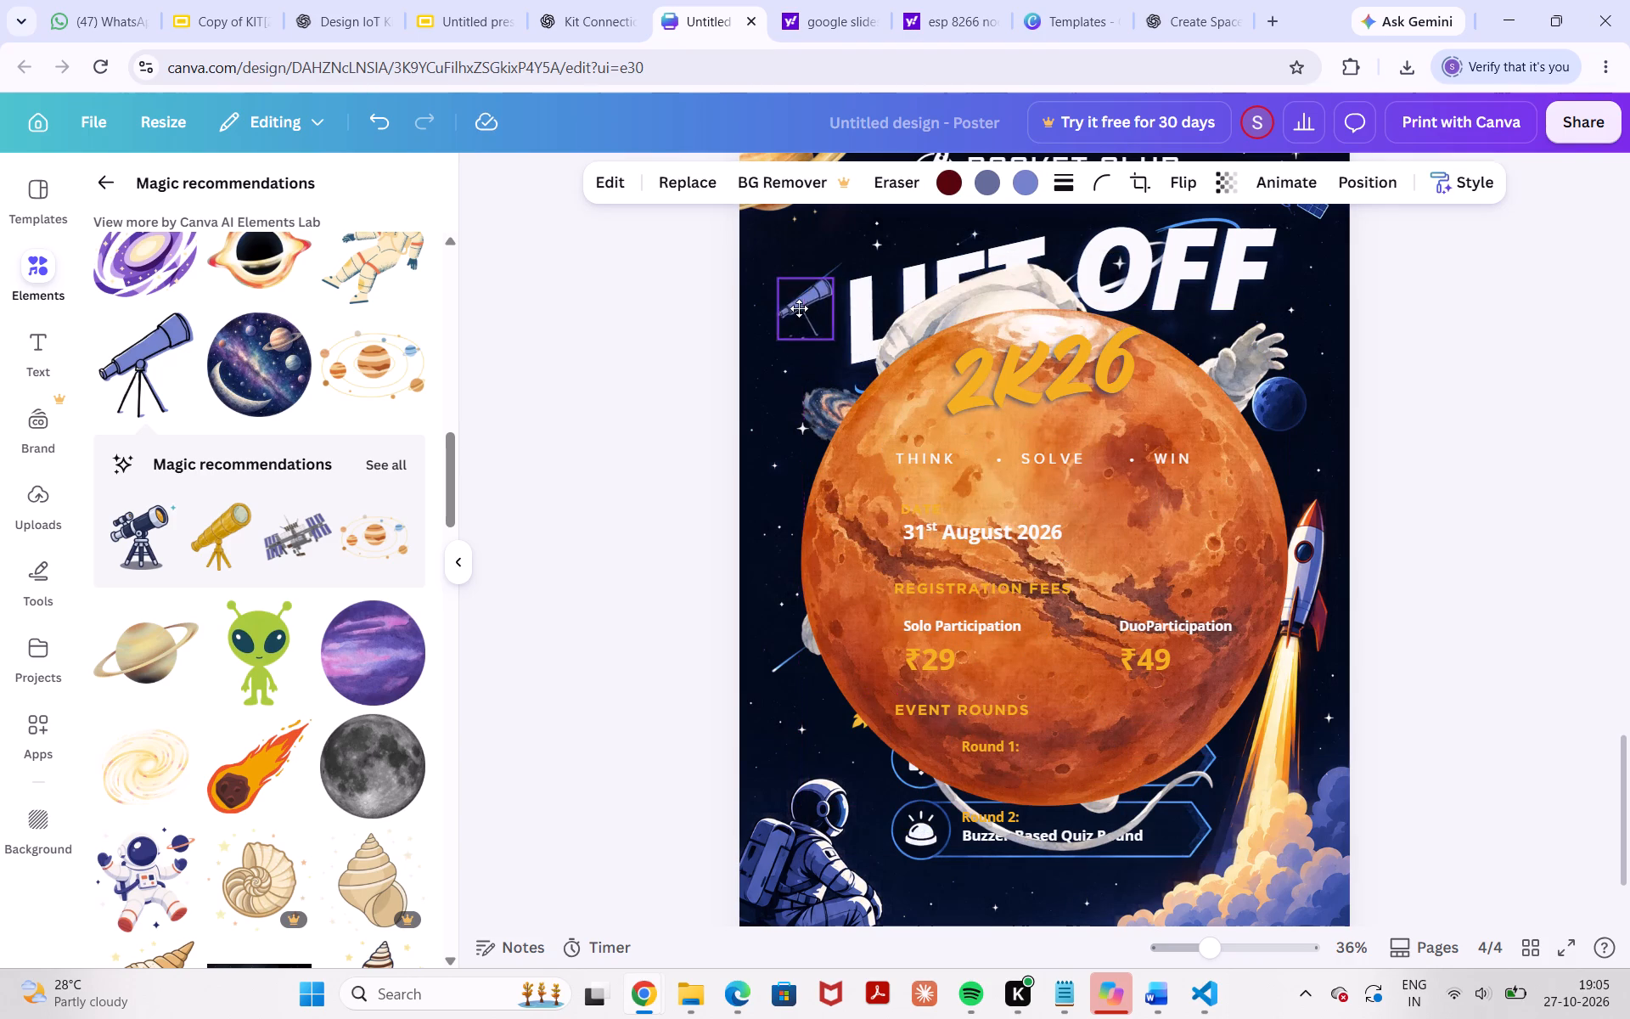
{"action": "left_click_drag", "start_coordinate": [799, 308], "coordinate": [812, 367]}
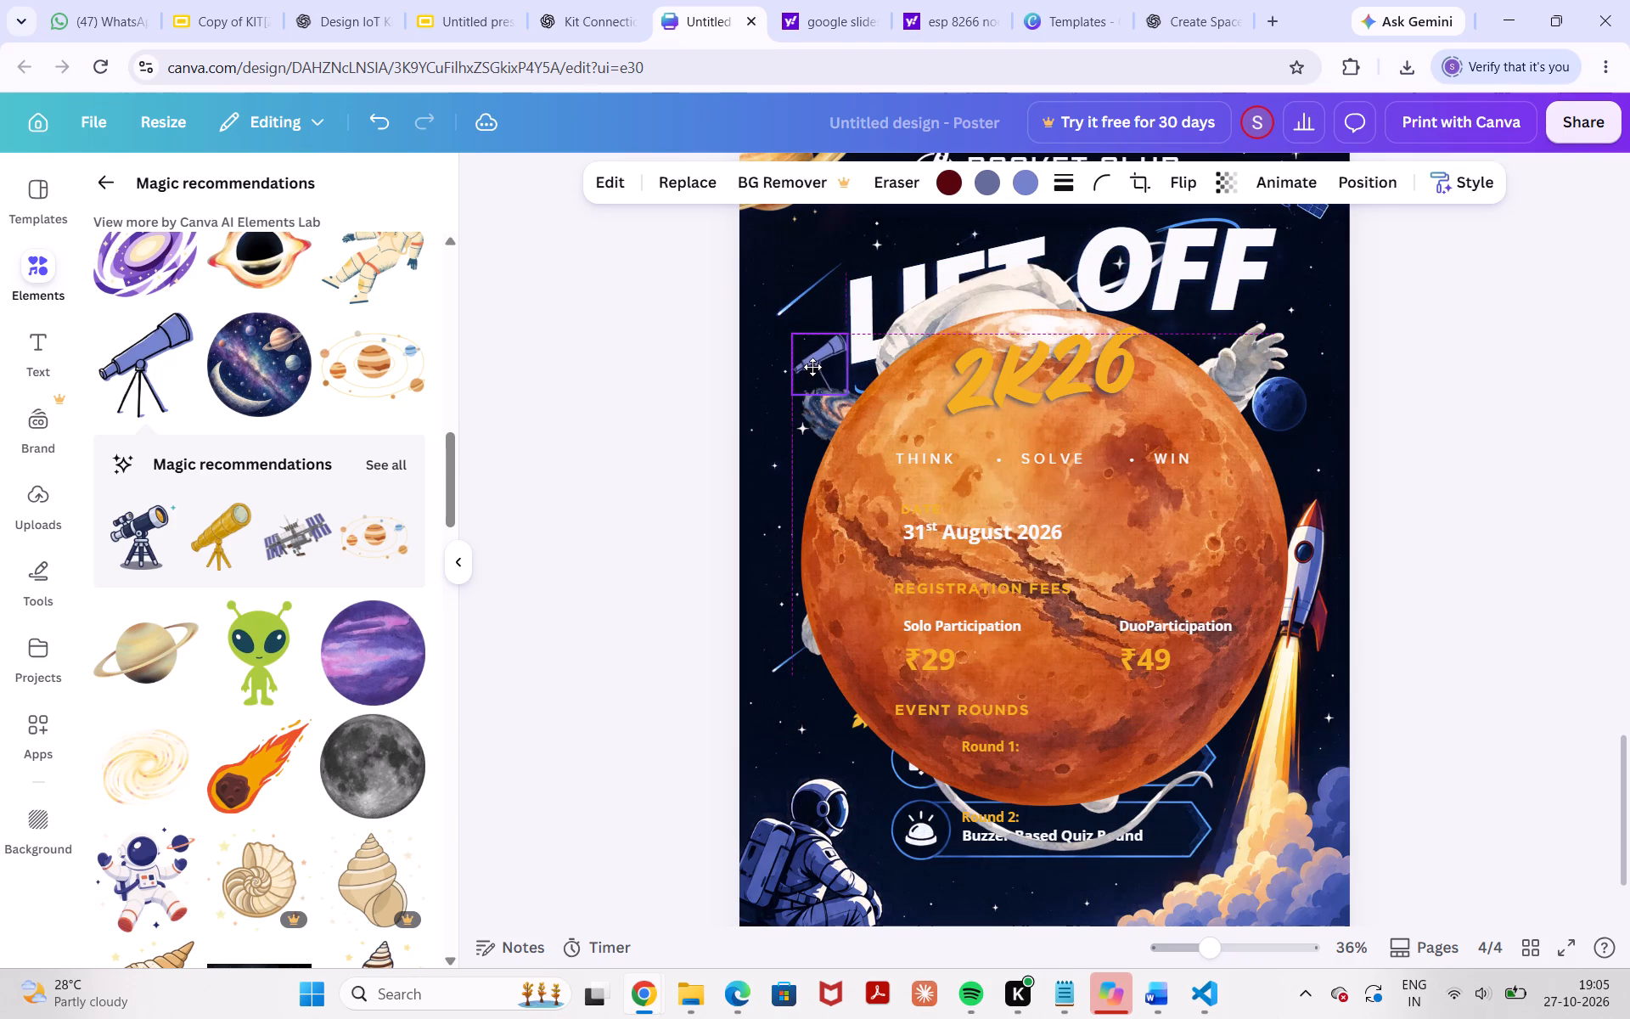
{"action": "left_click_drag", "start_coordinate": [812, 367], "coordinate": [811, 369]}
Shrink the Mars graphic to about a sixth of its width, keeping it above the galaxy and behind the telescope.
{"action": "left_click", "coordinate": [1132, 532]}
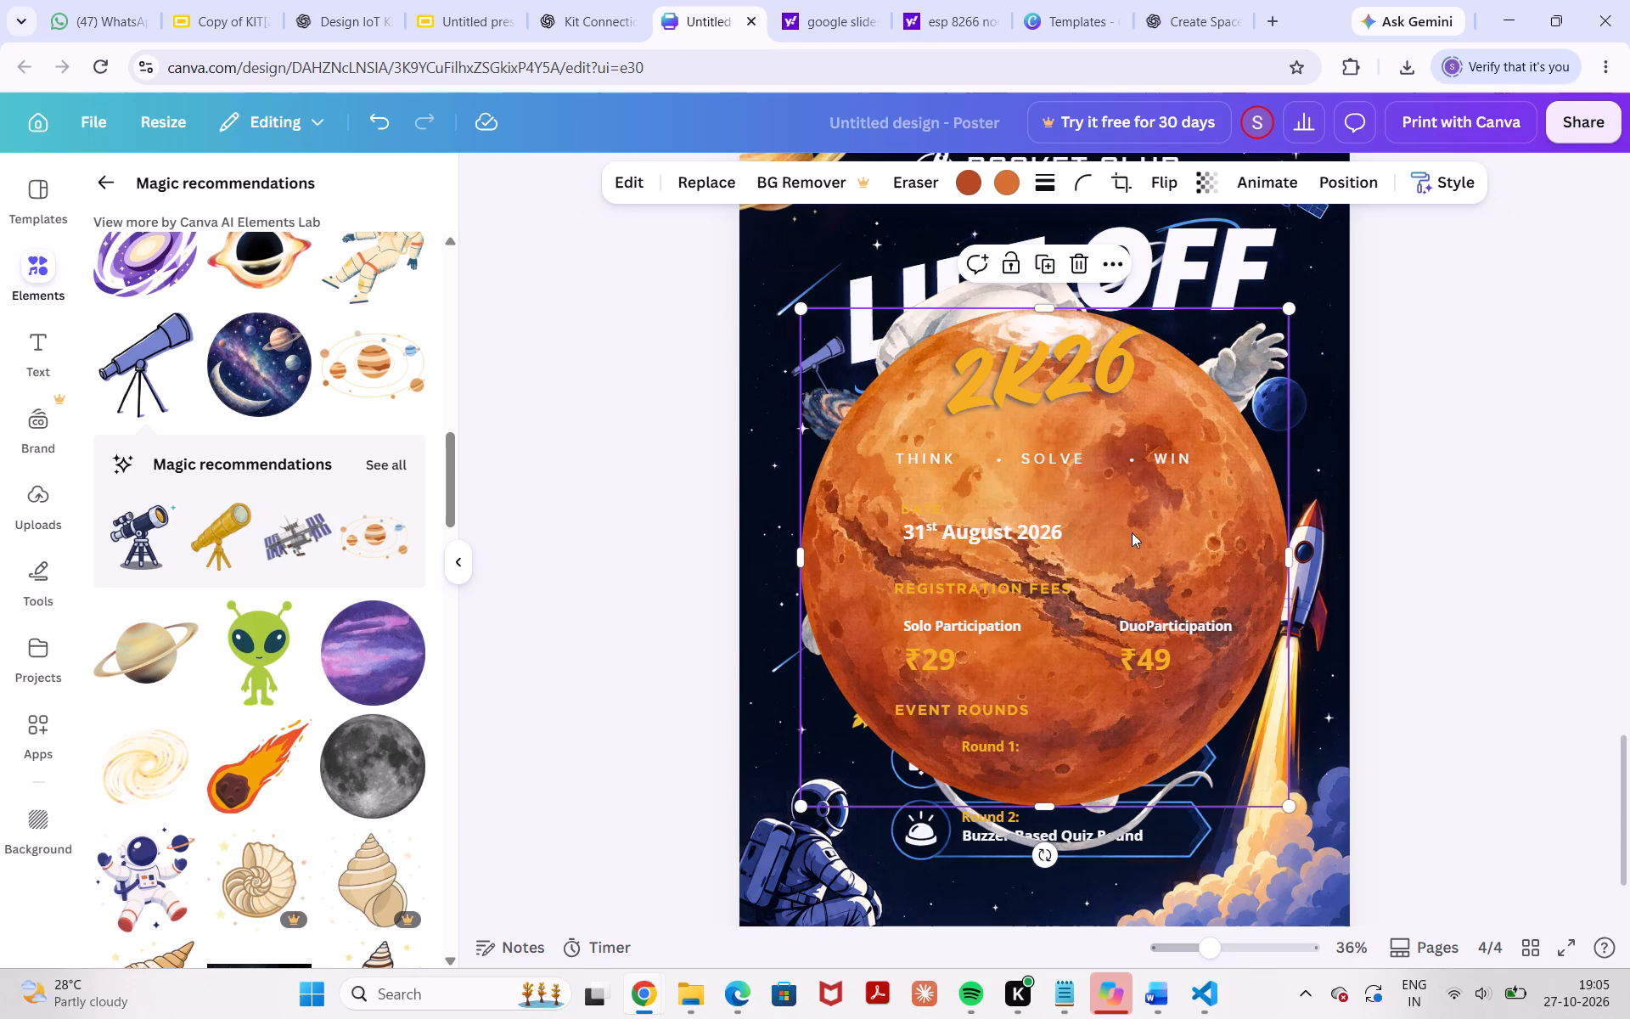
{"action": "left_click_drag", "start_coordinate": [1288, 809], "coordinate": [1059, 605]}
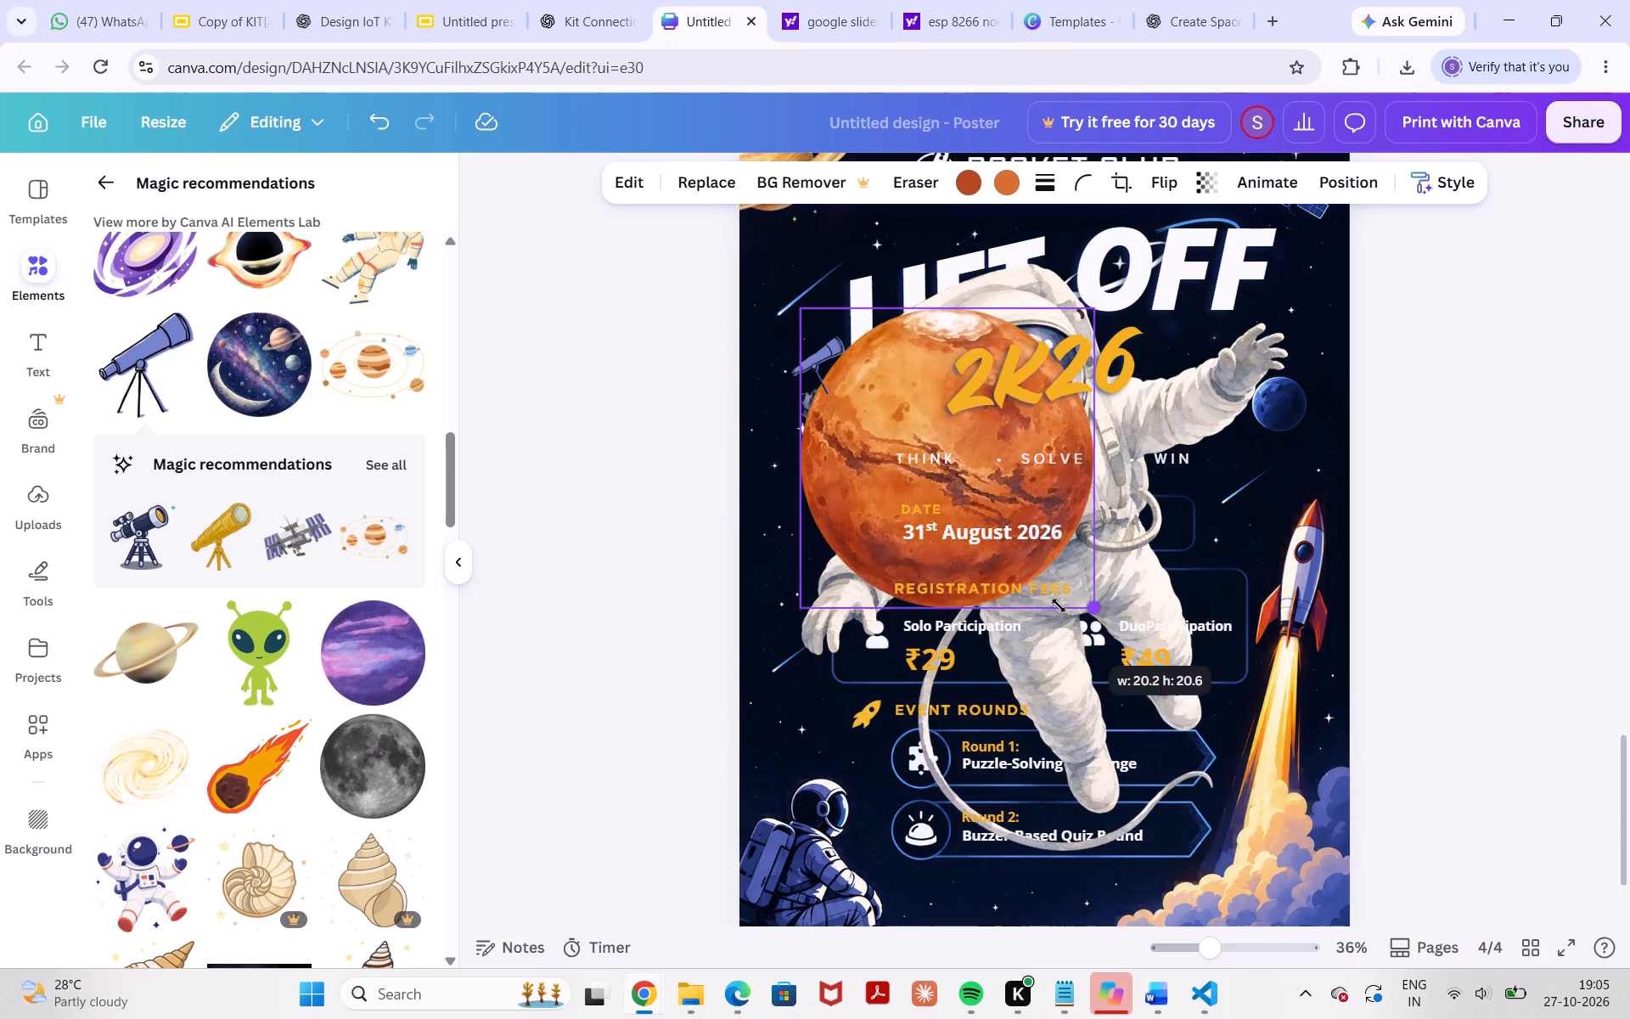
{"action": "left_click_drag", "start_coordinate": [1059, 605], "coordinate": [908, 361]}
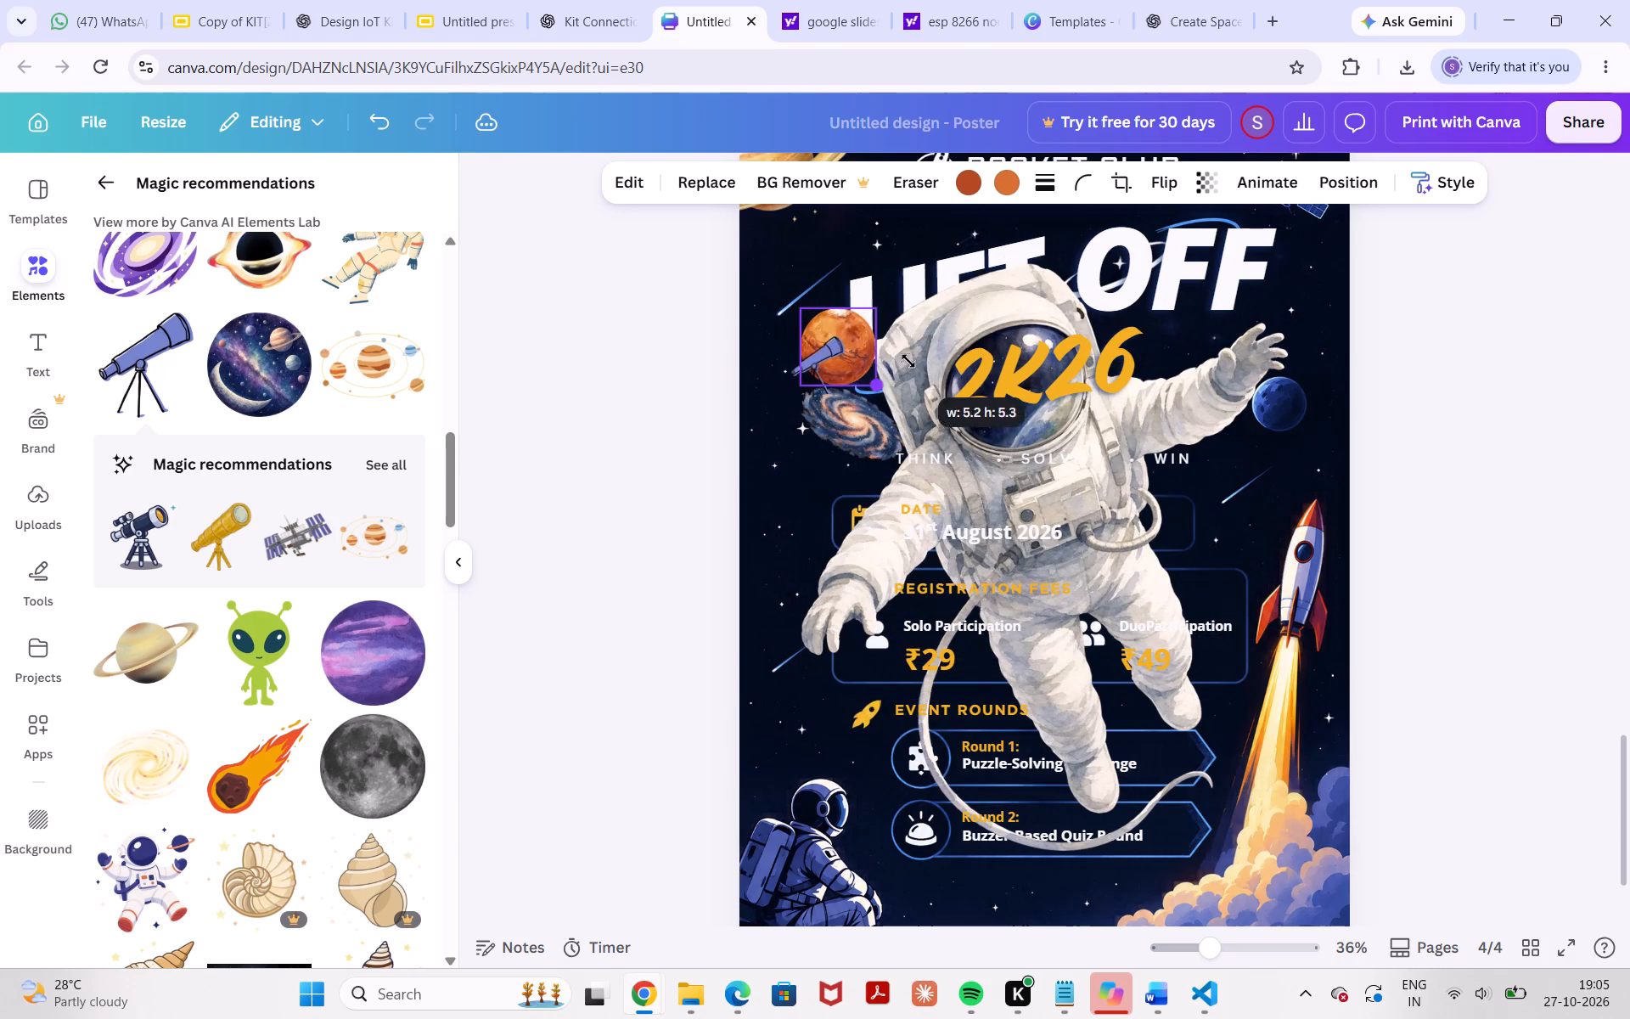
{"action": "left_click_drag", "start_coordinate": [908, 361], "coordinate": [919, 368]}
Shrink the large floating astronaut to about a fifth of its width so it sits beside the L of LIFT.
{"action": "left_click", "coordinate": [1243, 555]}
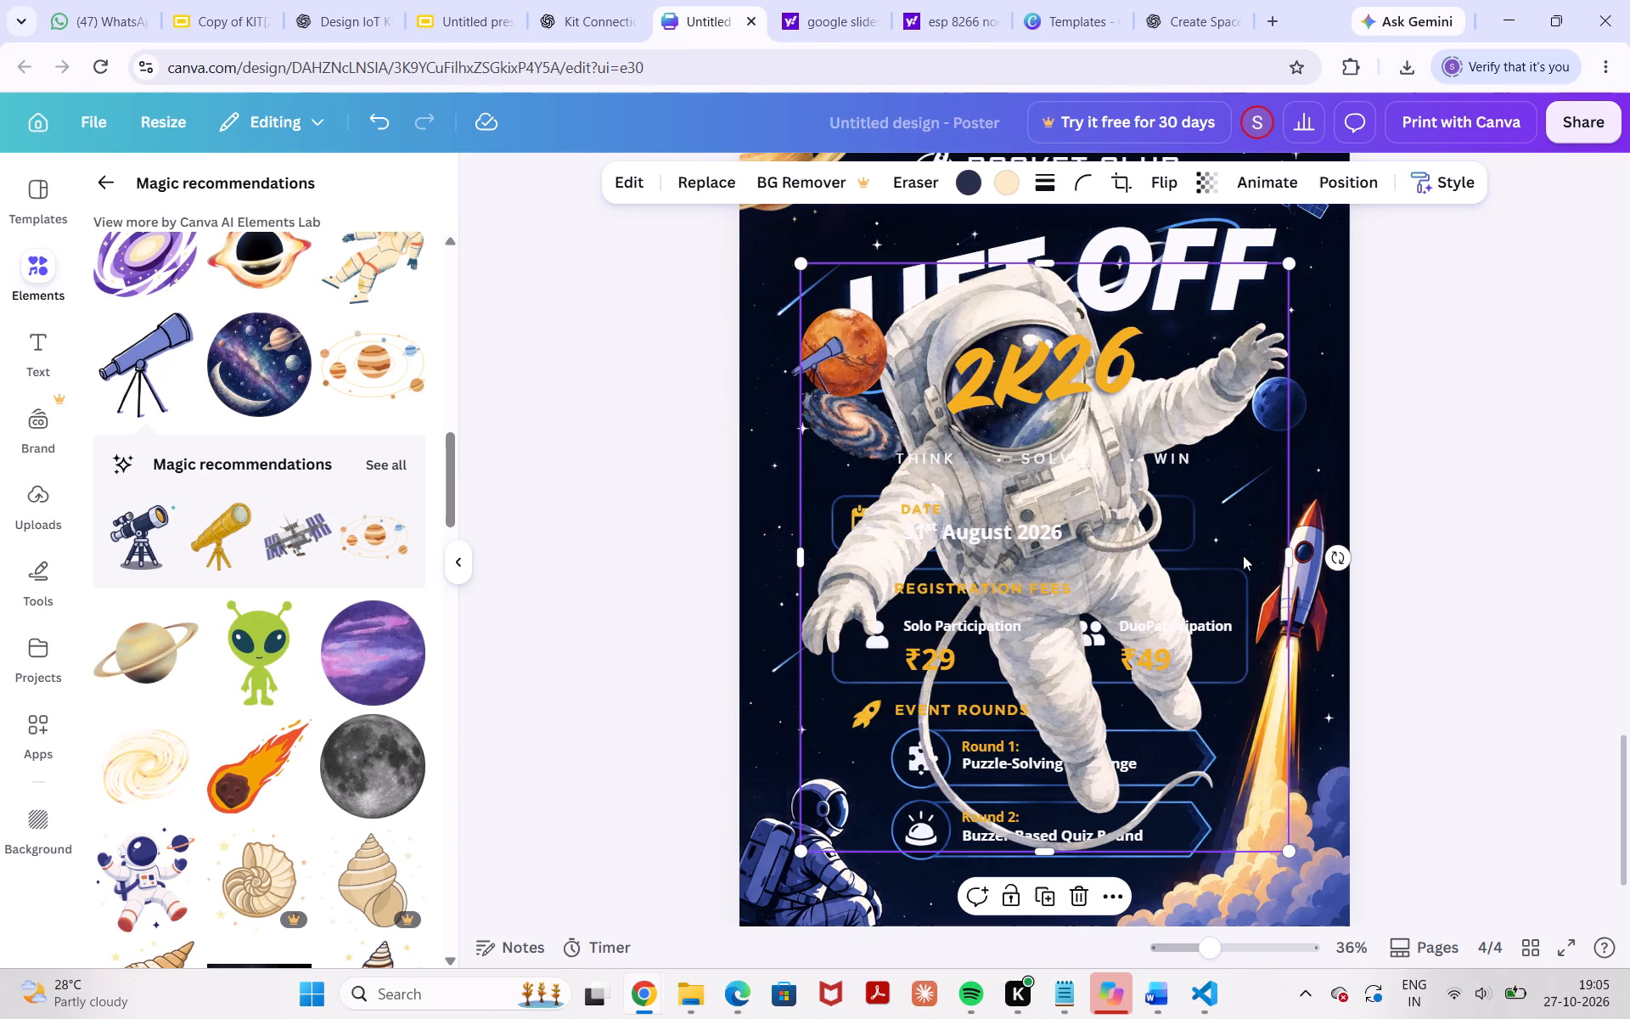
{"action": "left_click_drag", "start_coordinate": [1291, 853], "coordinate": [940, 405]}
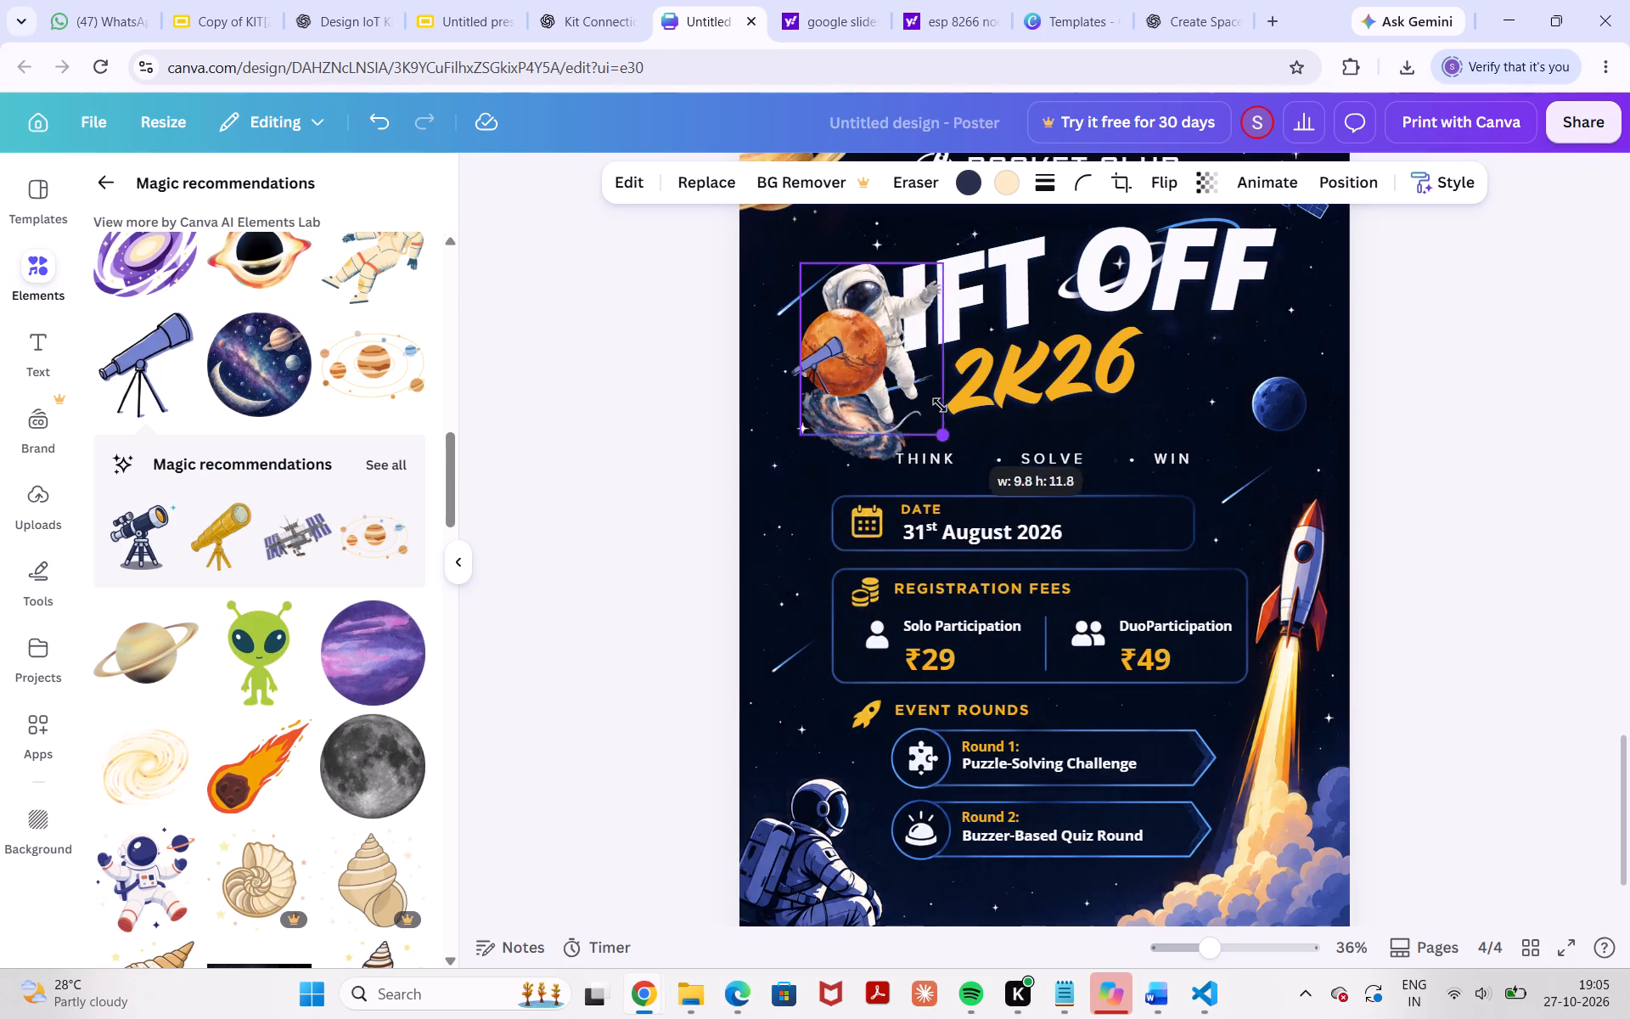
{"action": "left_click_drag", "start_coordinate": [940, 405], "coordinate": [908, 375]}
Recolour the blue tone of the poster's starry background image to purple.
{"action": "left_click", "coordinate": [1200, 390]}
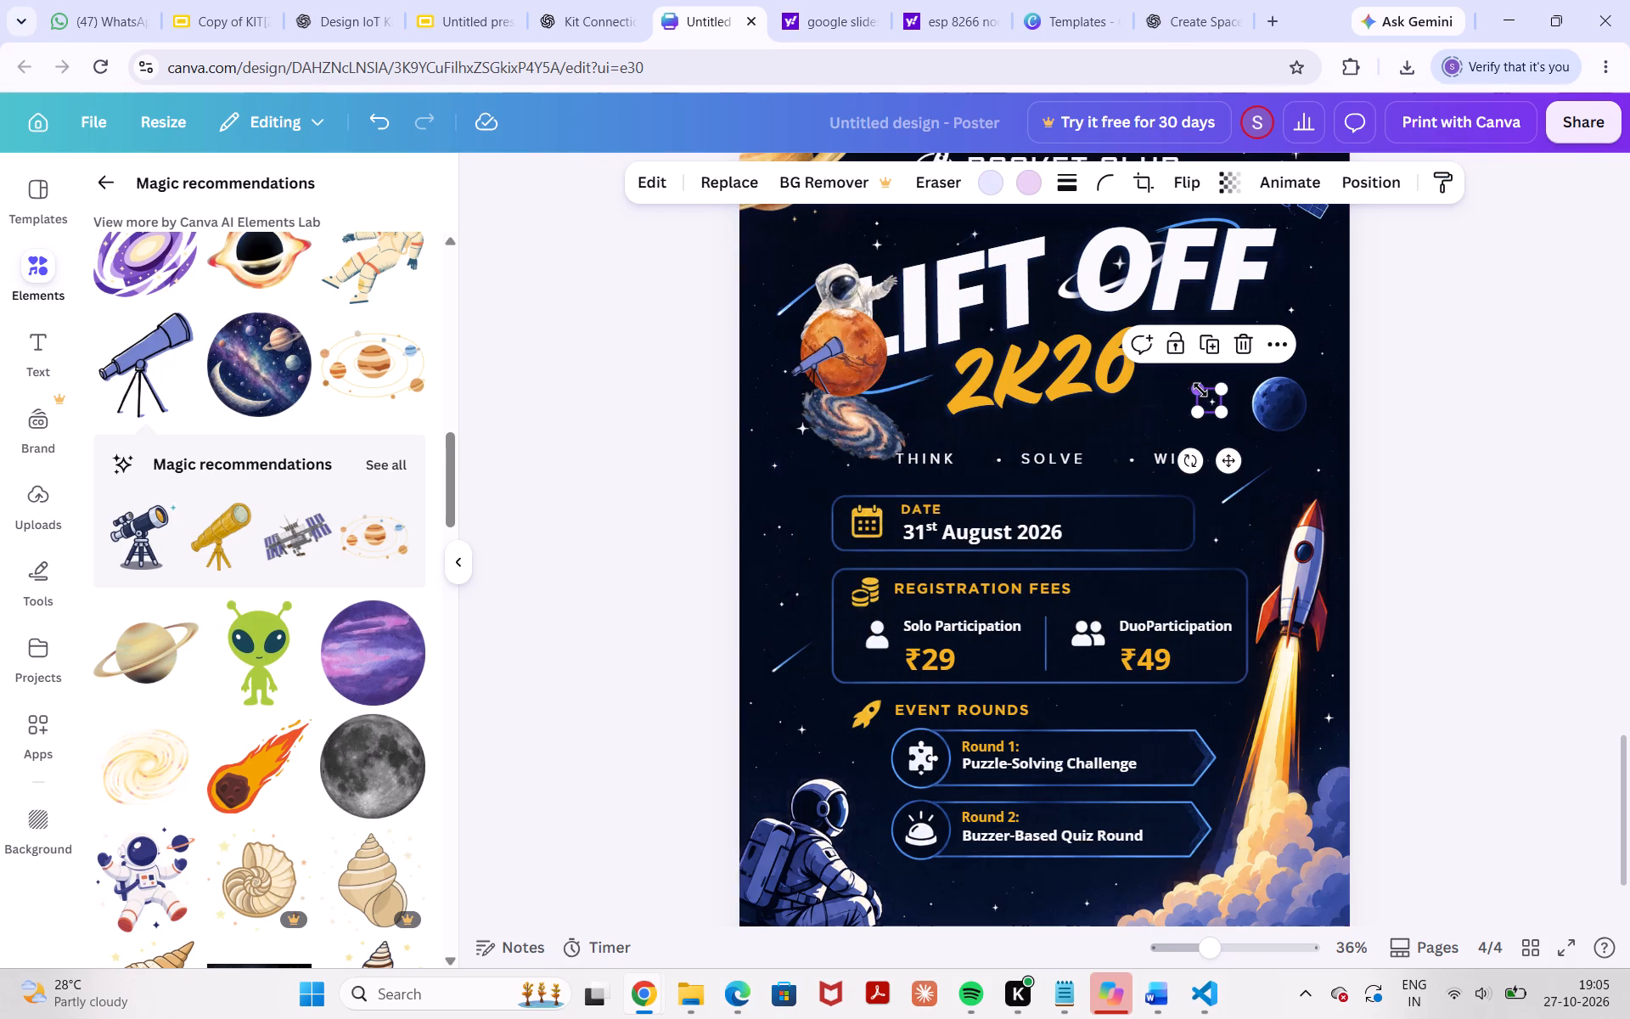
{"action": "left_click", "coordinate": [1167, 390]}
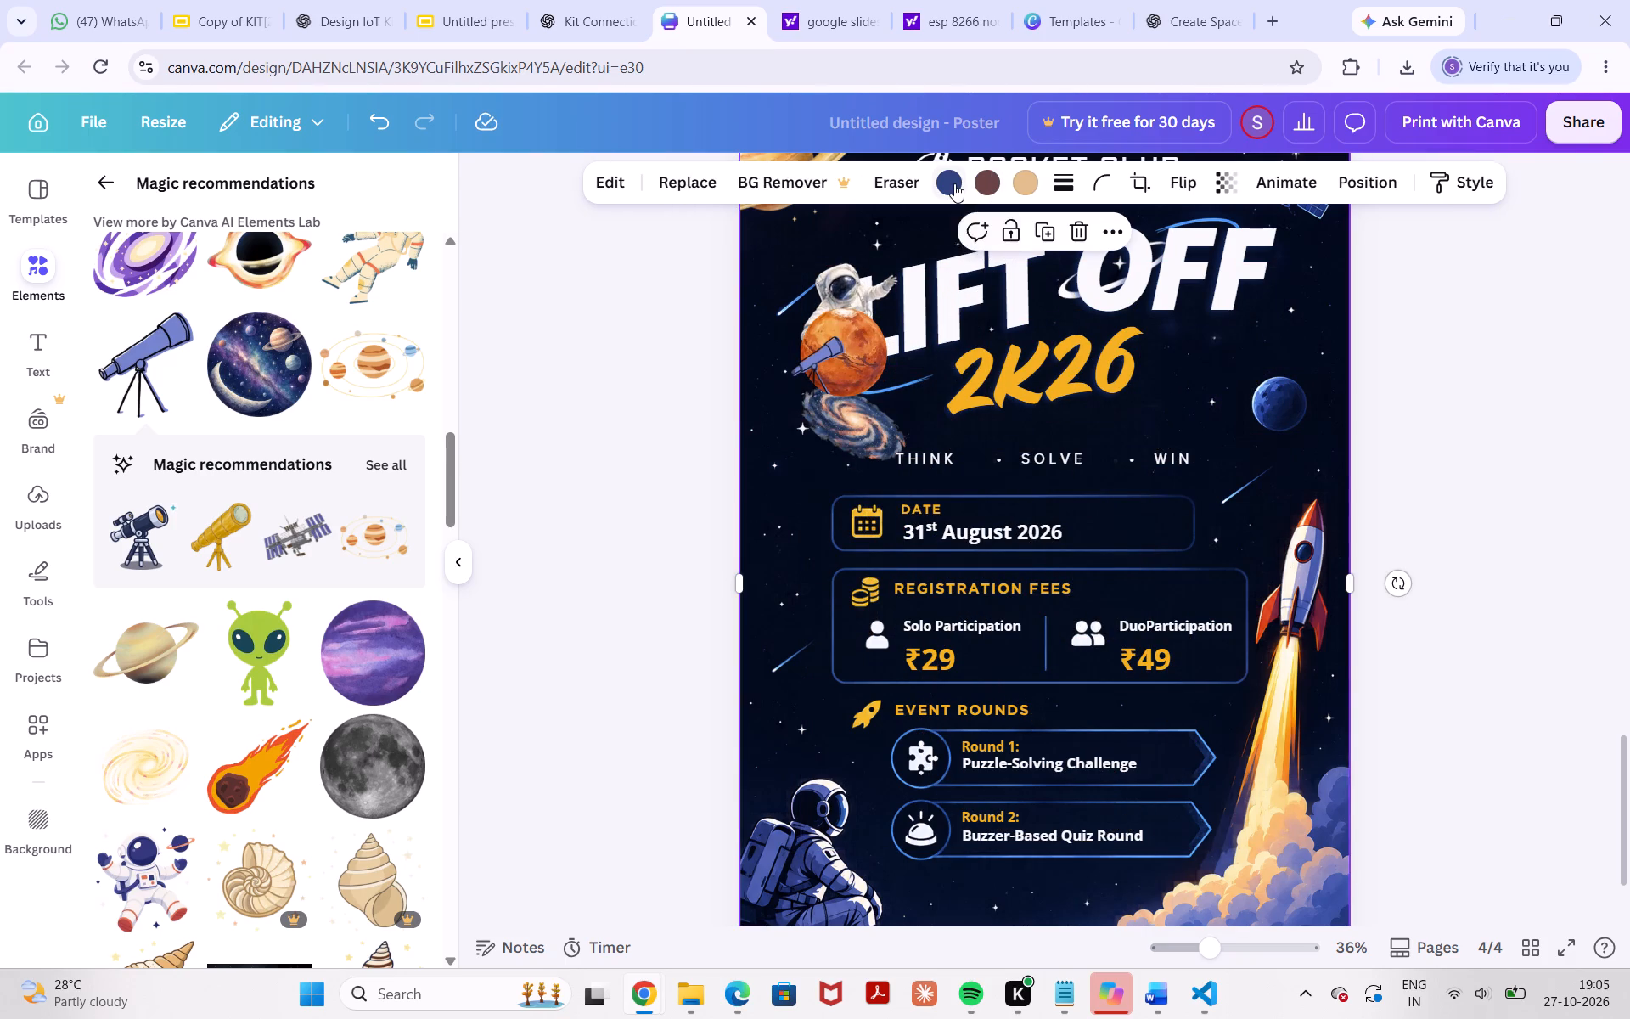
{"action": "left_click", "coordinate": [954, 183]}
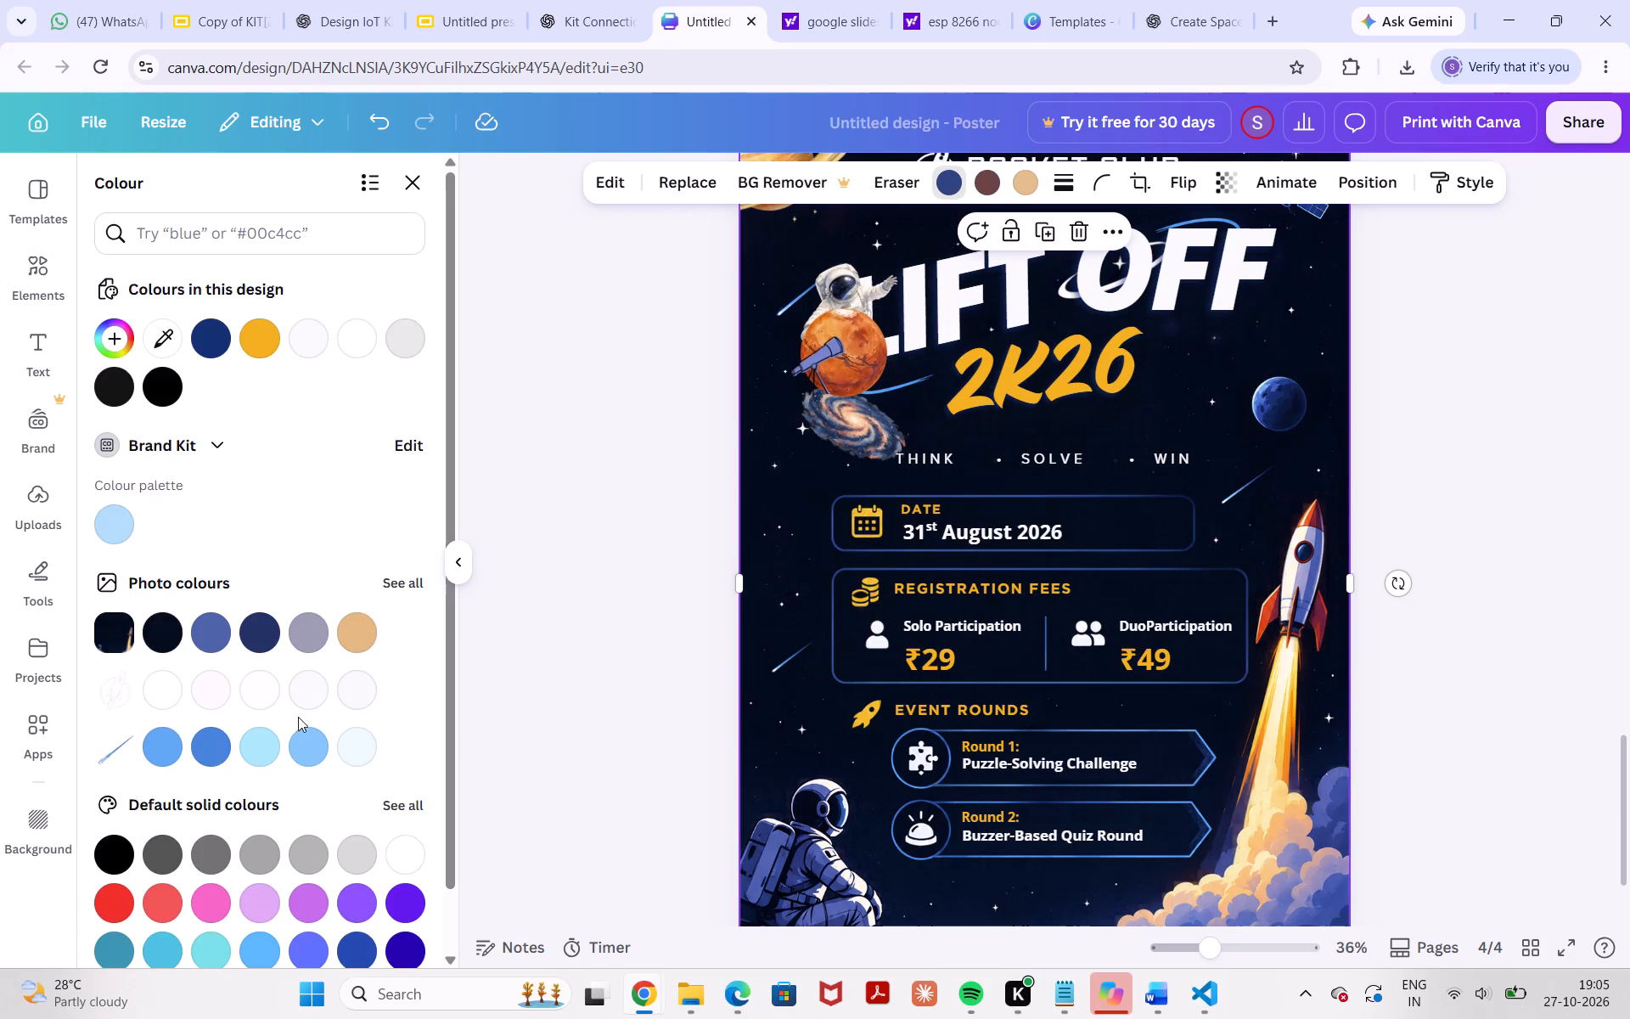
{"action": "left_click", "coordinate": [275, 633]}
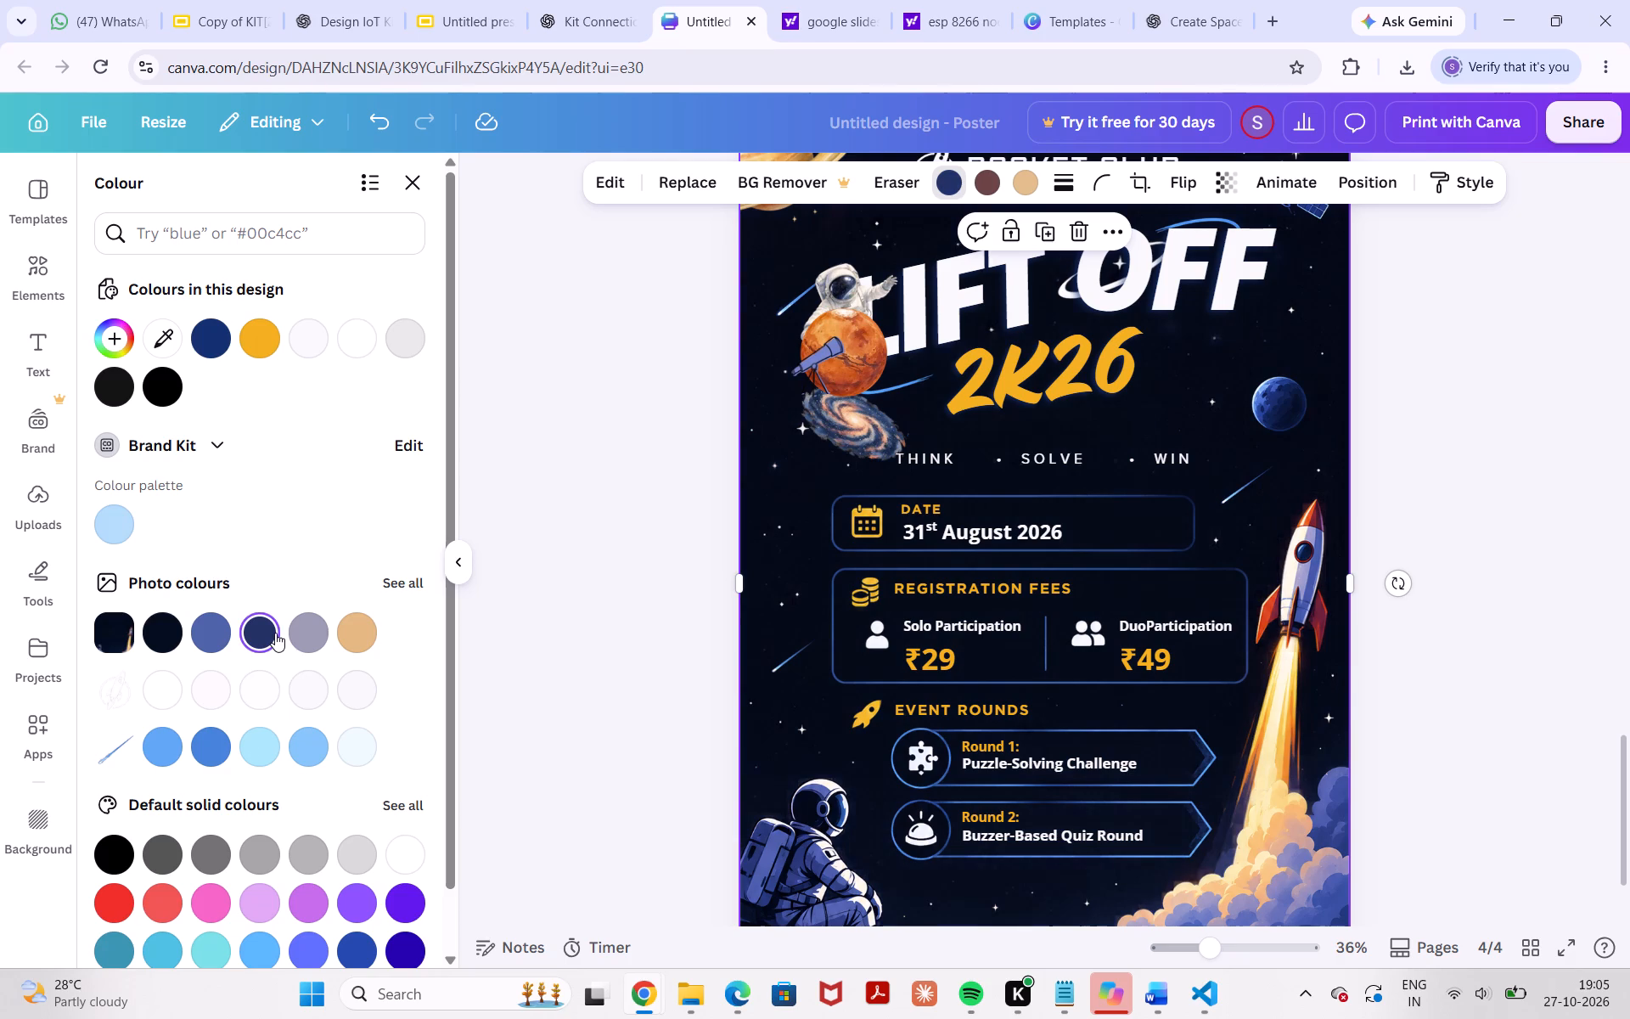
{"action": "left_click", "coordinate": [367, 902]}
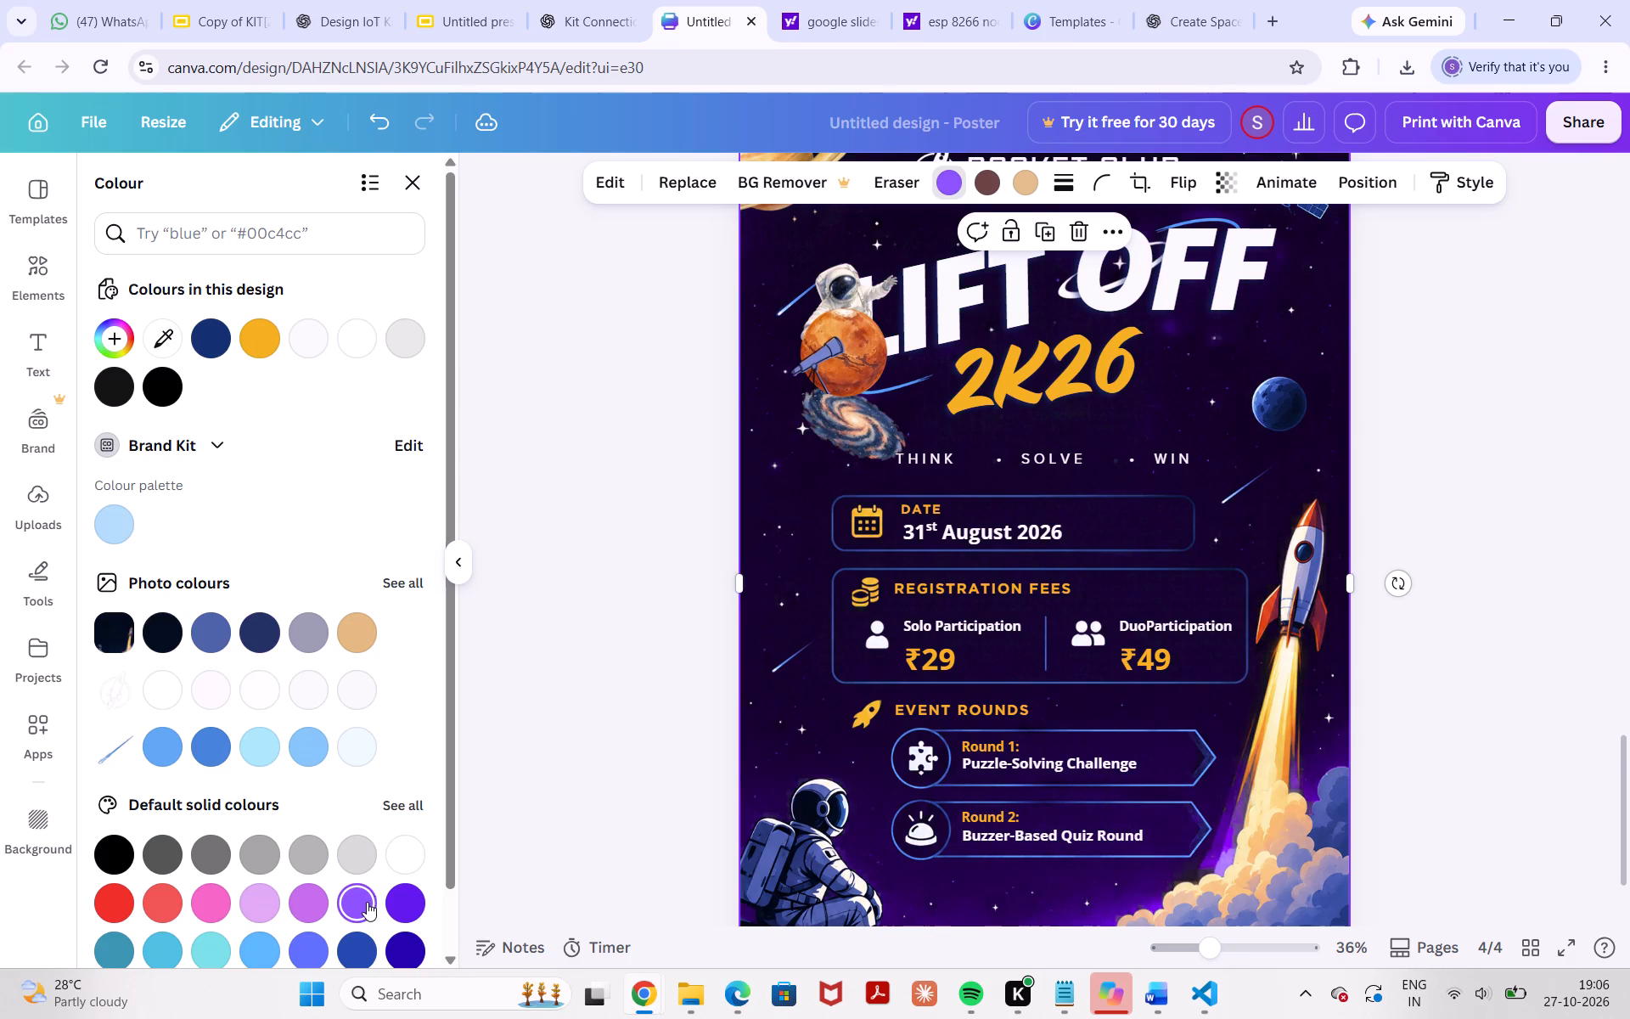
Look over the recoloured poster from its header to the seated astronaut at the bottom.
{"action": "scroll", "coordinate": [781, 829], "scroll_direction": "down", "scroll_amount": 2}
{"action": "scroll", "coordinate": [781, 829], "scroll_direction": "up", "scroll_amount": 2}
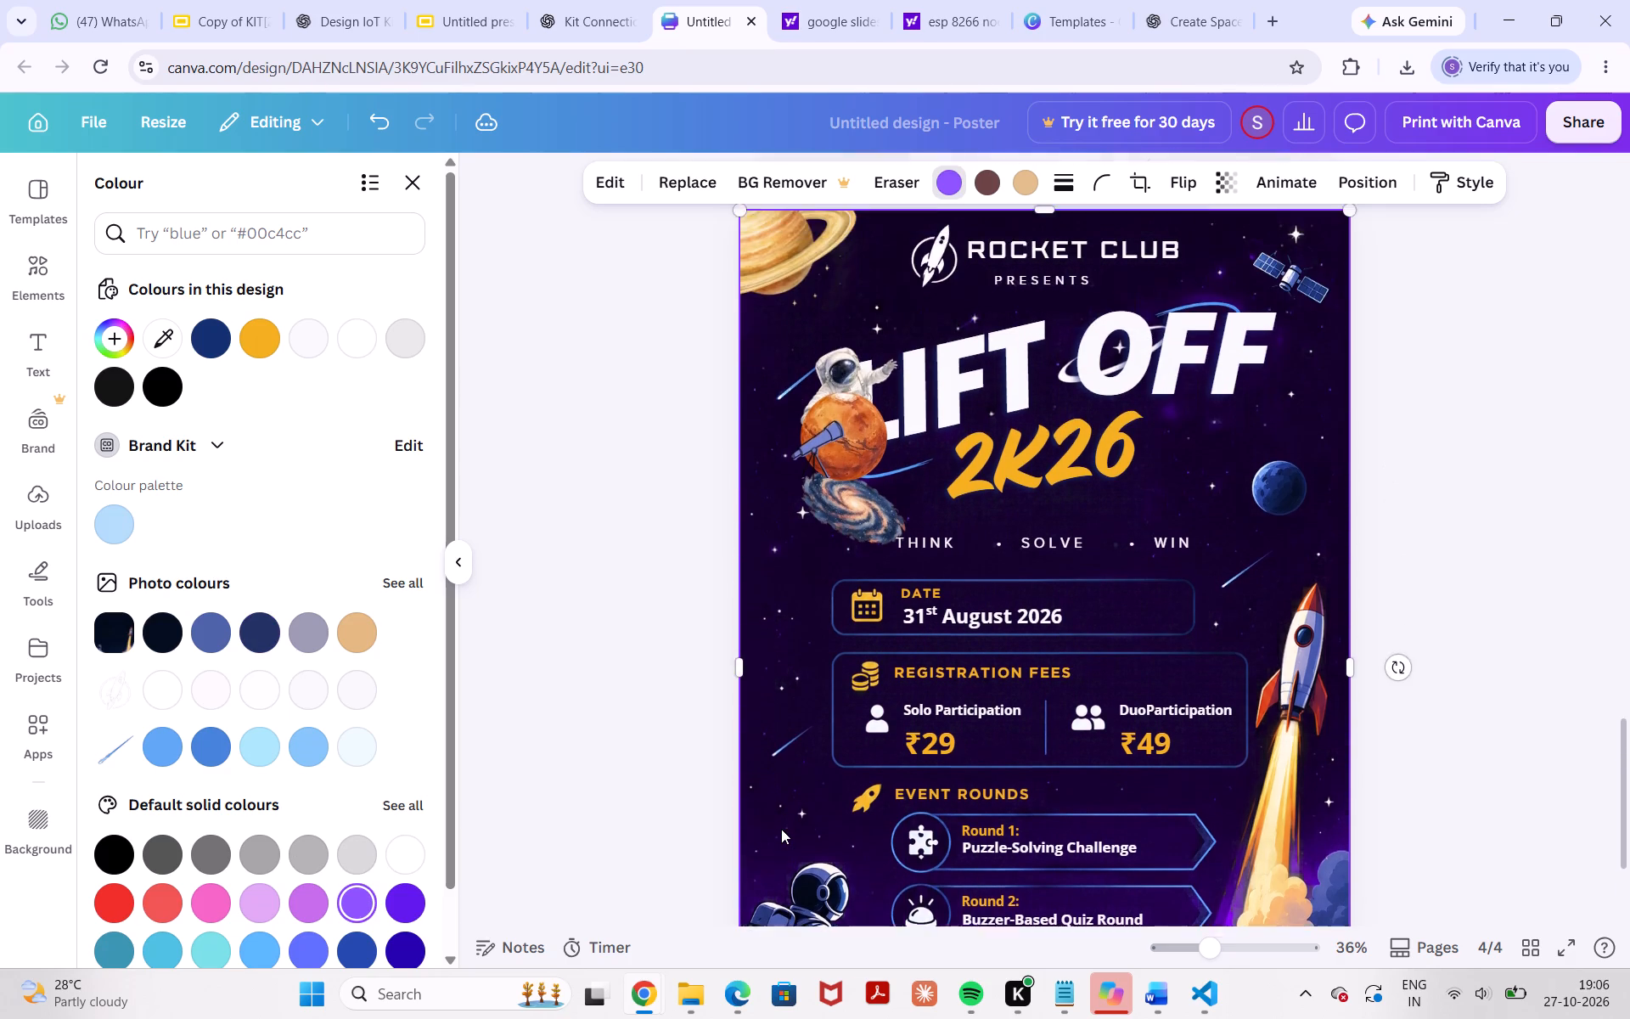
{"action": "scroll", "coordinate": [781, 829], "scroll_direction": "up", "scroll_amount": 1}
{"action": "scroll", "coordinate": [781, 829], "scroll_direction": "down", "scroll_amount": 1}
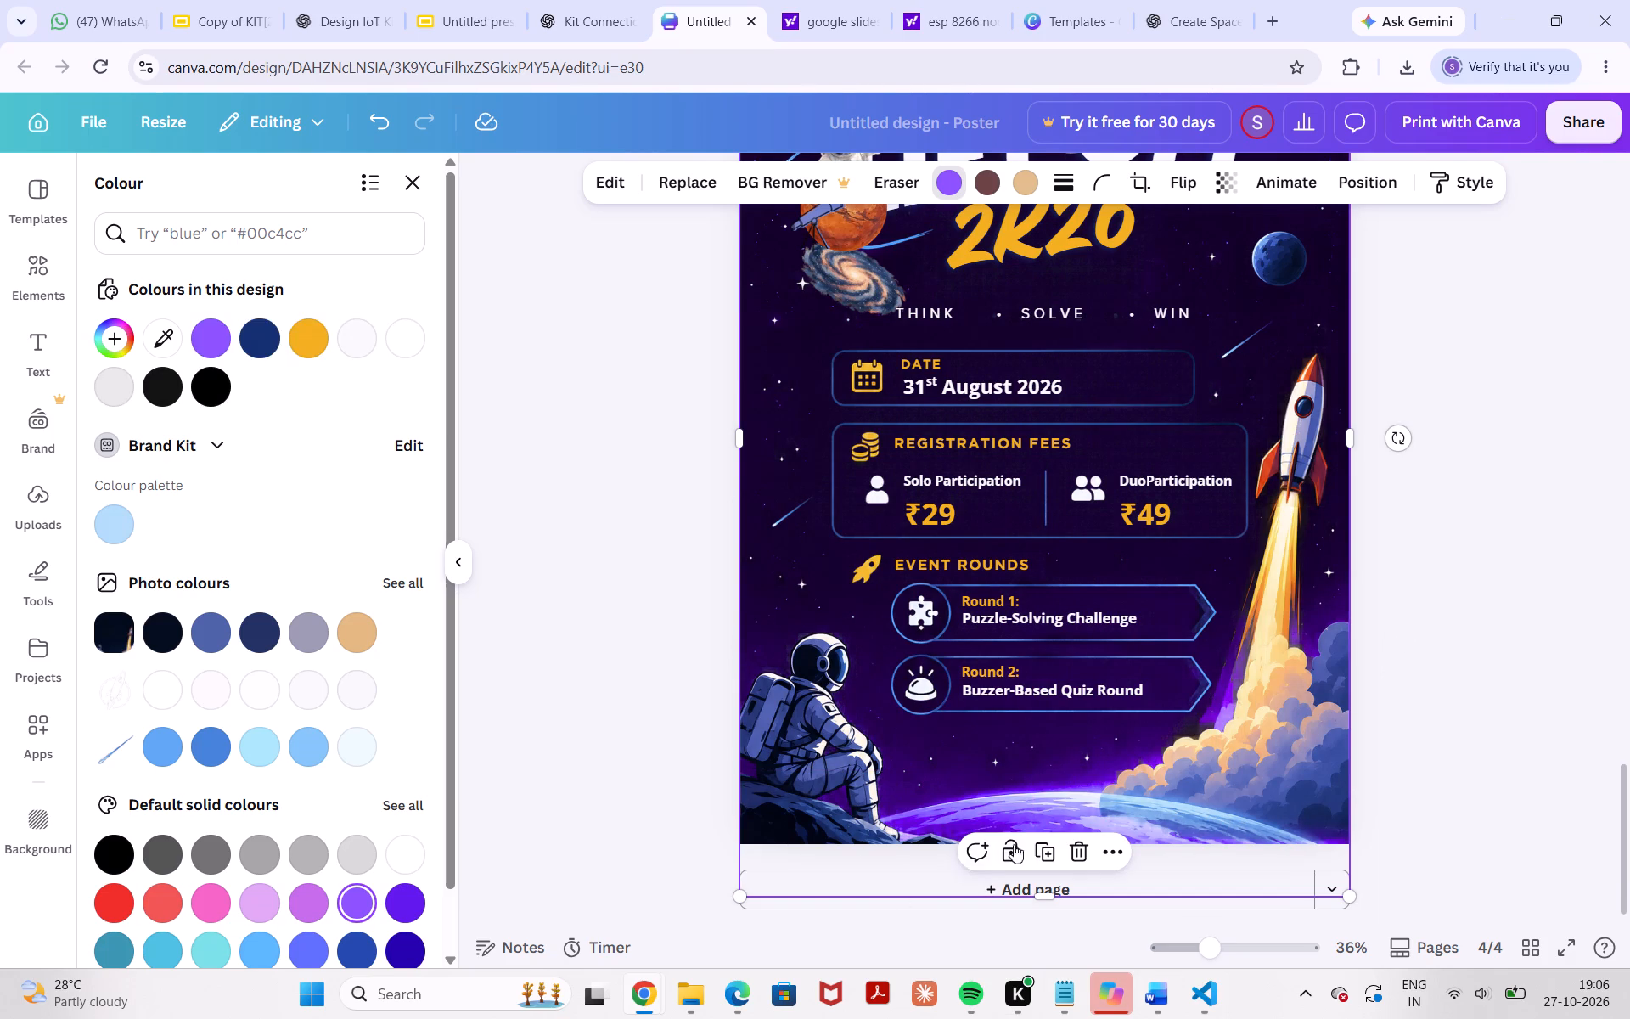
{"action": "left_click", "coordinate": [823, 705]}
{"action": "scroll", "coordinate": [823, 705], "scroll_direction": "up", "scroll_amount": 2}
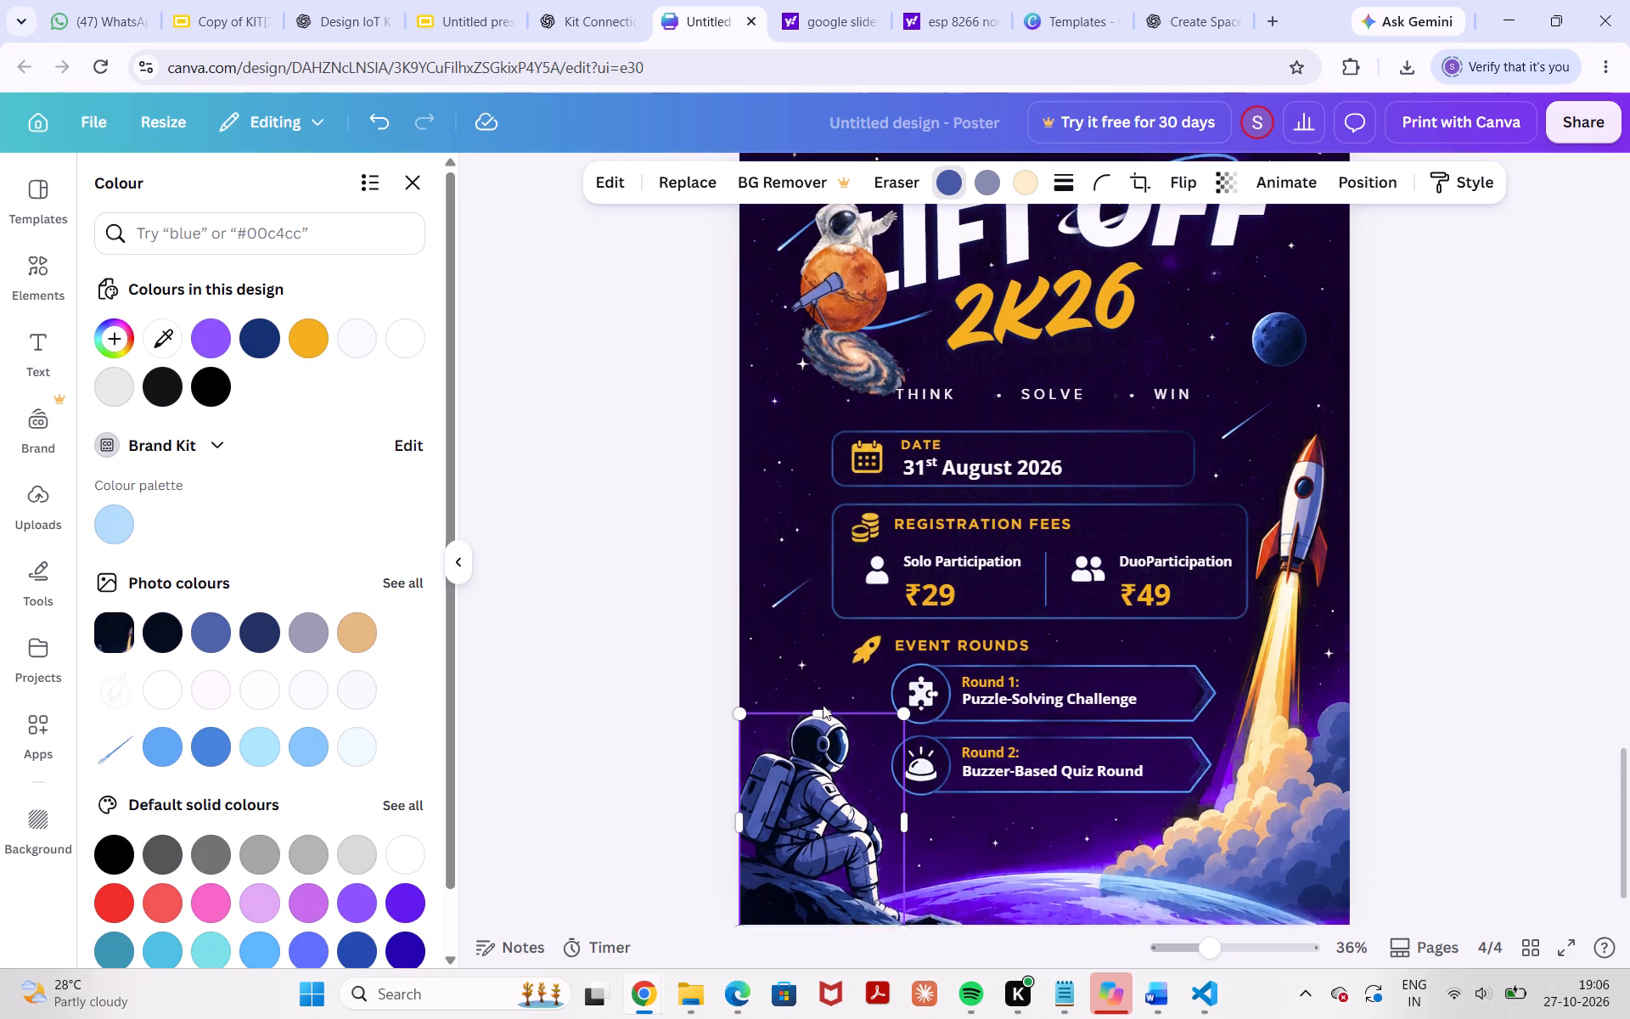
{"action": "scroll", "coordinate": [823, 705], "scroll_direction": "up", "scroll_amount": 2}
{"action": "scroll", "coordinate": [823, 705], "scroll_direction": "down", "scroll_amount": 1}
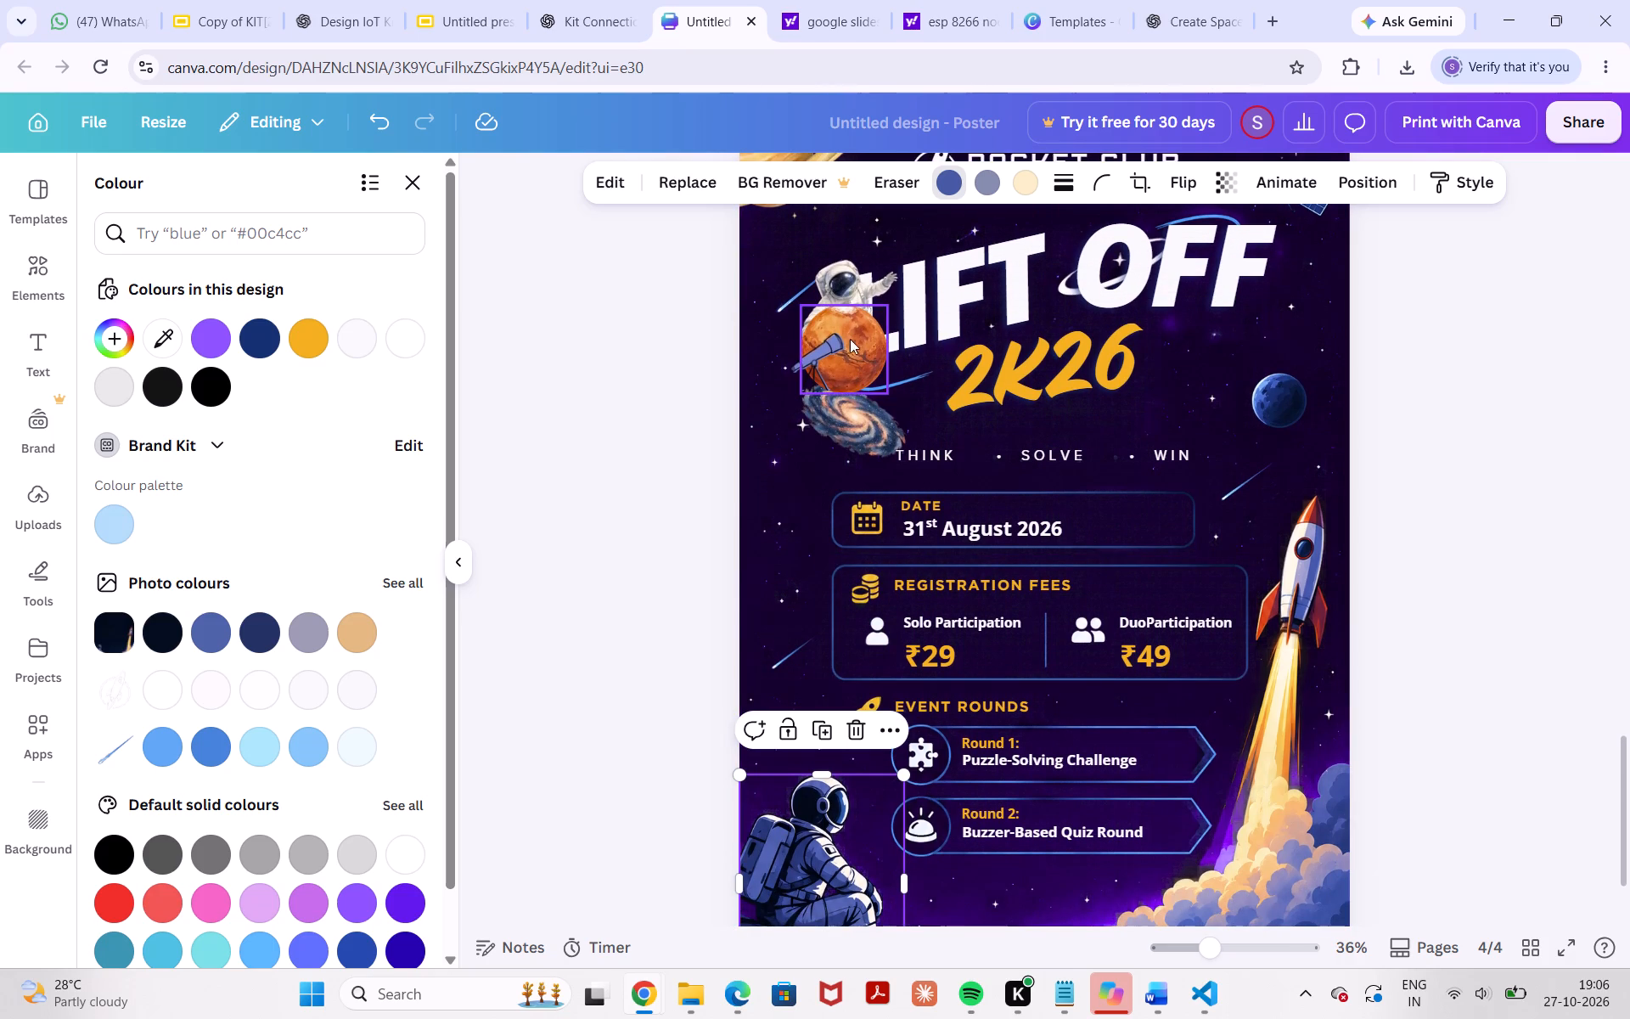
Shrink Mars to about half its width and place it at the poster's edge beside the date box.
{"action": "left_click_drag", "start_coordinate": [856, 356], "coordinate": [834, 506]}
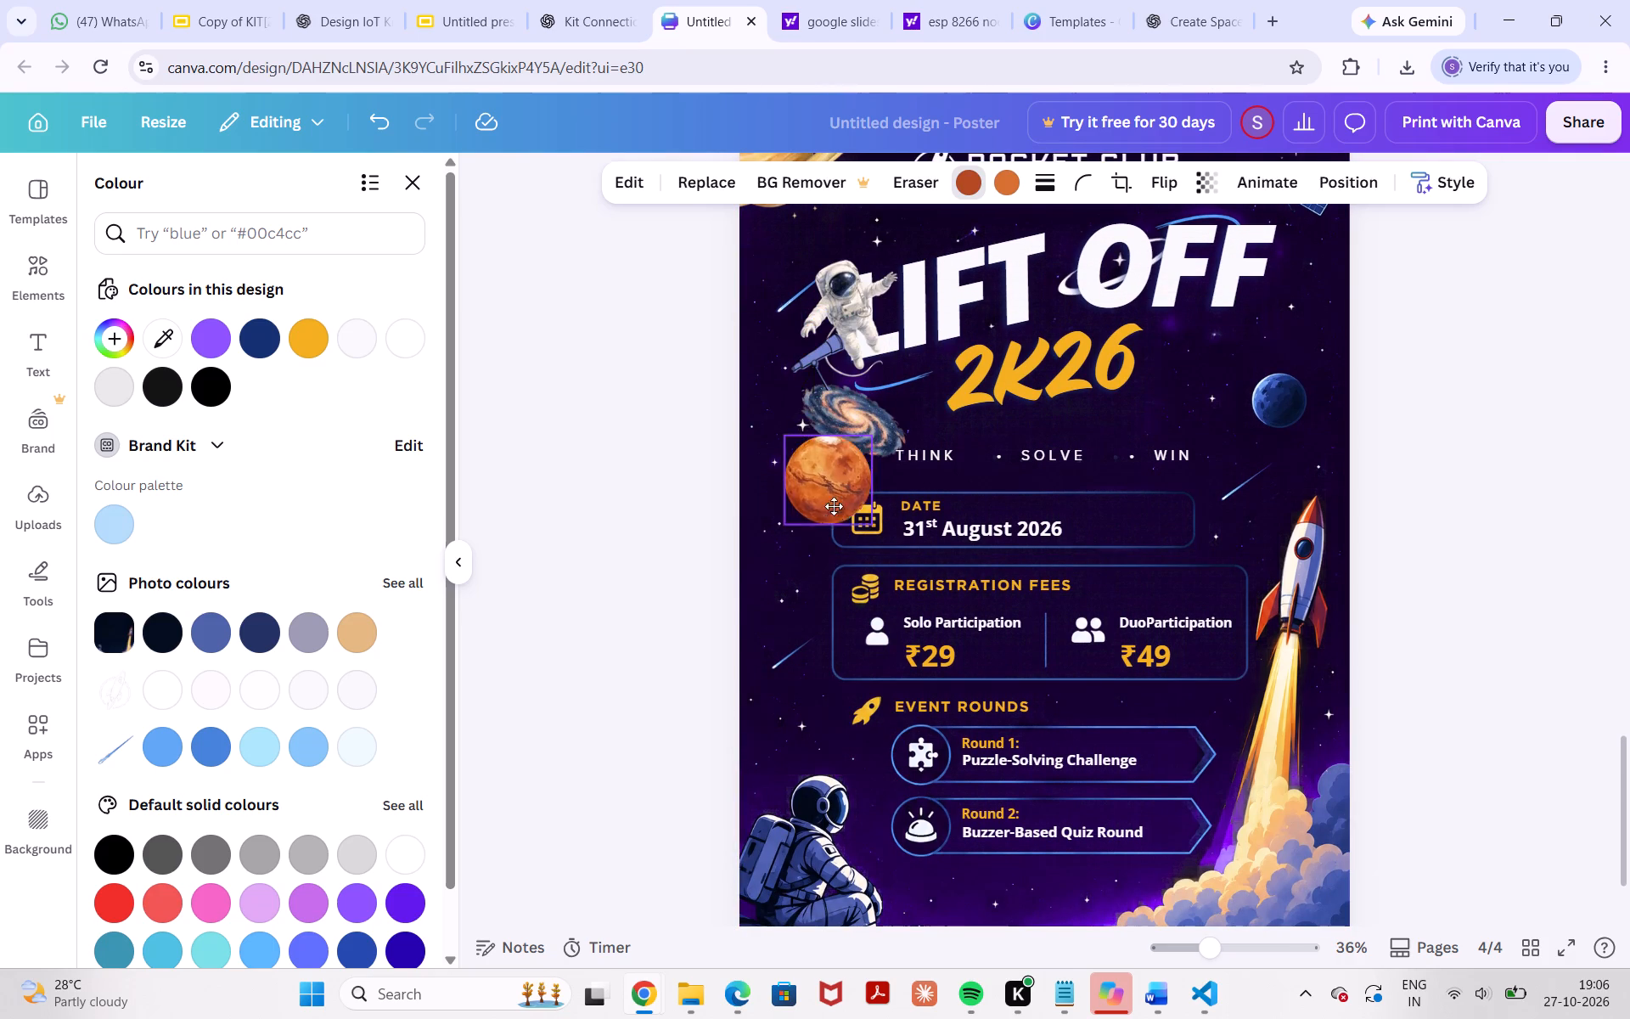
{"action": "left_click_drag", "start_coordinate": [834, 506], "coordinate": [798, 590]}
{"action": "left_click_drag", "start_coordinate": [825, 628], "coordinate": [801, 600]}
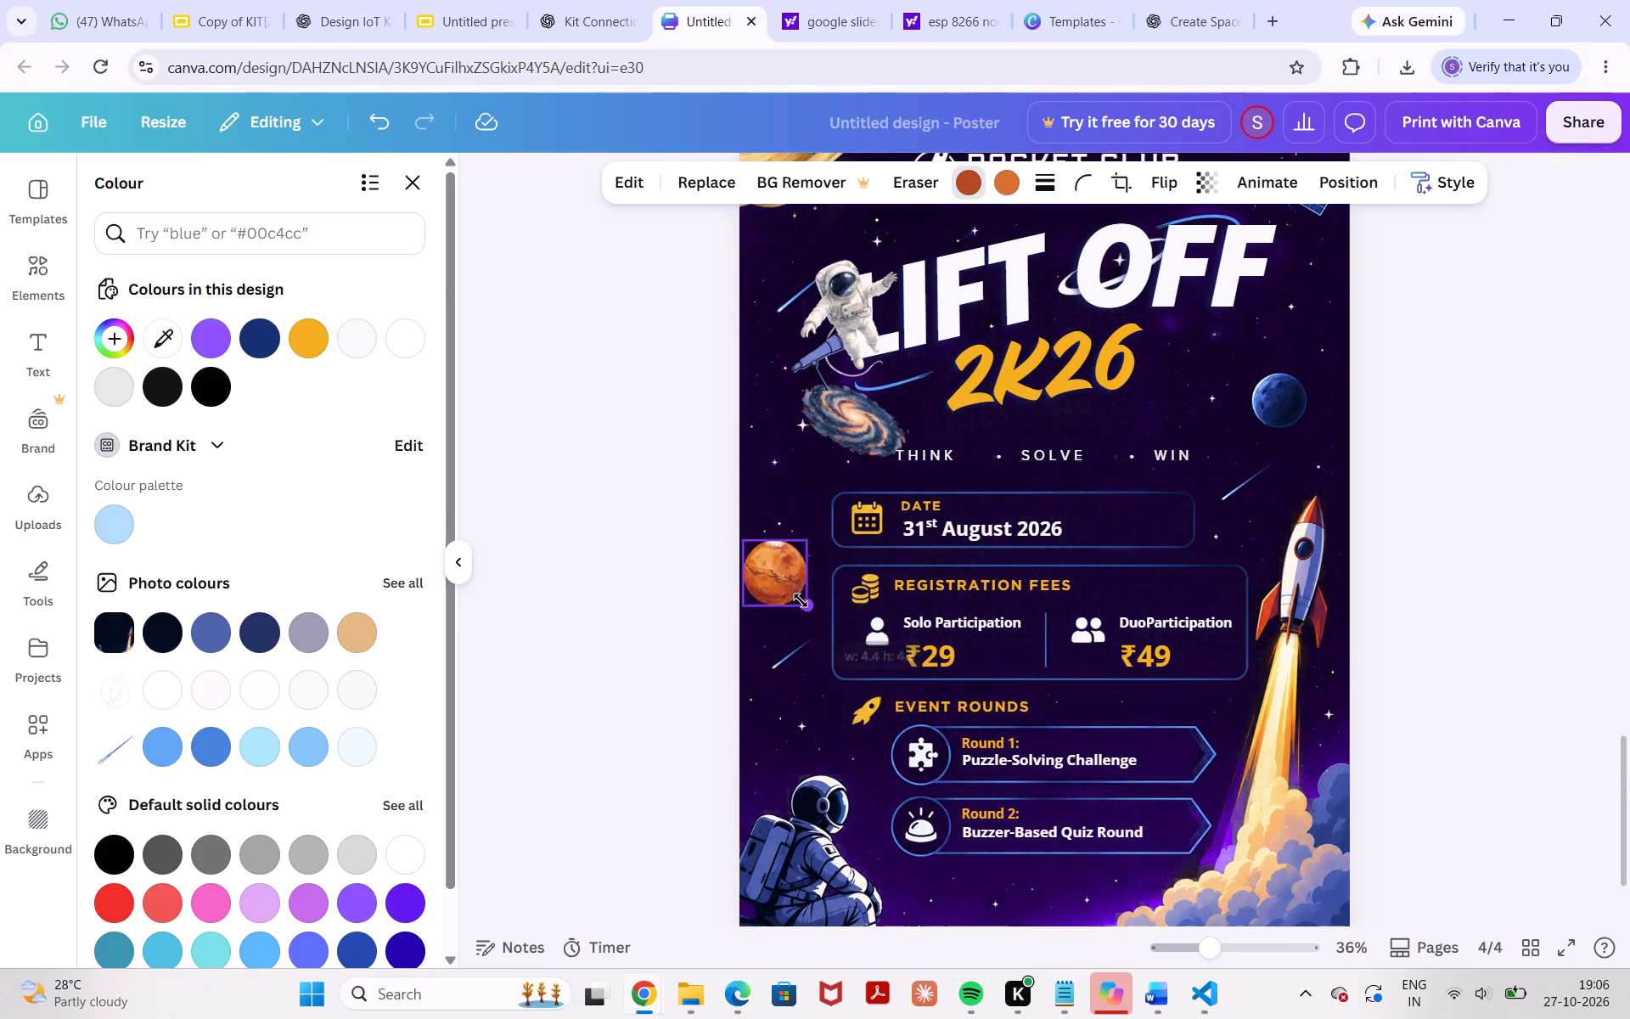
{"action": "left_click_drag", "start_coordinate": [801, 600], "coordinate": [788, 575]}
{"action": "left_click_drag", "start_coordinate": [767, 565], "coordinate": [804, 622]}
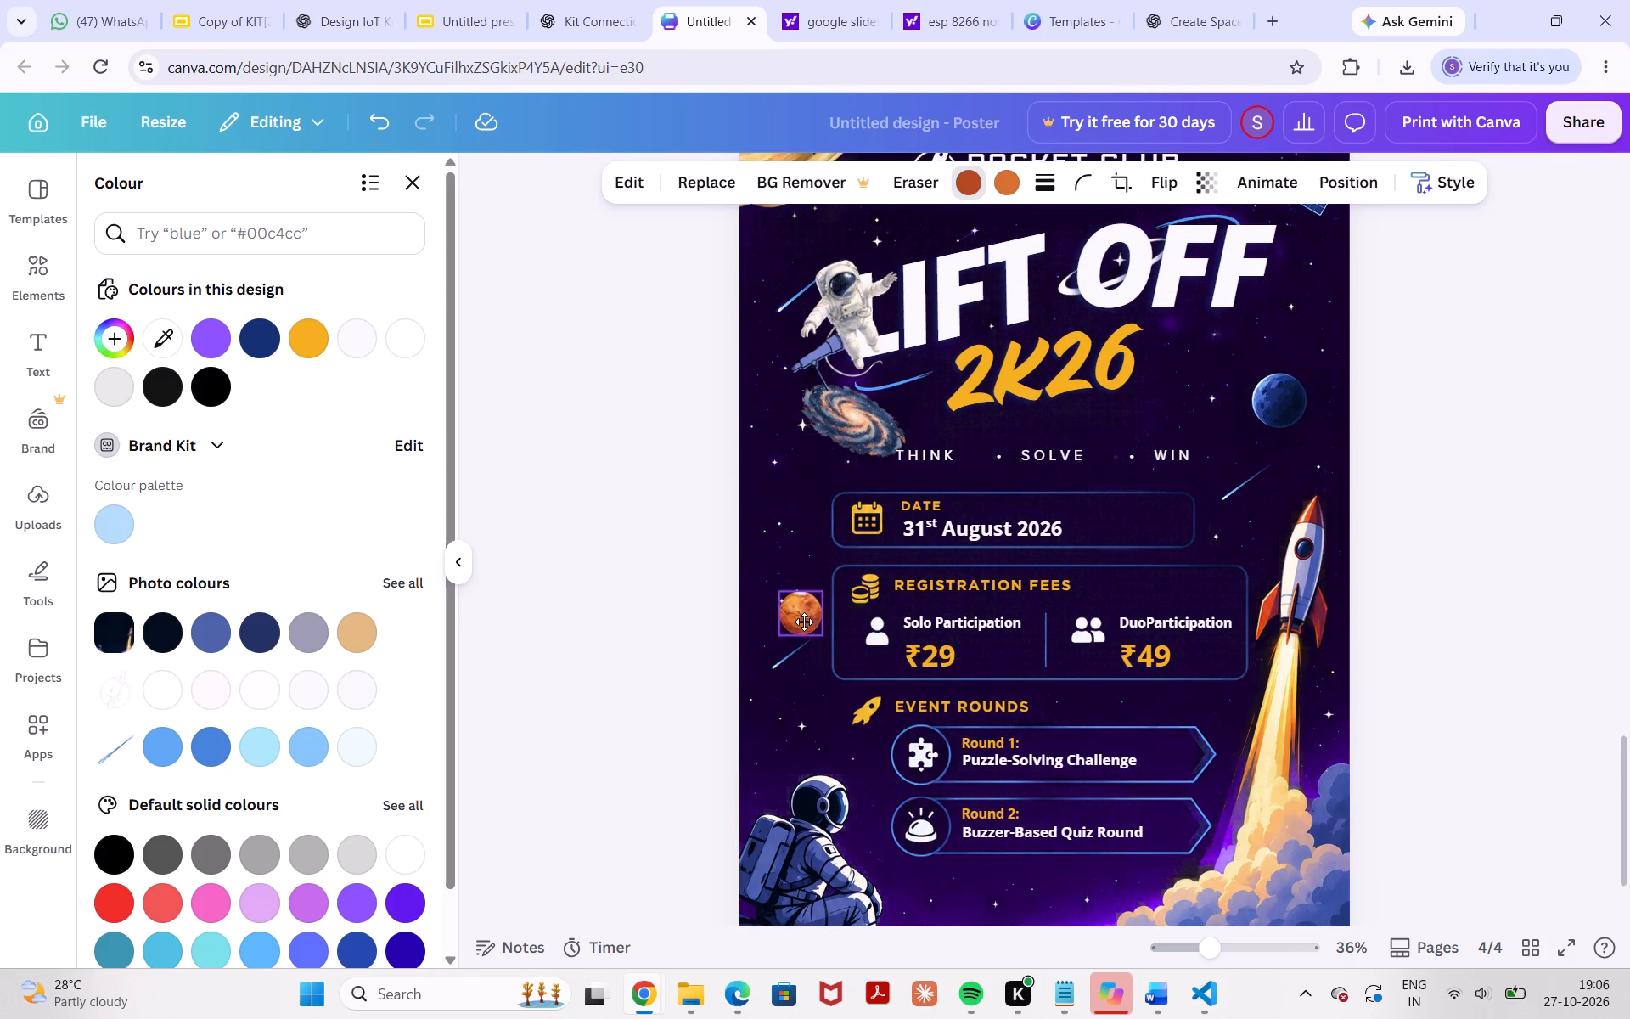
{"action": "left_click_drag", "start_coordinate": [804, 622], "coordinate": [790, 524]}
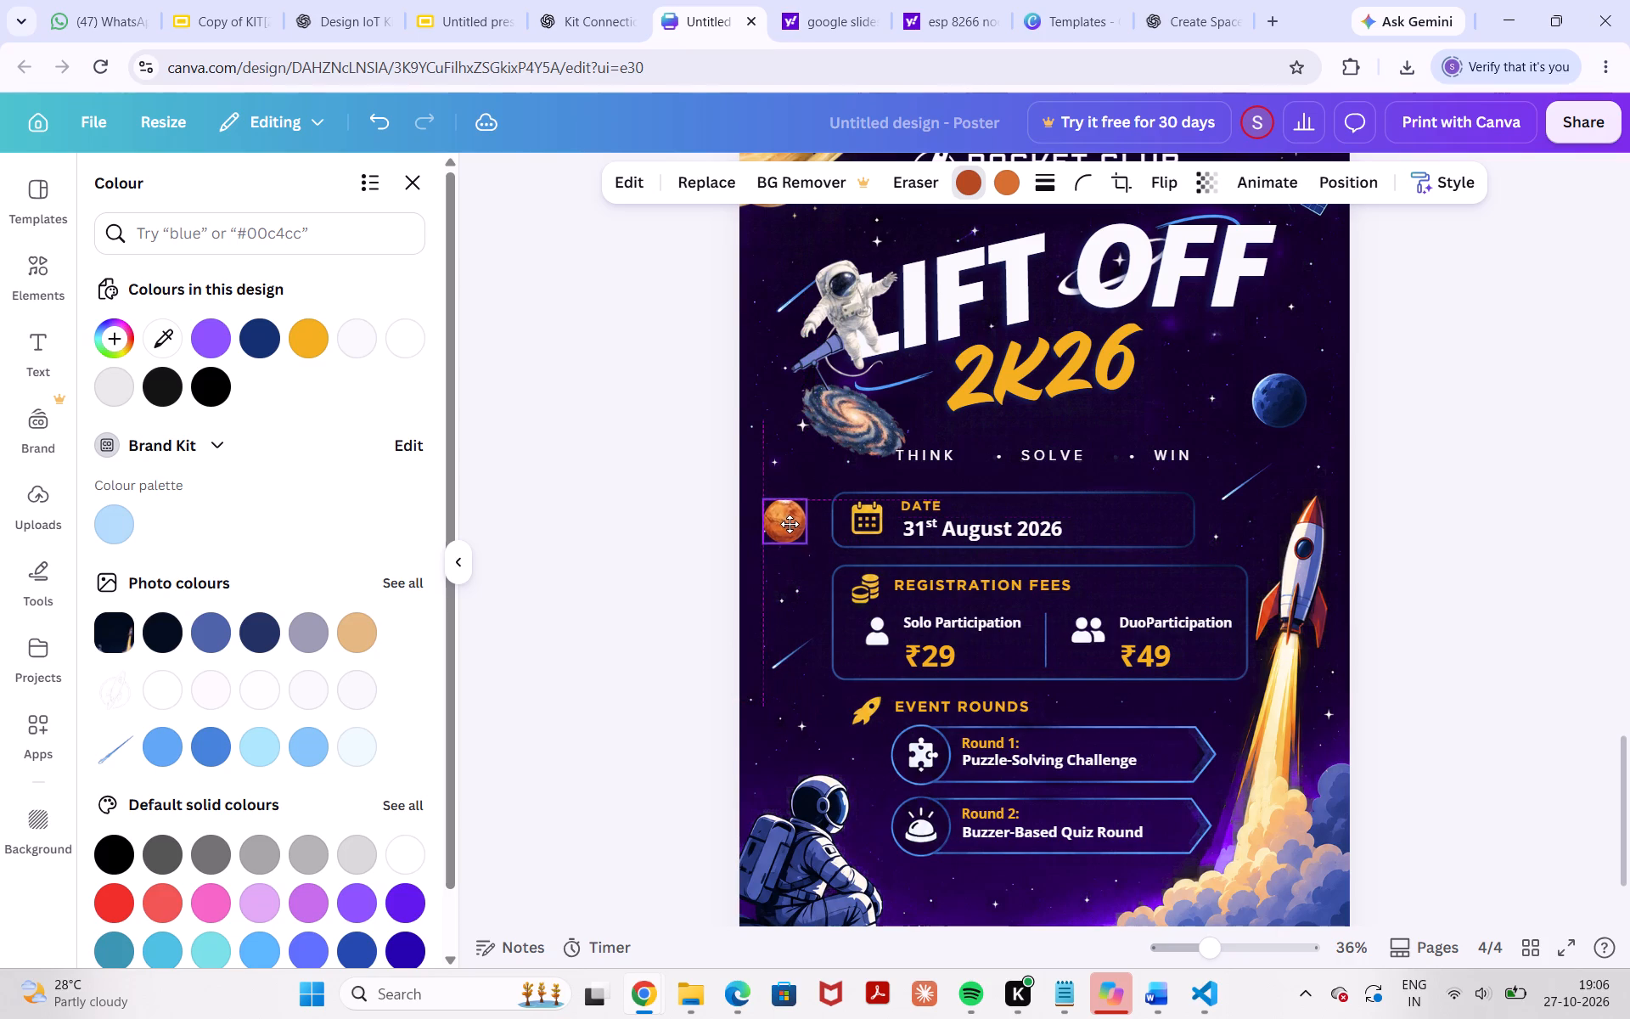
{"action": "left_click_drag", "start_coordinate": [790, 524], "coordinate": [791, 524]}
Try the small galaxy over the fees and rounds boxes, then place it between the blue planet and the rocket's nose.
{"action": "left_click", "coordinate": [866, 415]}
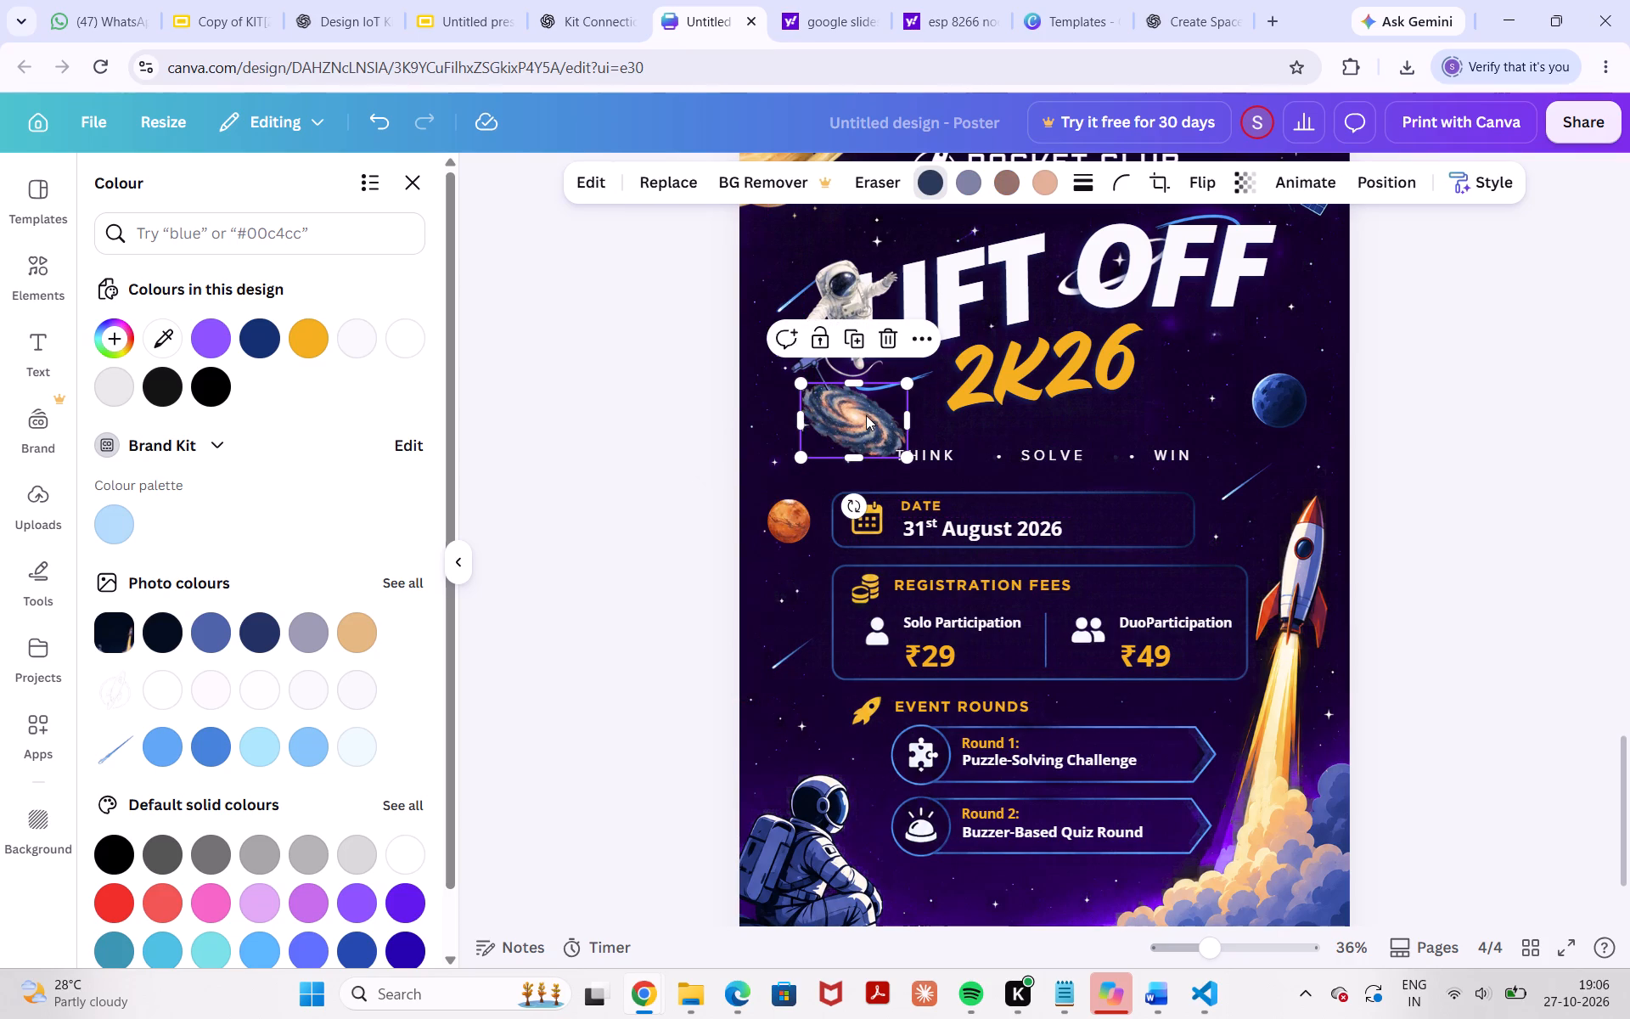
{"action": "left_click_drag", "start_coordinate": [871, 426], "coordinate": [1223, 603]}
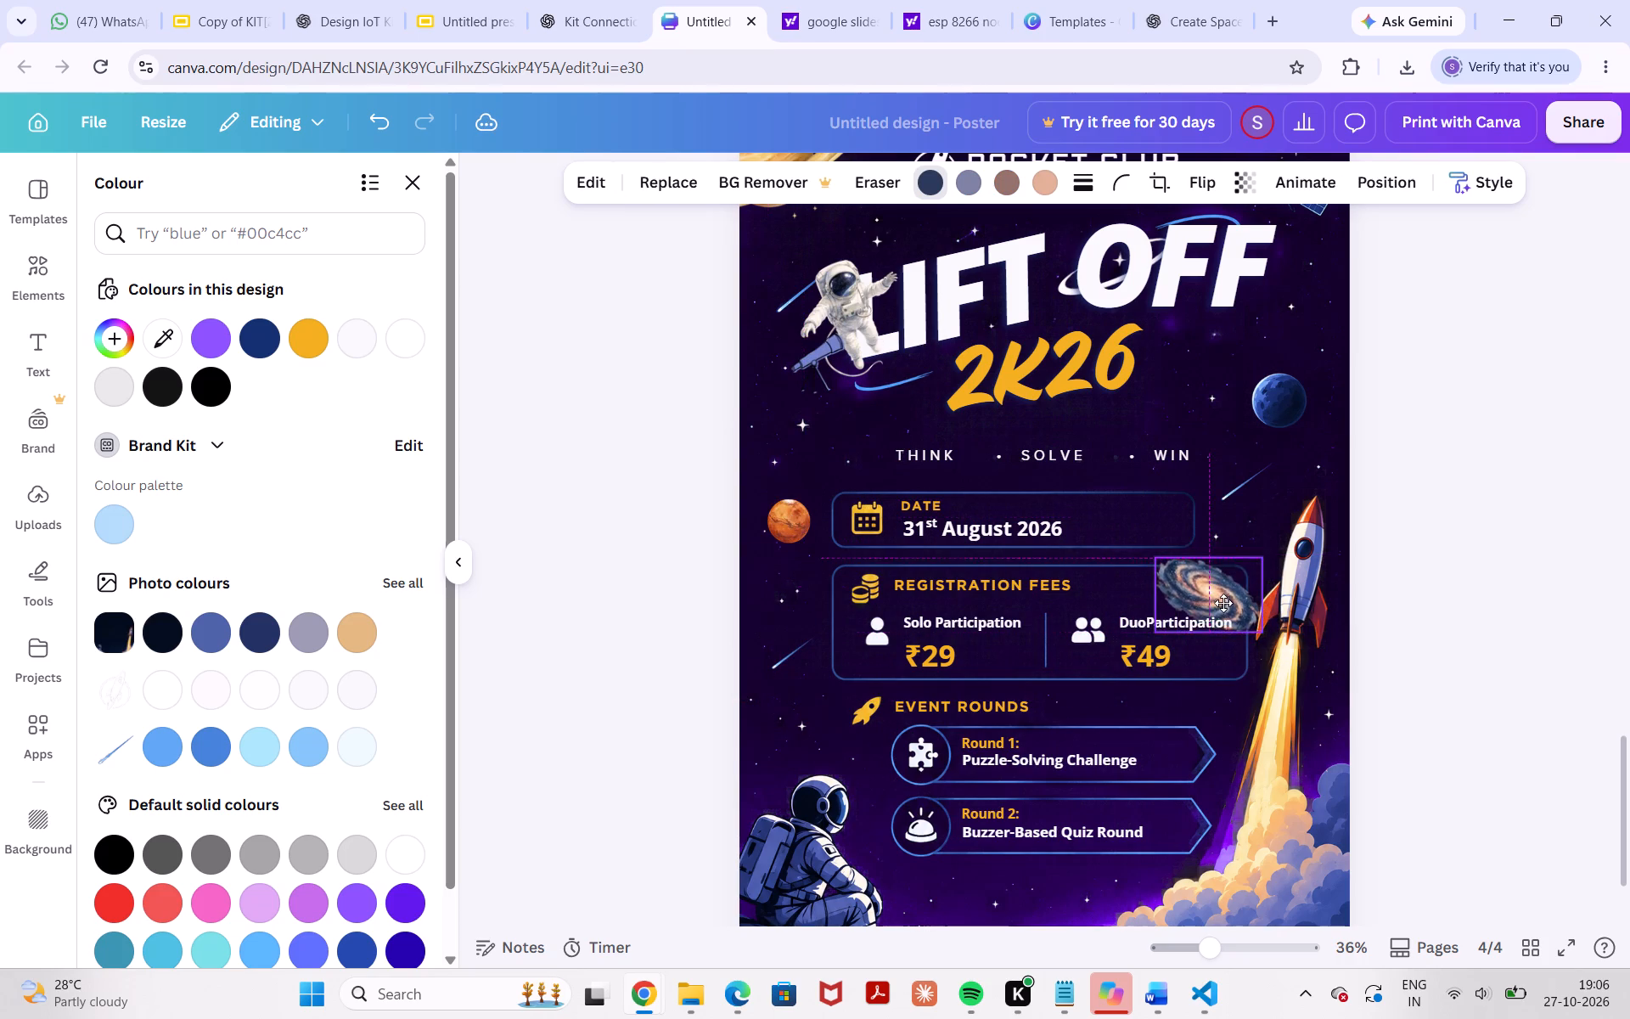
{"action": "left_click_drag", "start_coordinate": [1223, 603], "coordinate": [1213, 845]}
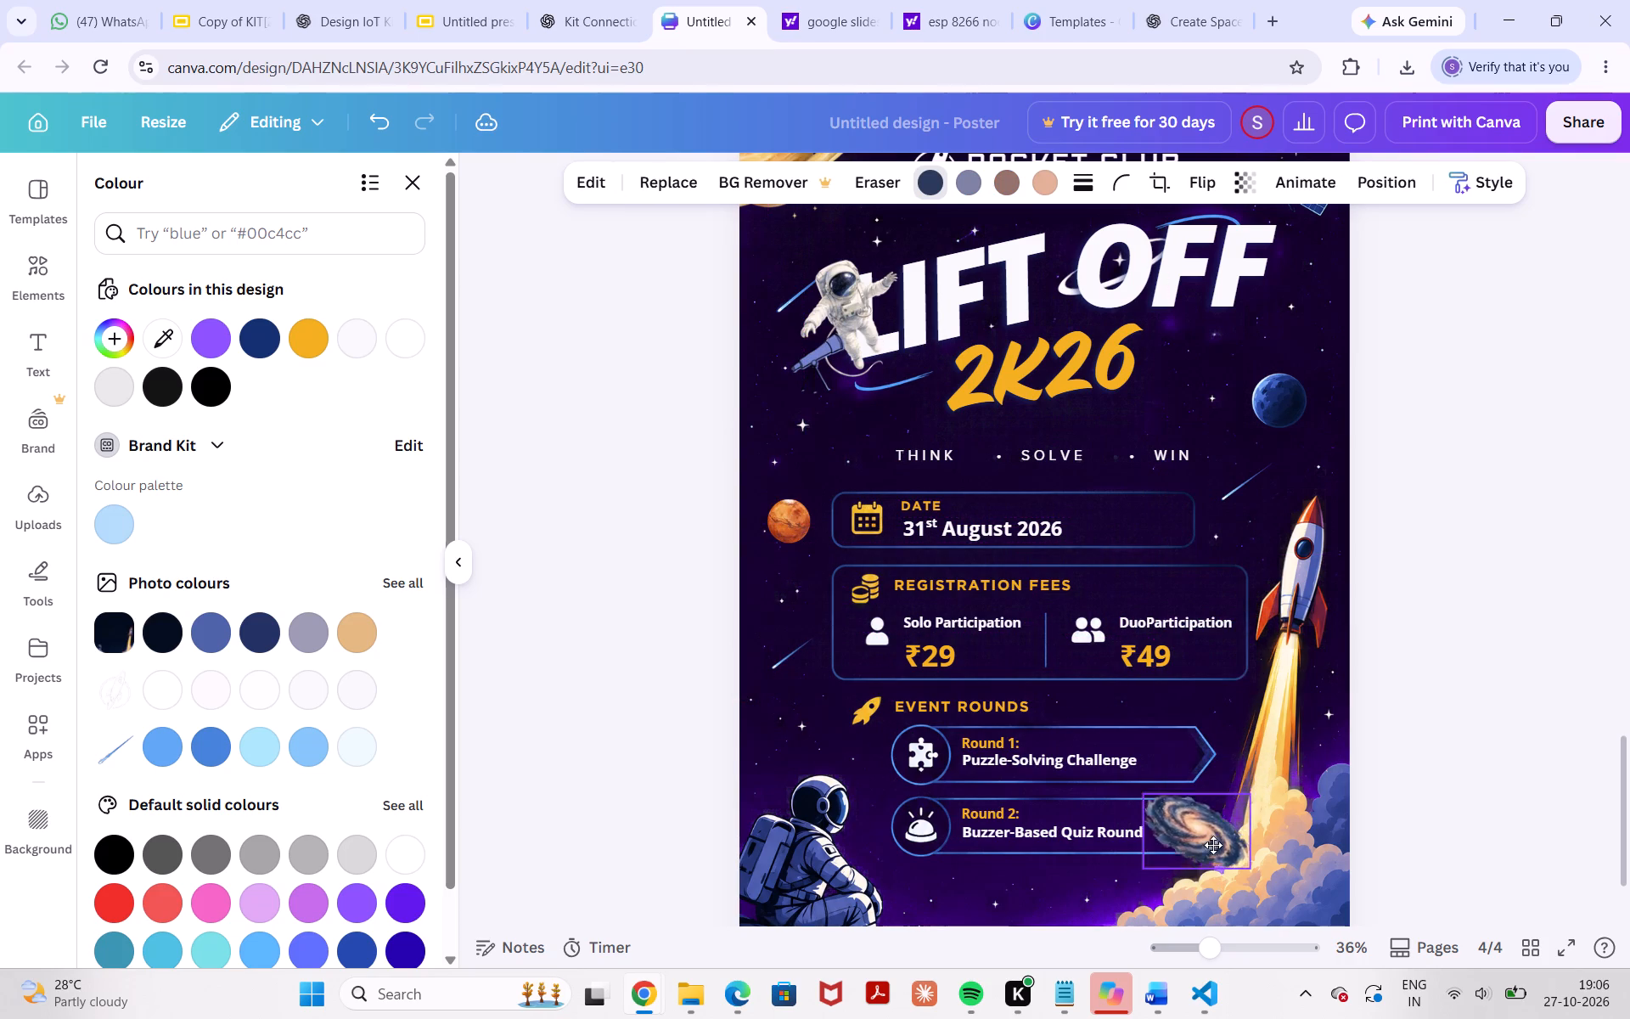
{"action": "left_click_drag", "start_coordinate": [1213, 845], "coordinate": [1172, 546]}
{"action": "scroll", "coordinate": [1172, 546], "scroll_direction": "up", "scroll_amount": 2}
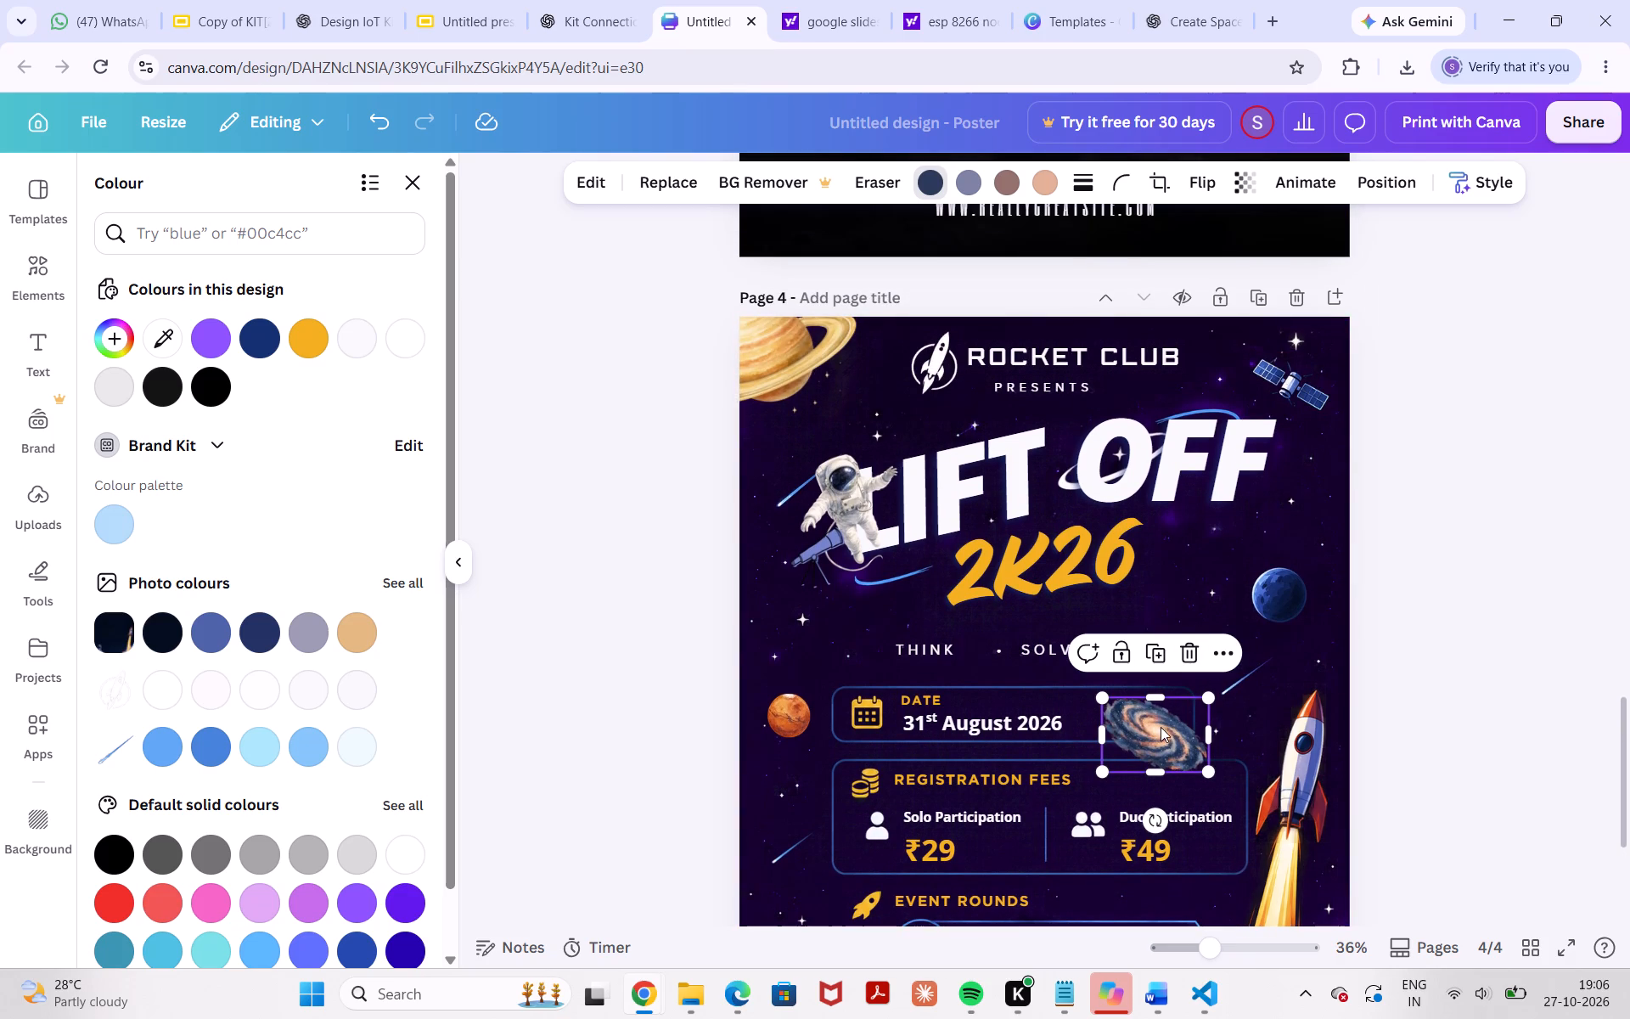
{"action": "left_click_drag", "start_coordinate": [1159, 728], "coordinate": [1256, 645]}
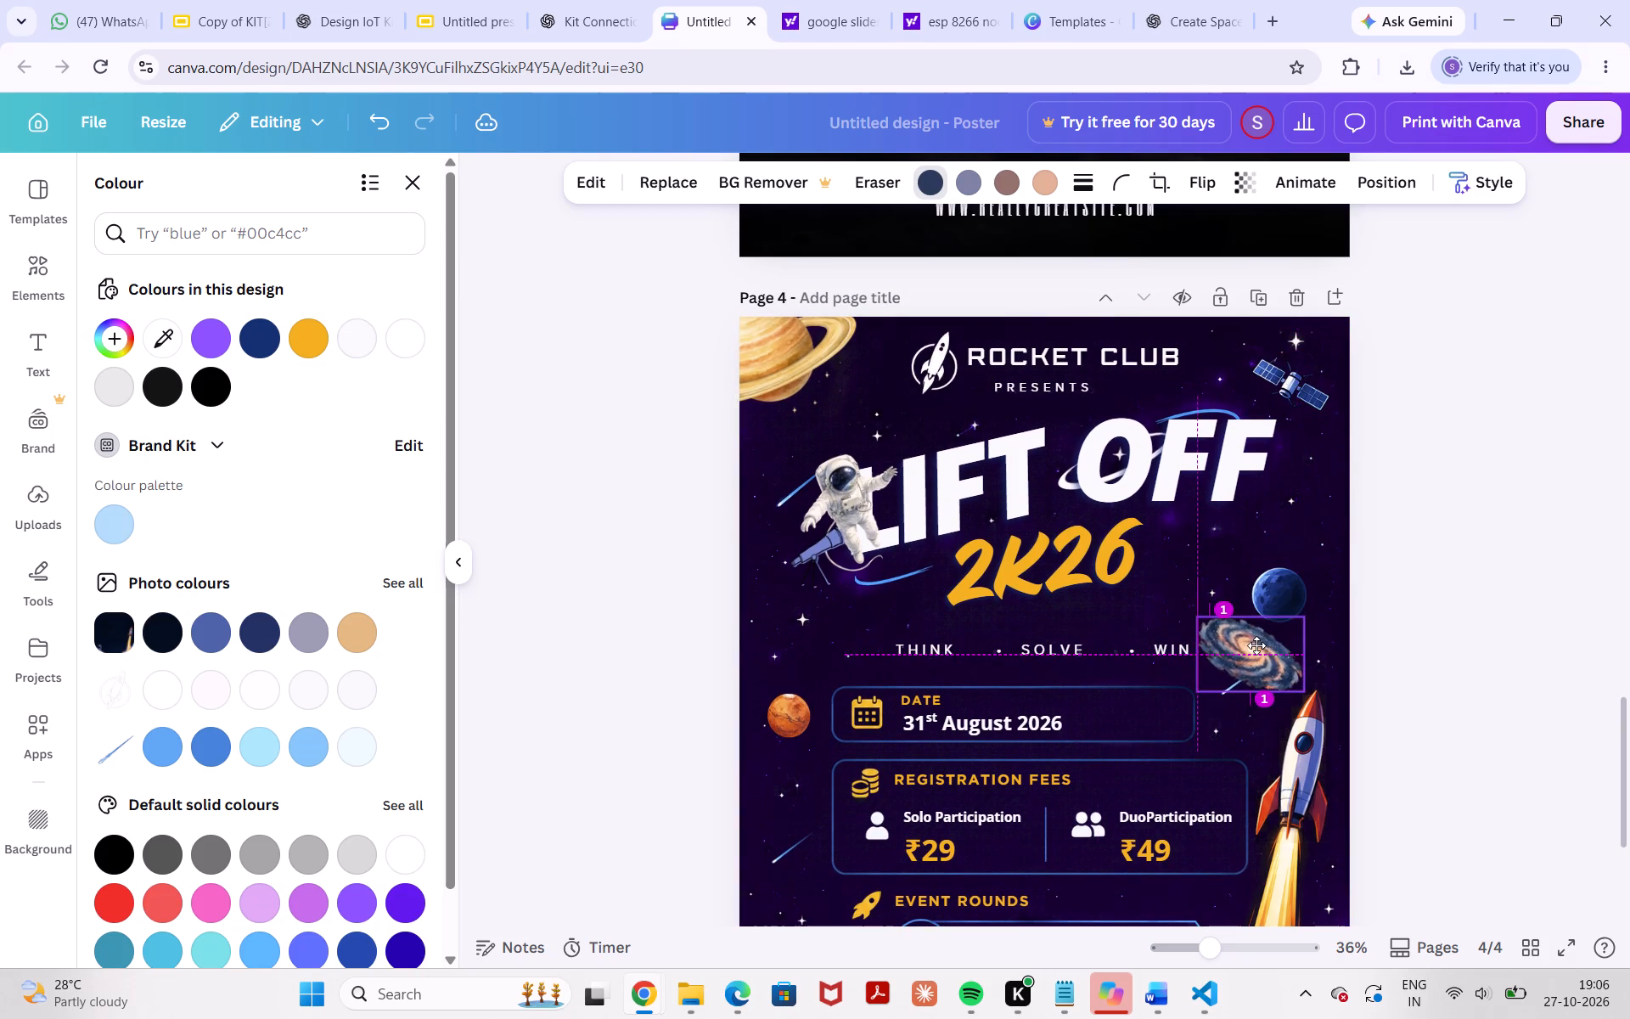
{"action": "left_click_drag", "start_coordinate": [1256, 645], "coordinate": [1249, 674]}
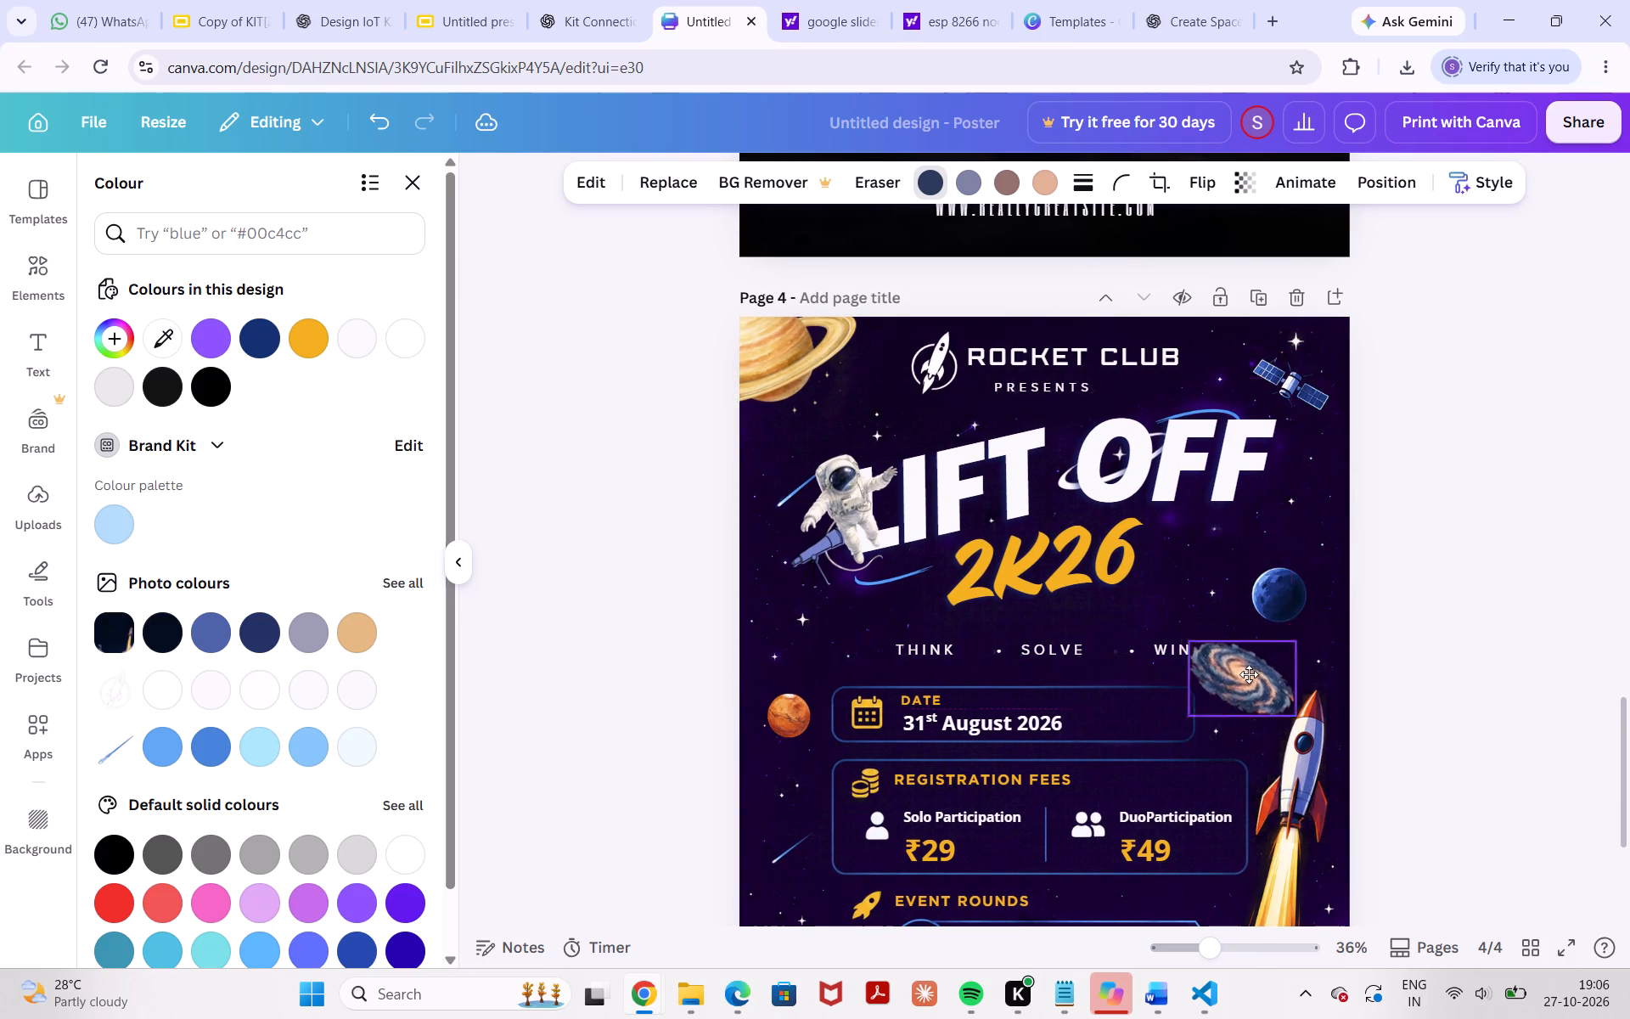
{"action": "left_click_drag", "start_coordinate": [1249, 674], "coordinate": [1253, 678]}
Shrink the galaxy beside the rocket's nose to about two-thirds of its width.
{"action": "left_click", "coordinate": [1307, 731]}
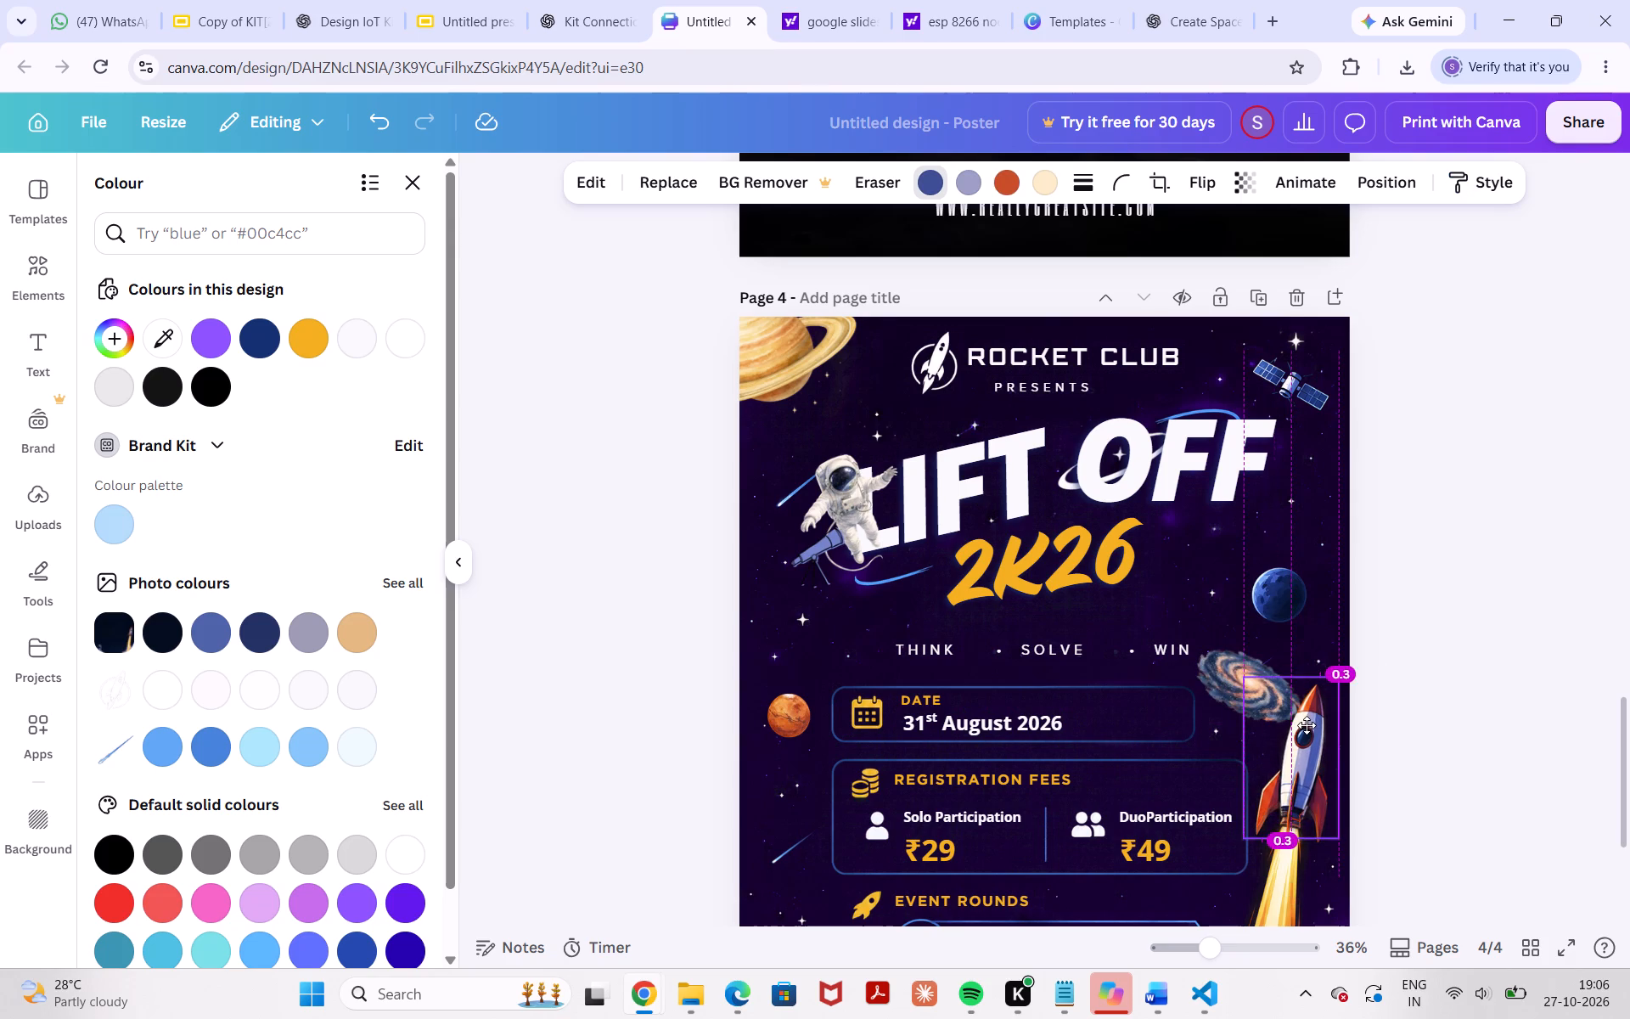
{"action": "left_click", "coordinate": [1259, 684]}
{"action": "left_click", "coordinate": [1267, 703]}
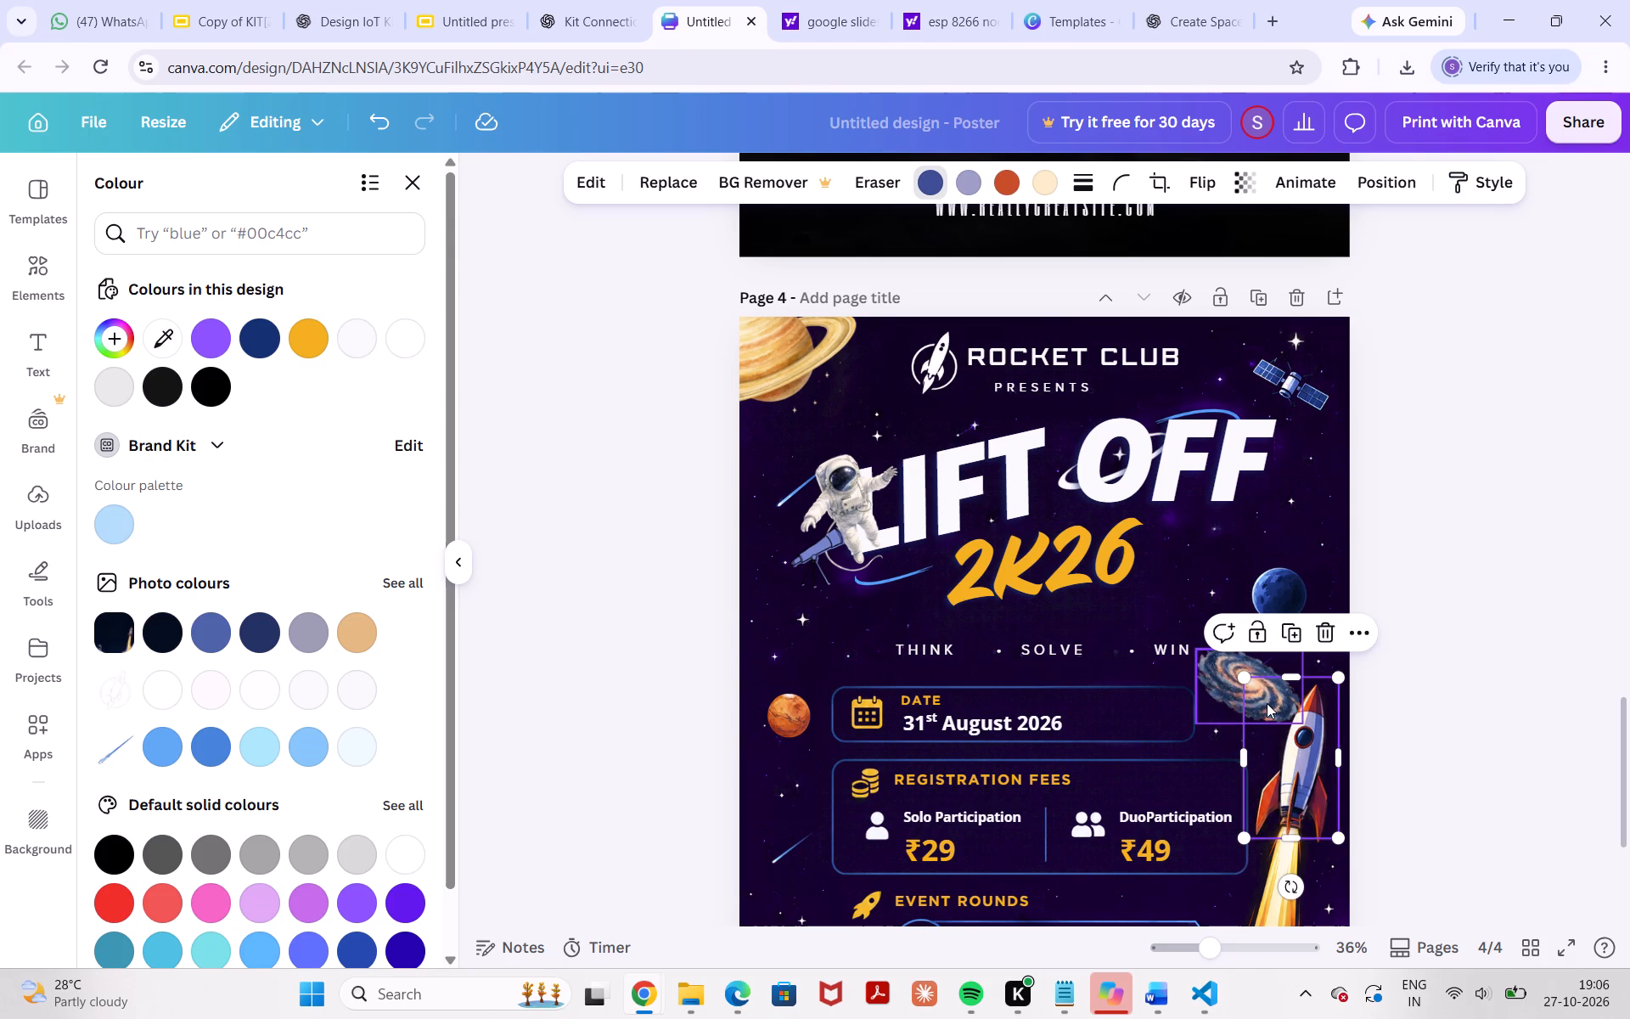
{"action": "left_click_drag", "start_coordinate": [1295, 717], "coordinate": [1259, 696]}
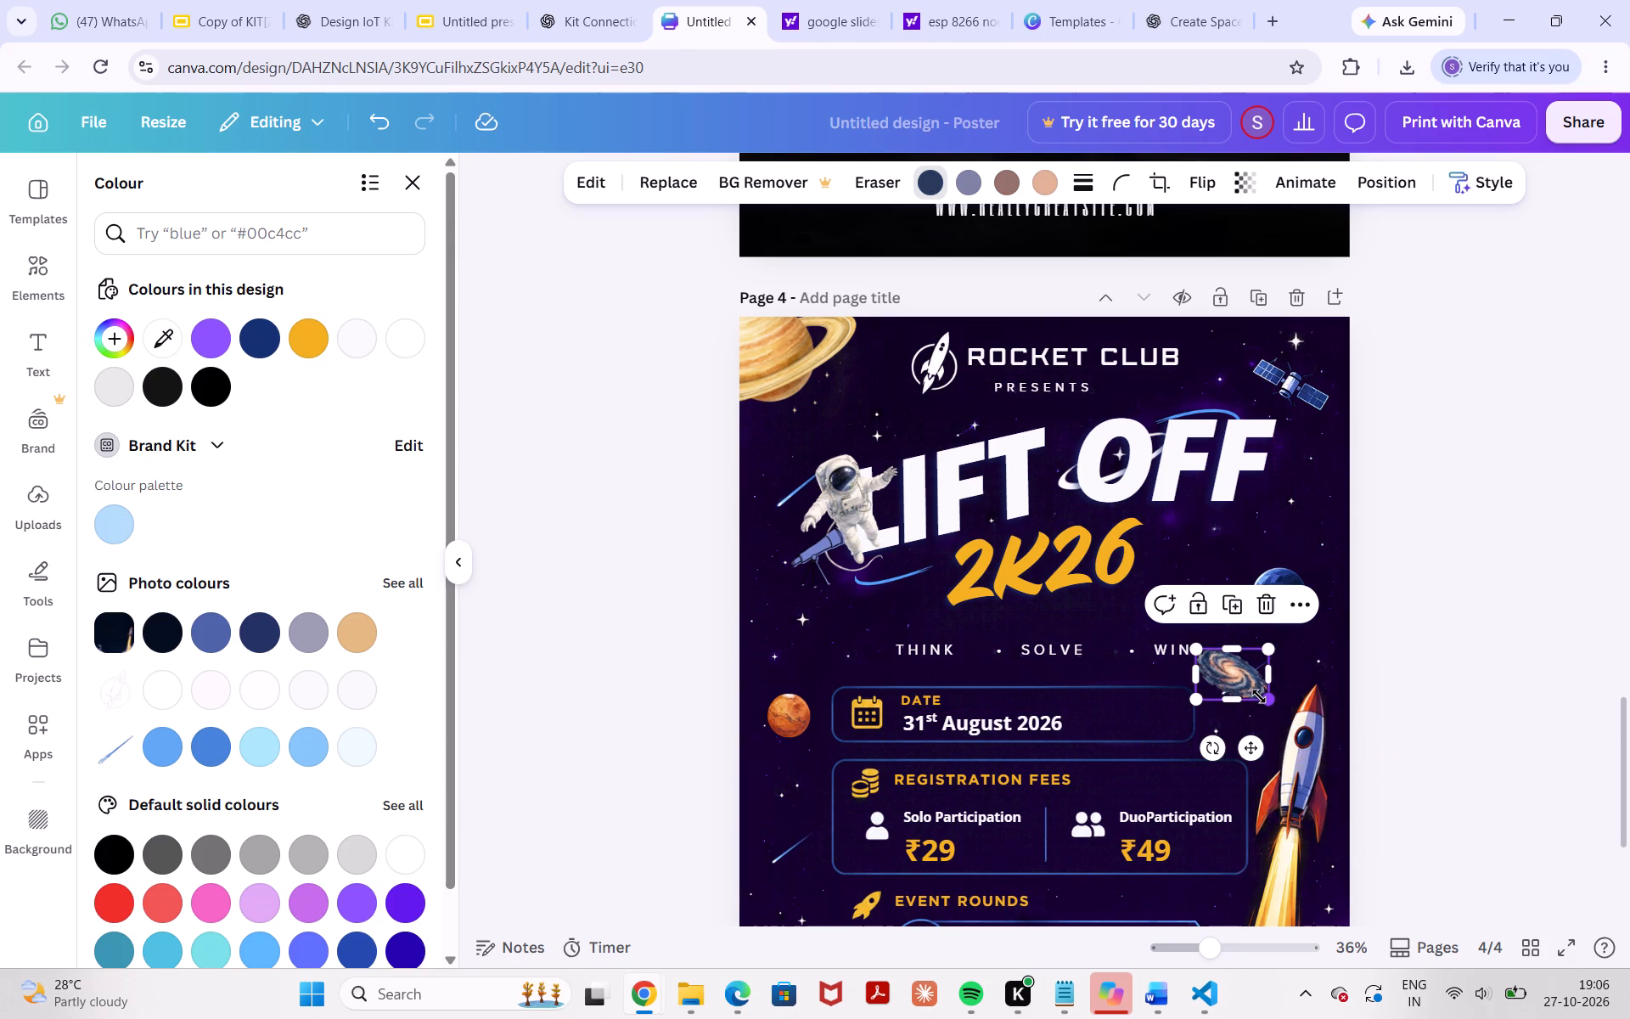
{"action": "left_click", "coordinate": [1234, 689]}
Delete the Mars graphic beside the date box and put the galaxy in its place.
{"action": "left_click_drag", "start_coordinate": [1226, 674], "coordinate": [1258, 548]}
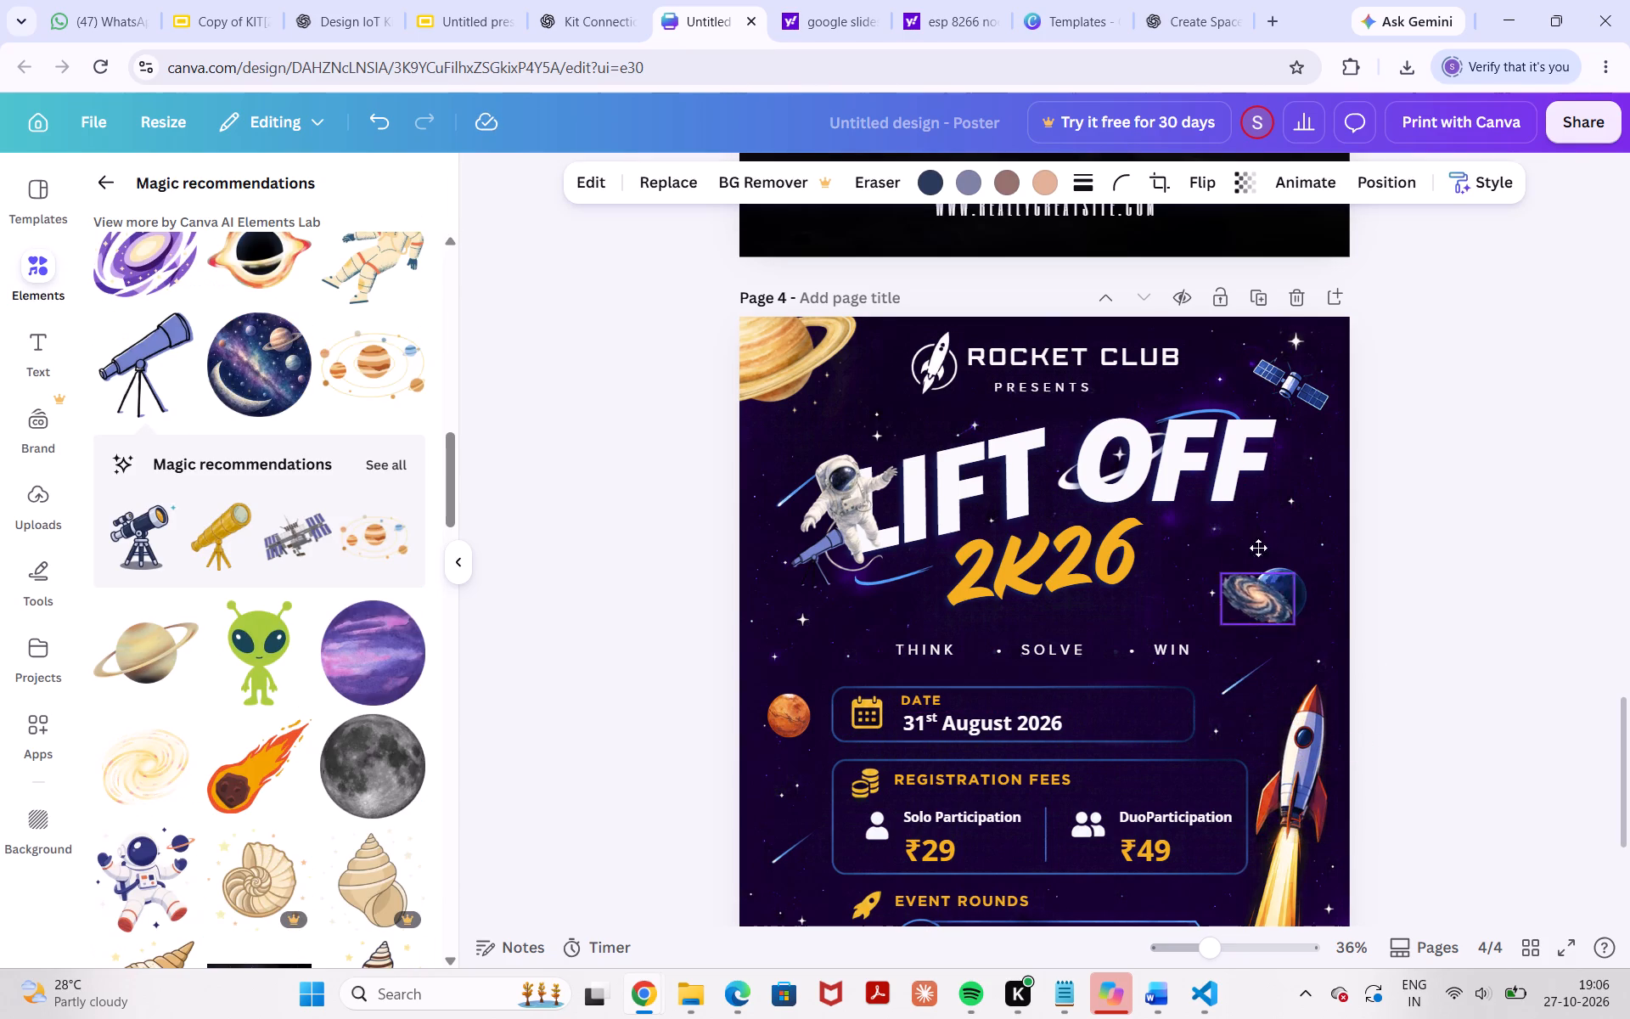
{"action": "left_click_drag", "start_coordinate": [1258, 548], "coordinate": [784, 427]}
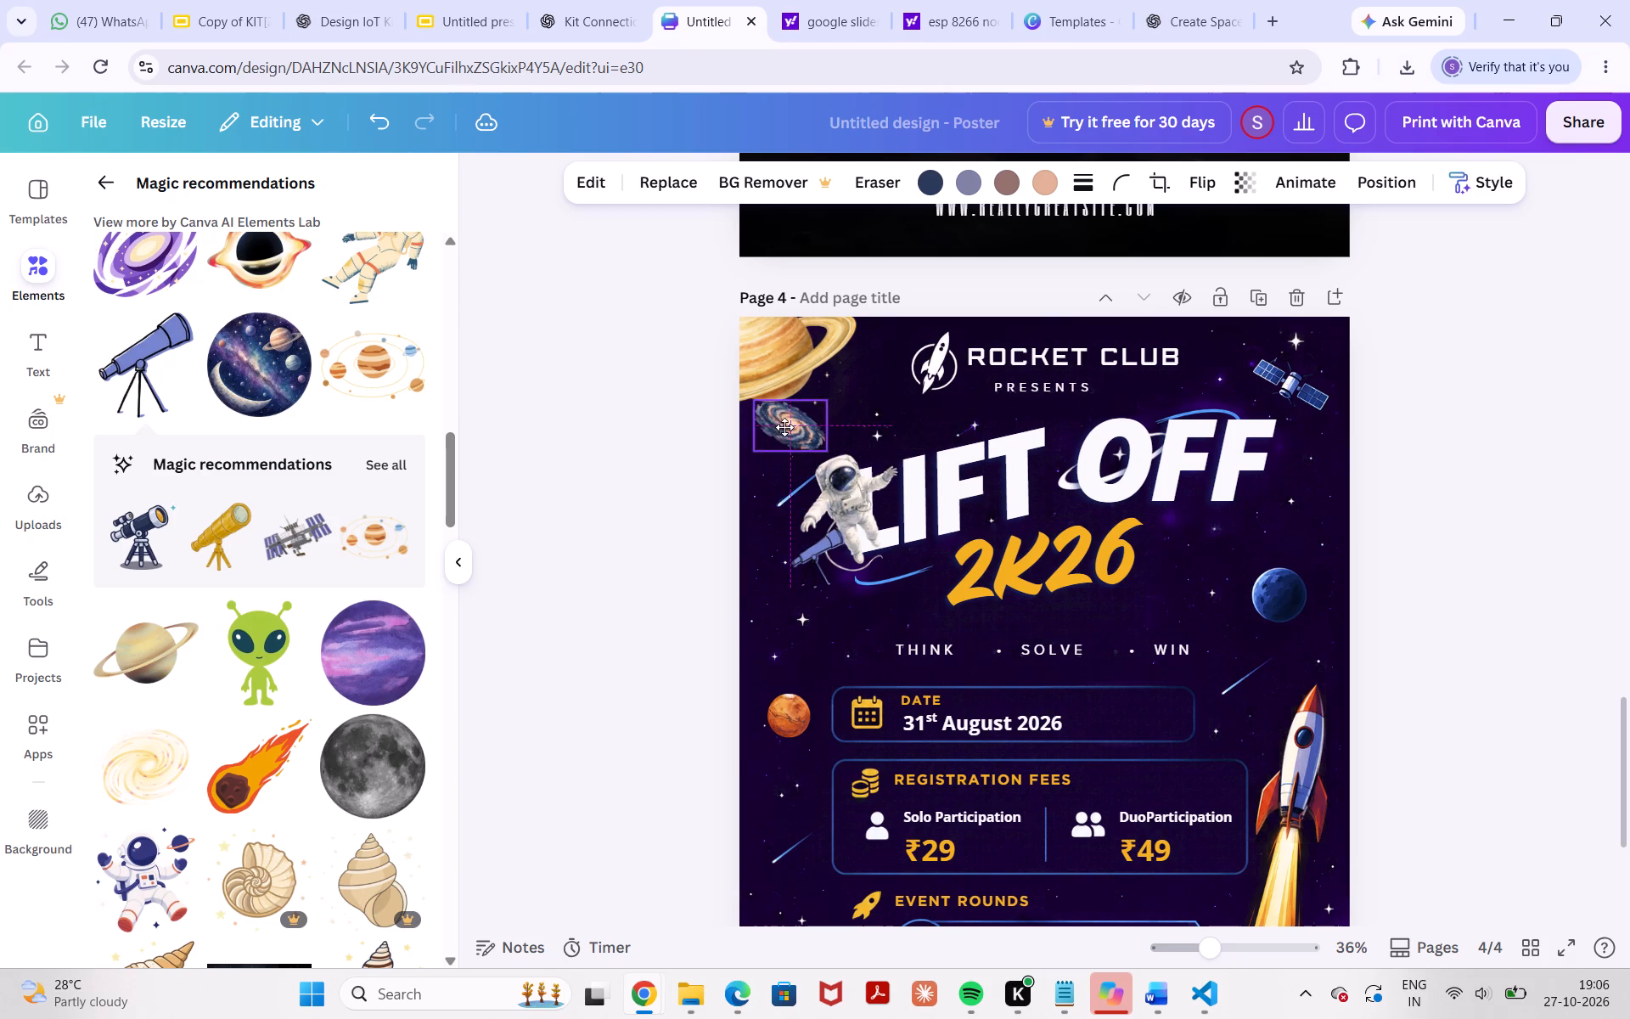
{"action": "left_click_drag", "start_coordinate": [784, 427], "coordinate": [1368, 694]}
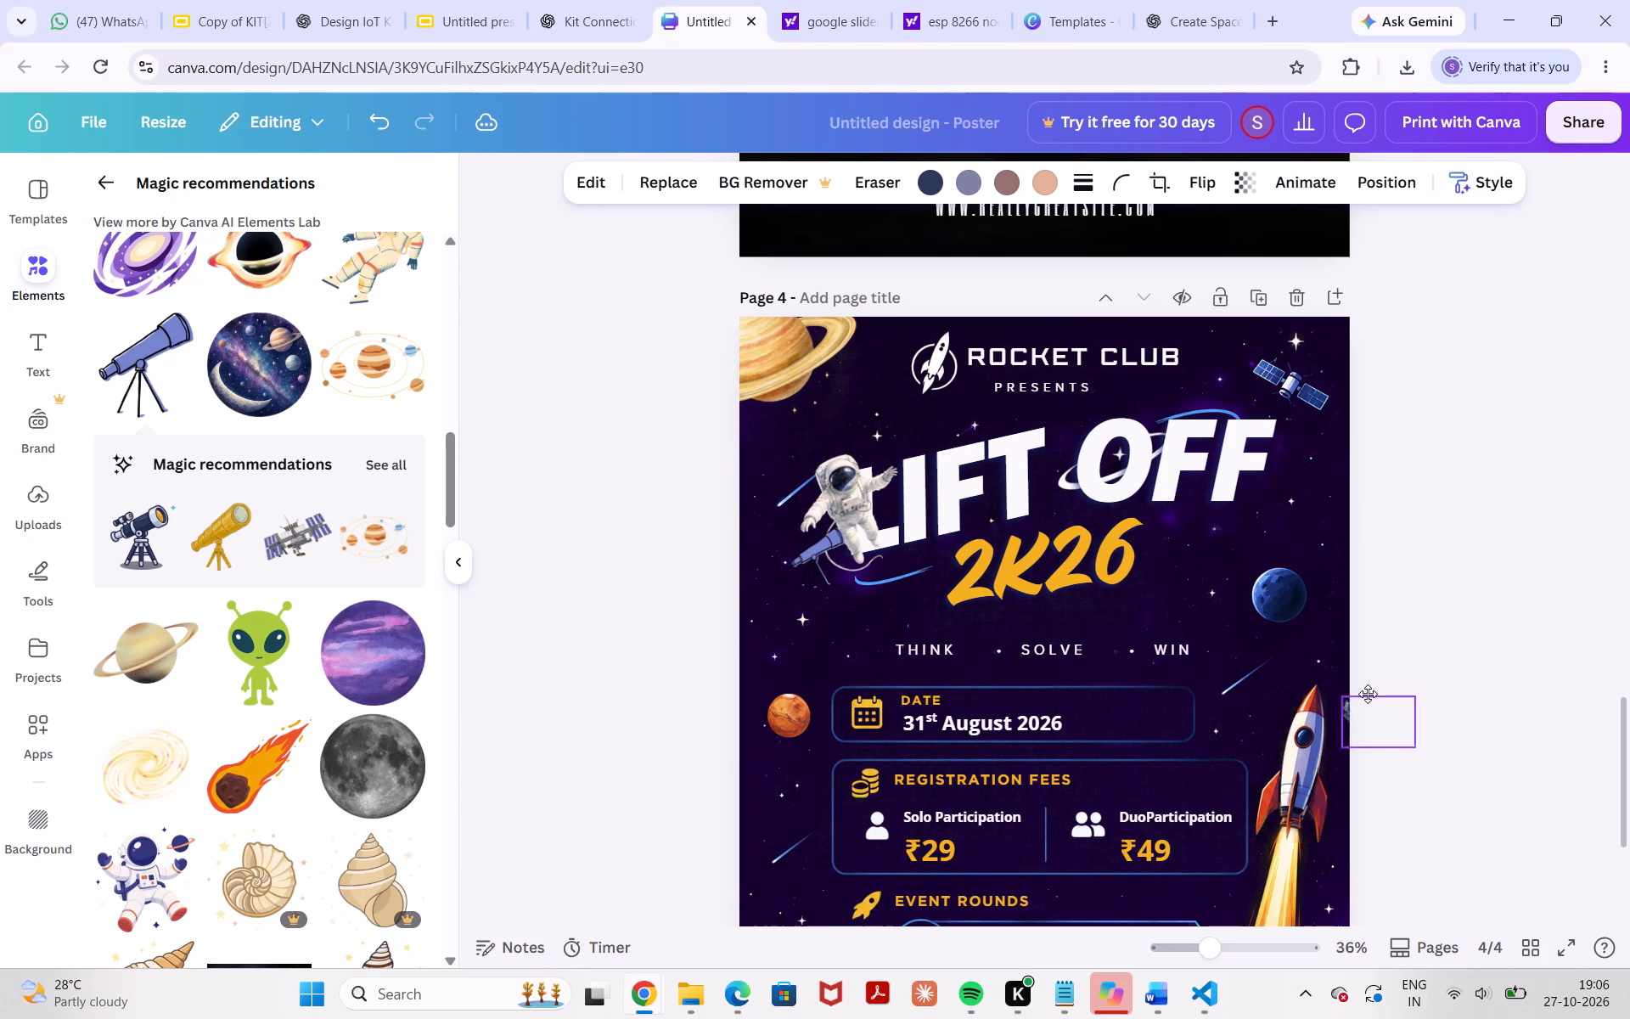
{"action": "left_click_drag", "start_coordinate": [1368, 694], "coordinate": [773, 654]}
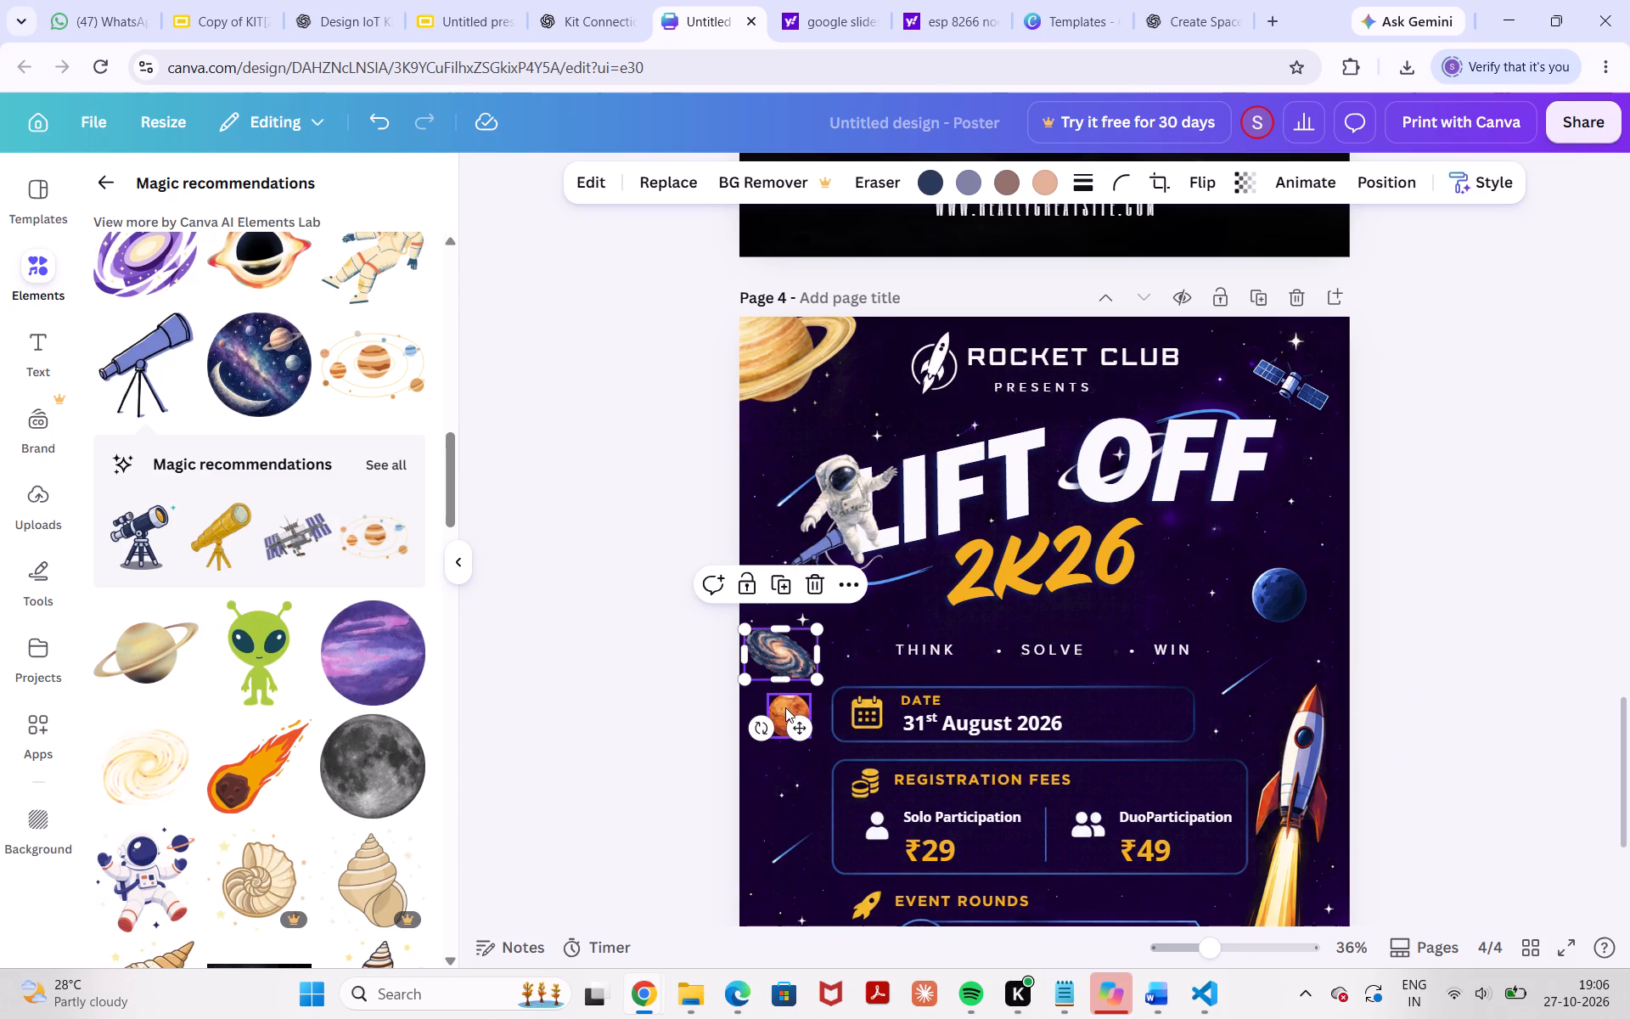
{"action": "left_click", "coordinate": [785, 707]}
{"action": "key", "text": "Delete"}
{"action": "left_click_drag", "start_coordinate": [784, 653], "coordinate": [790, 731]}
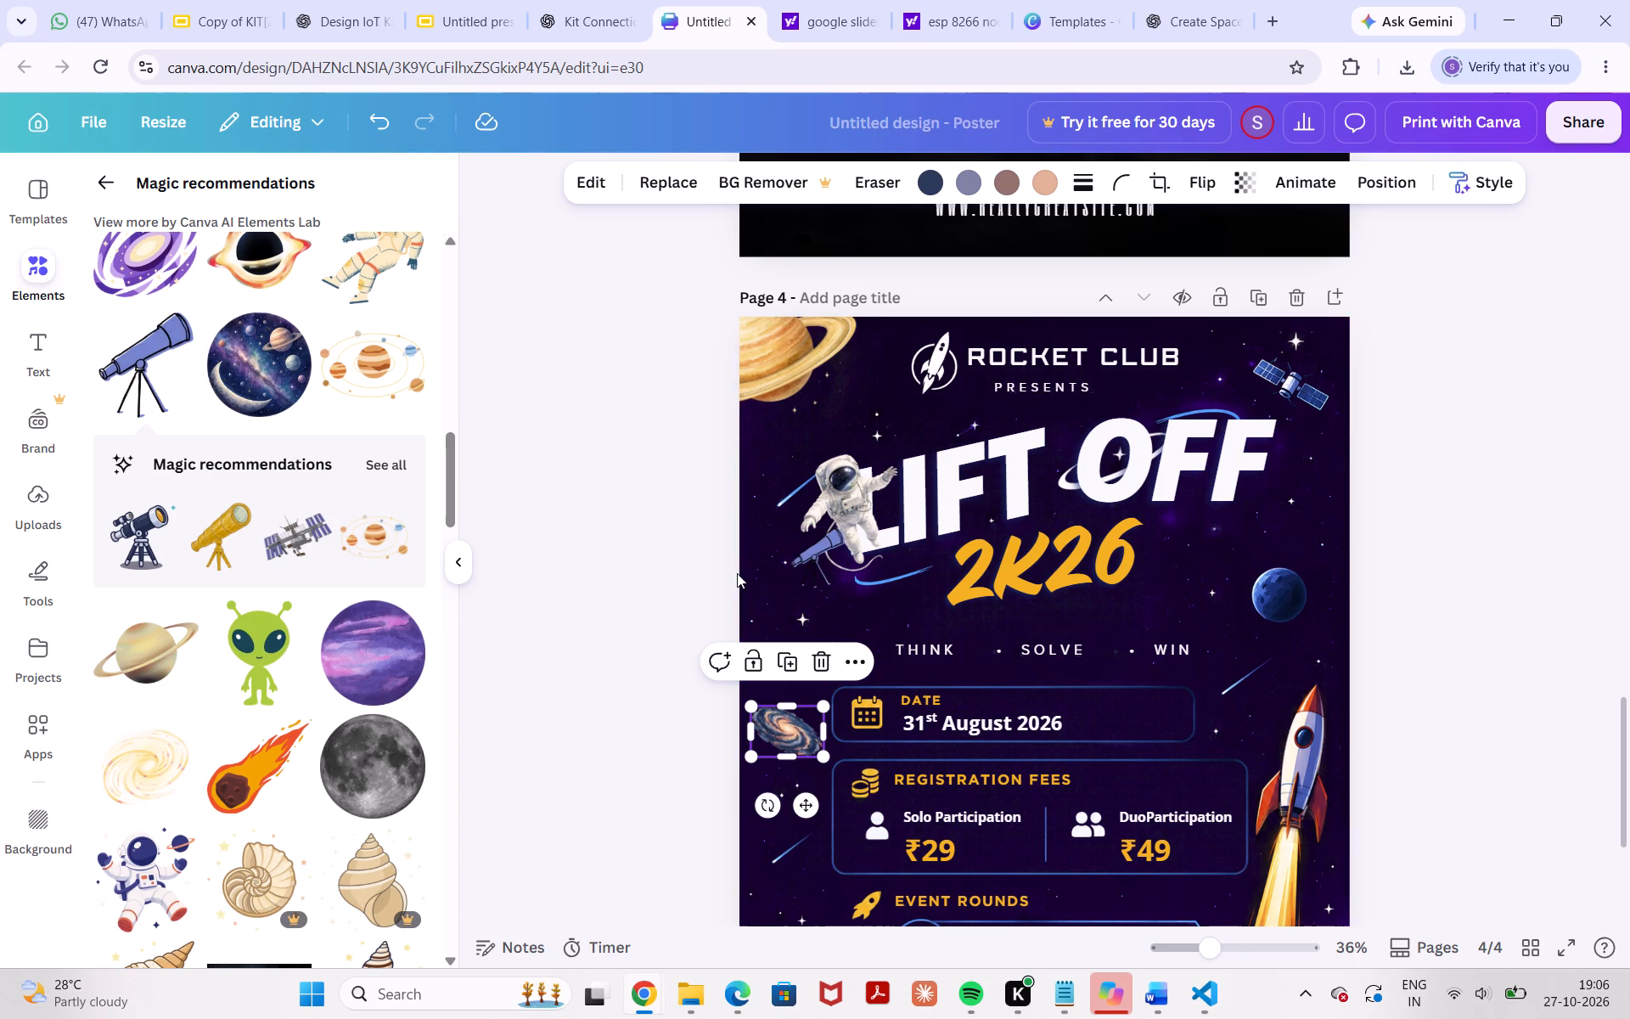
Move the floating astronaut clear of the title's L, just below Saturn near the poster's edge.
{"action": "left_click_drag", "start_coordinate": [840, 502], "coordinate": [803, 455]}
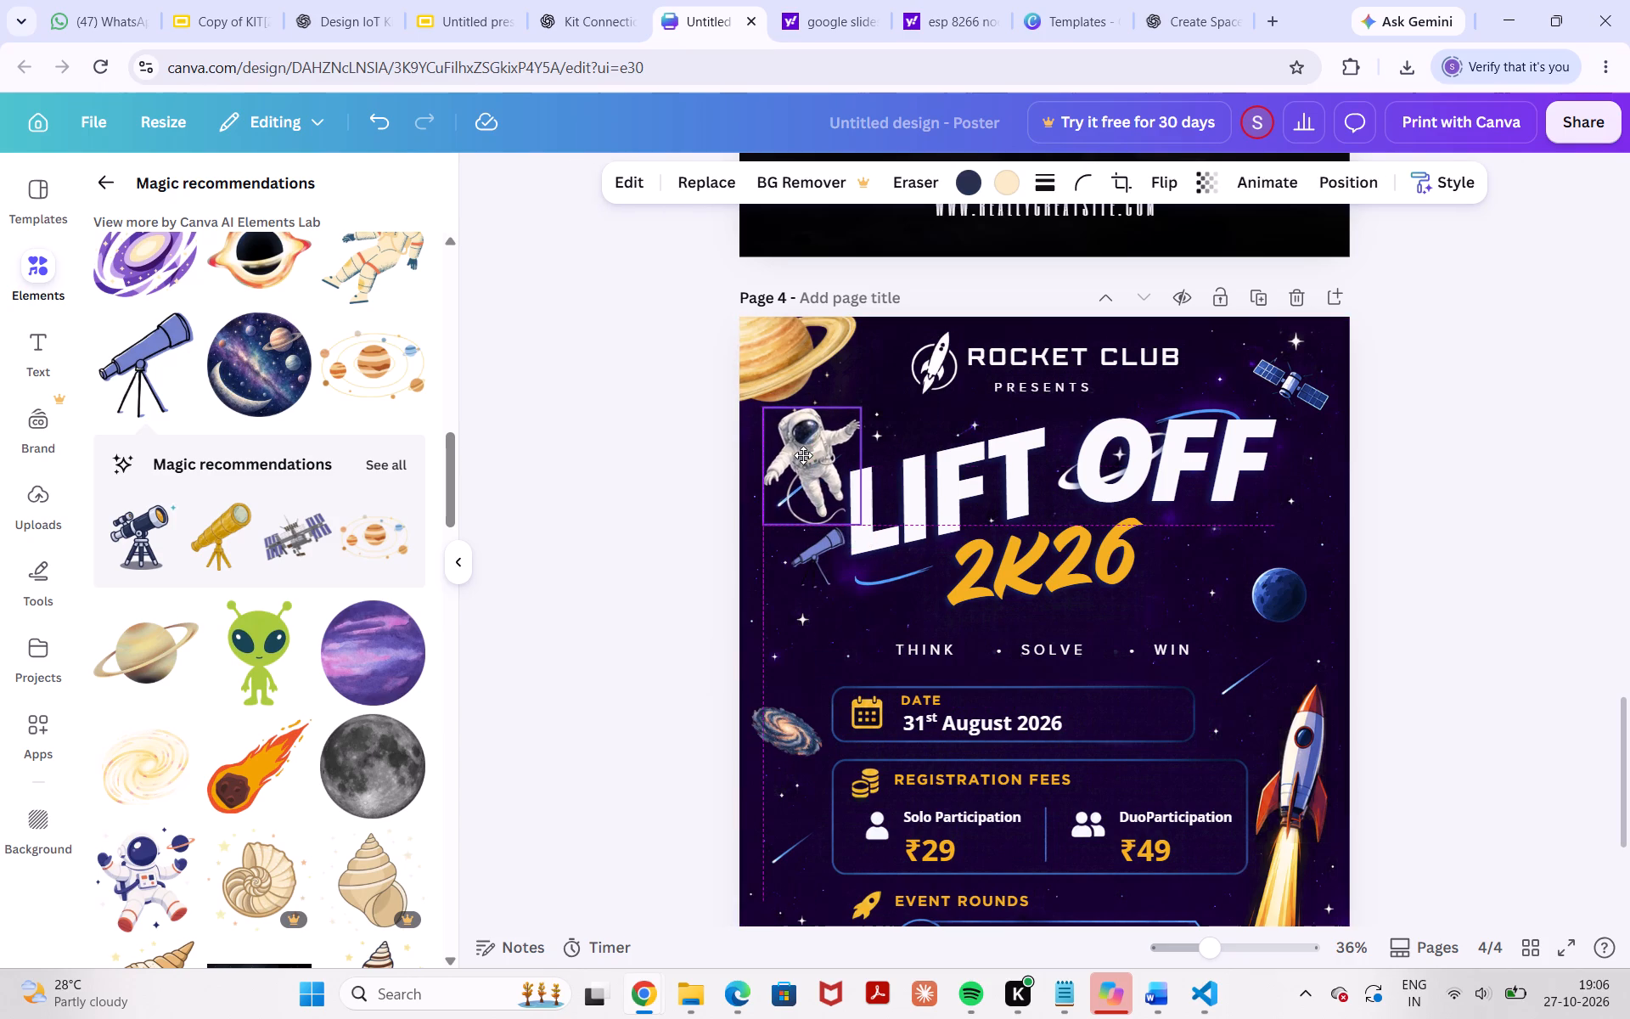
{"action": "left_click_drag", "start_coordinate": [803, 455], "coordinate": [795, 472]}
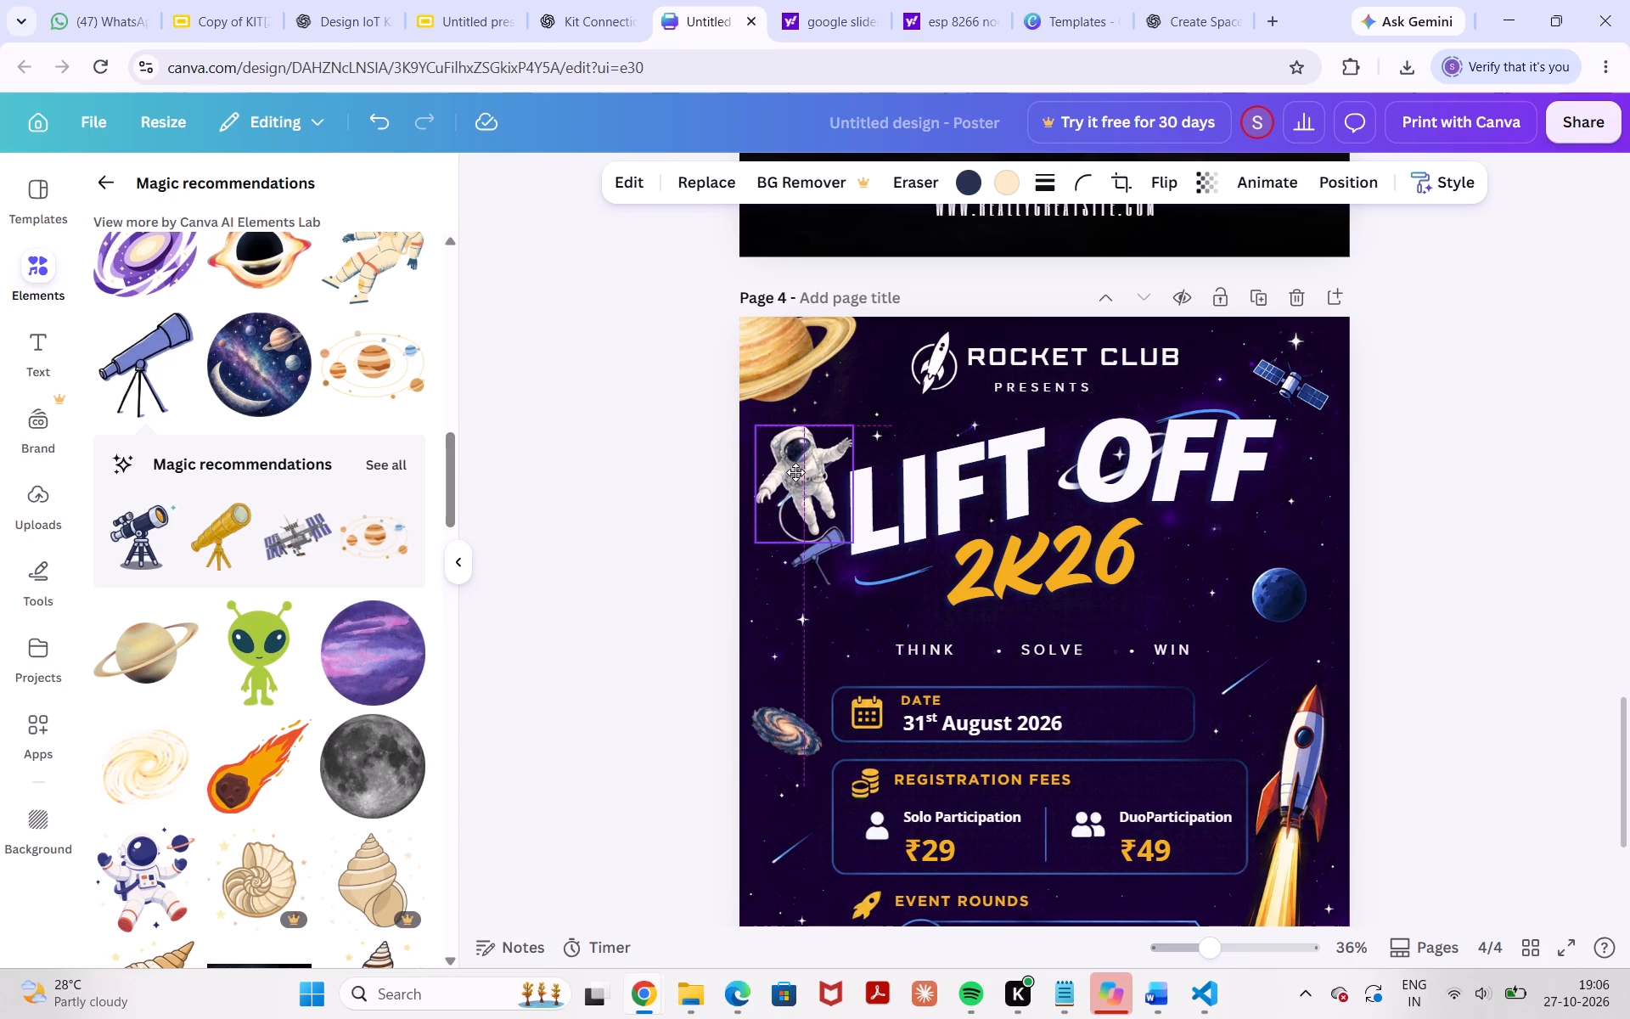
{"action": "left_click_drag", "start_coordinate": [795, 472], "coordinate": [792, 471]}
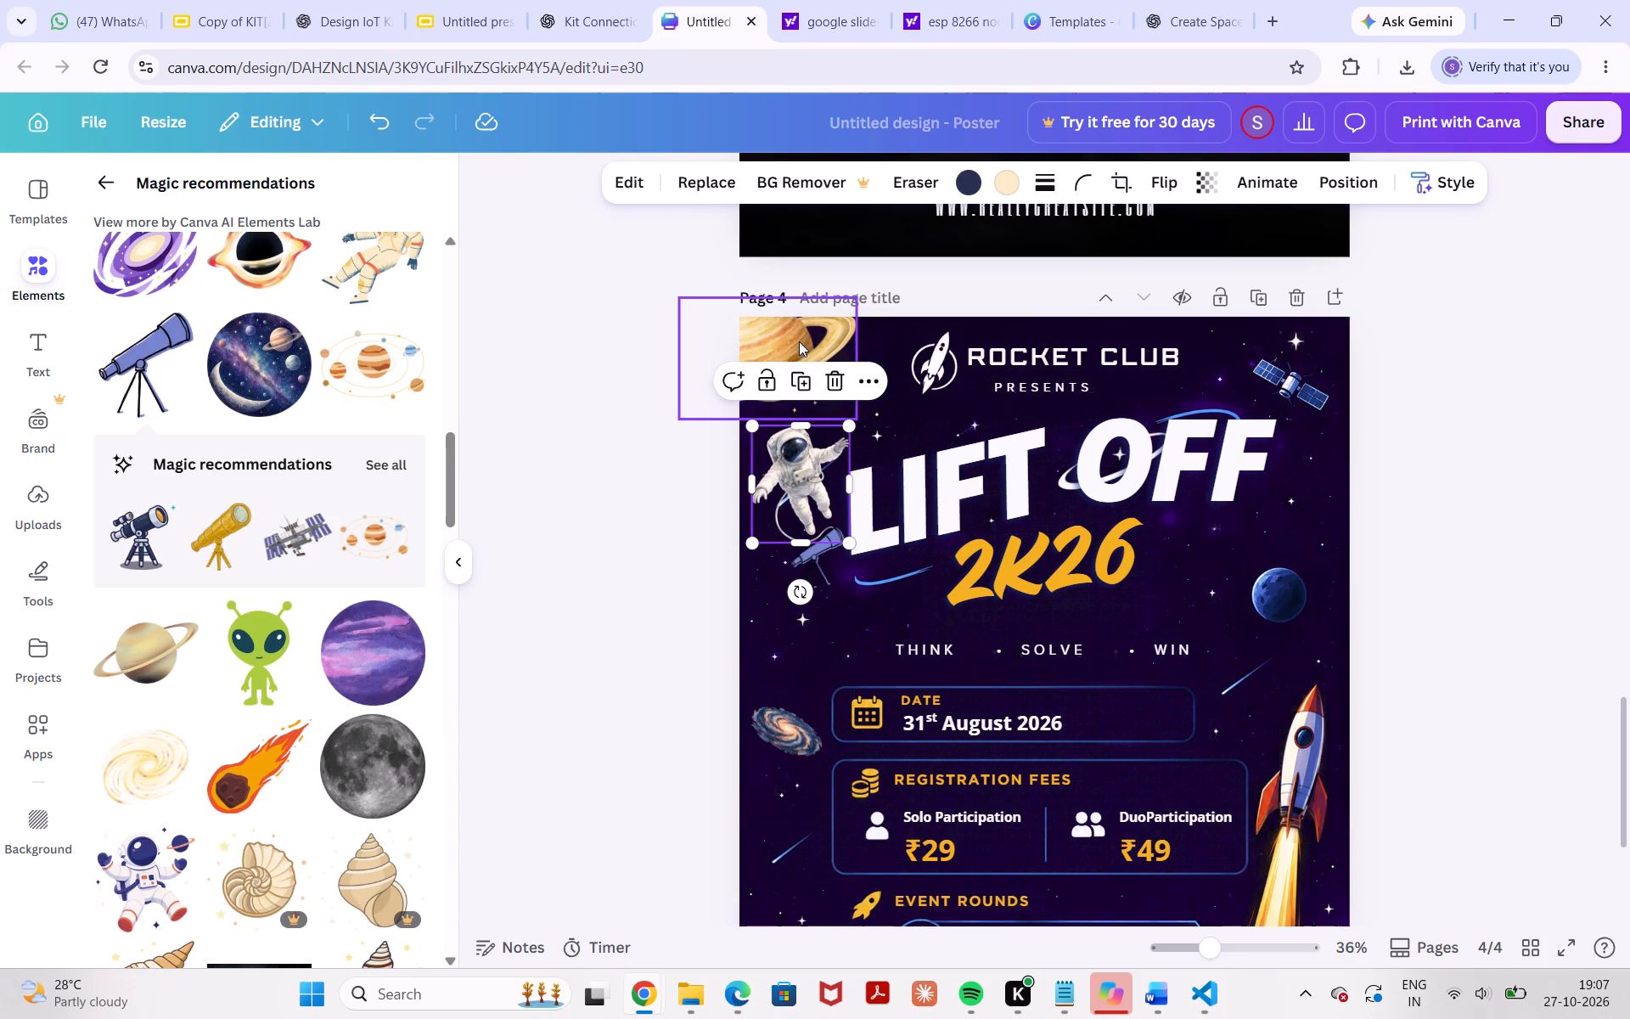
{"action": "left_click_drag", "start_coordinate": [802, 555], "coordinate": [828, 588]}
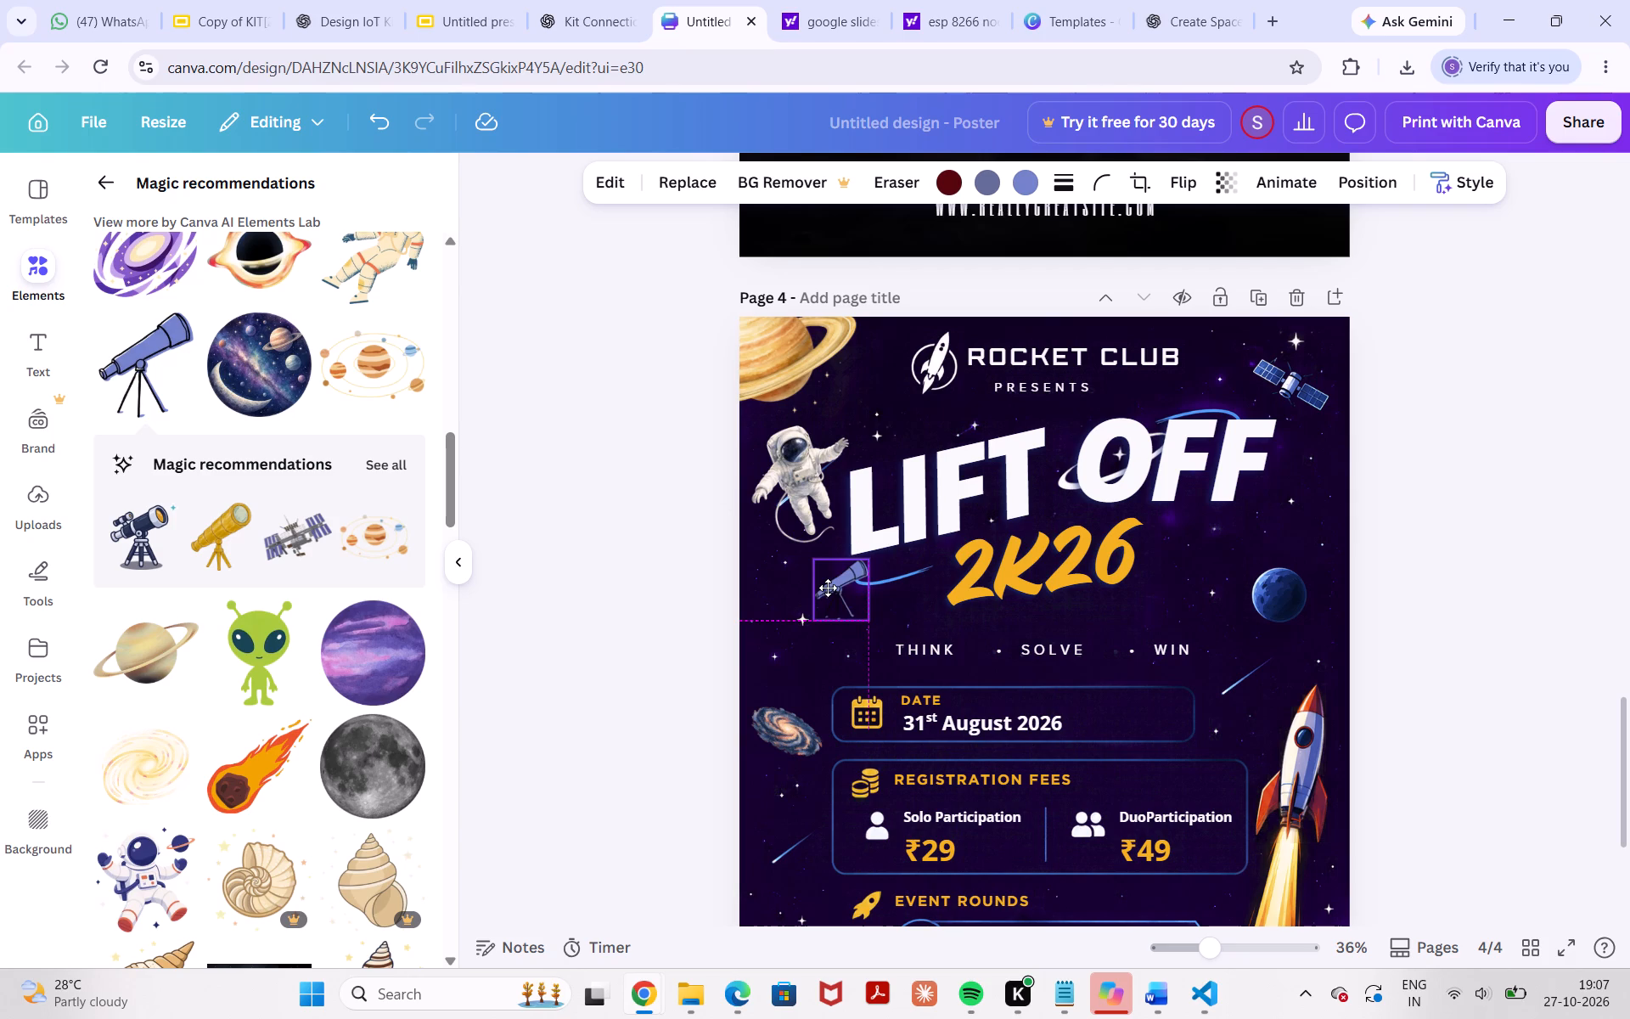
{"action": "left_click_drag", "start_coordinate": [828, 588], "coordinate": [824, 594]}
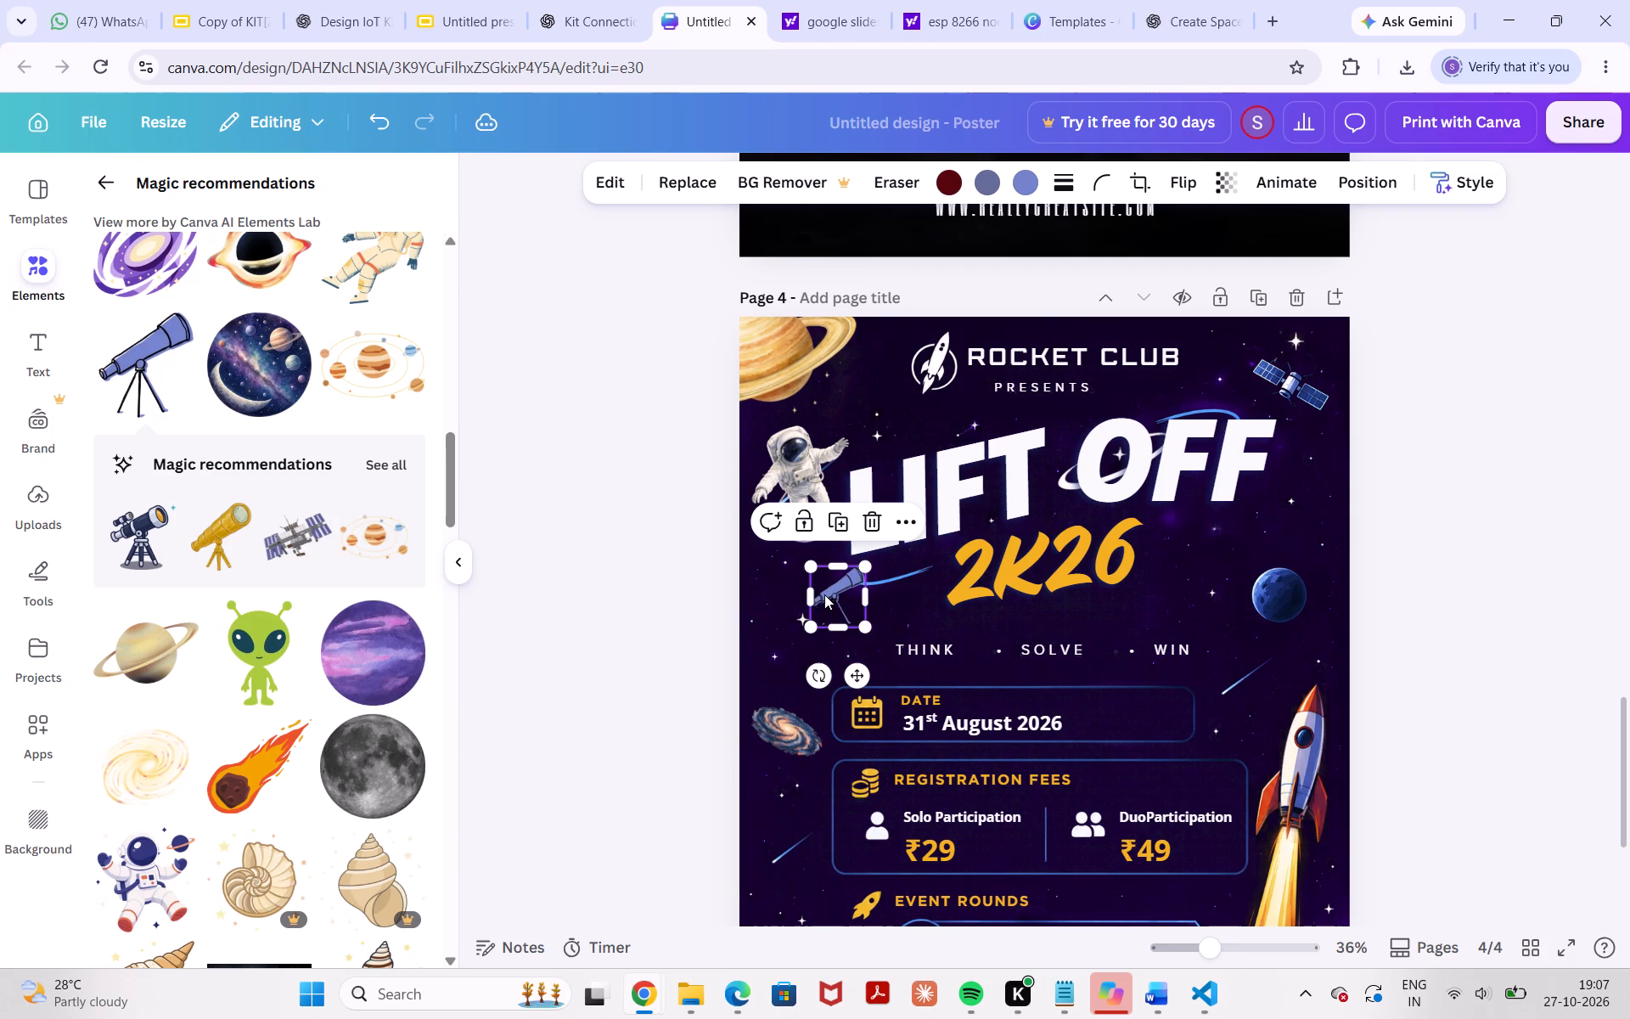
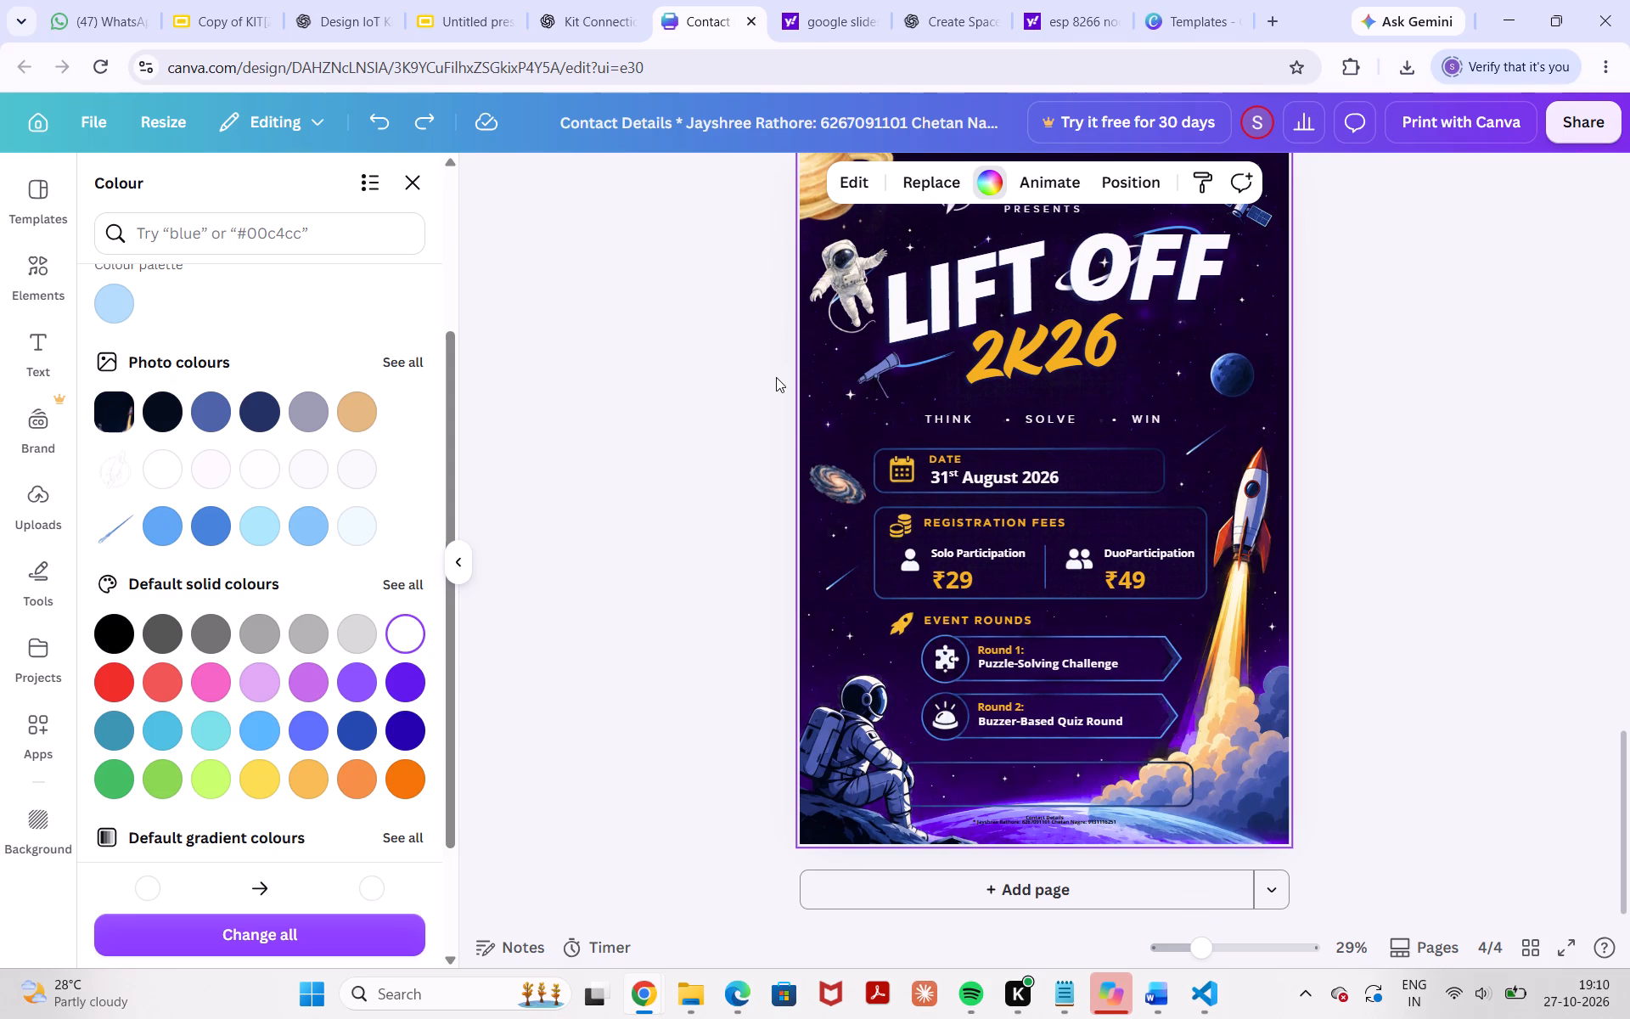
{"action": "scroll", "coordinate": [776, 377], "scroll_direction": "left", "scroll_amount": 1}
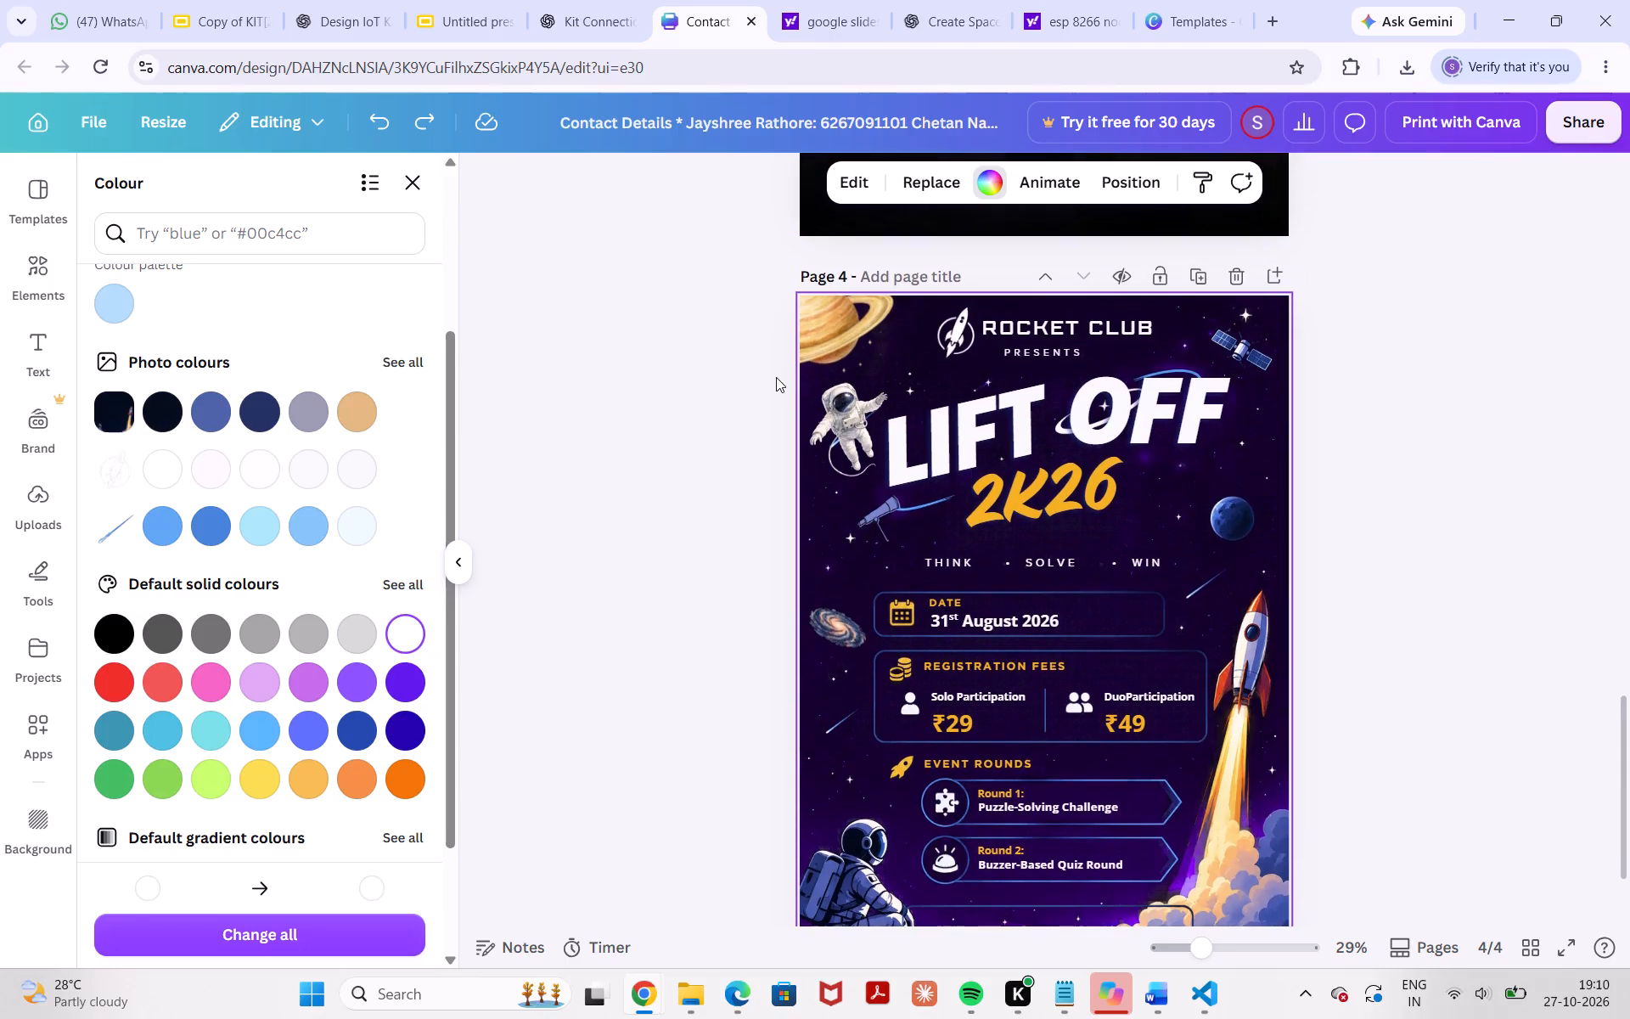
{"action": "scroll", "coordinate": [776, 377], "scroll_direction": "left", "scroll_amount": 1}
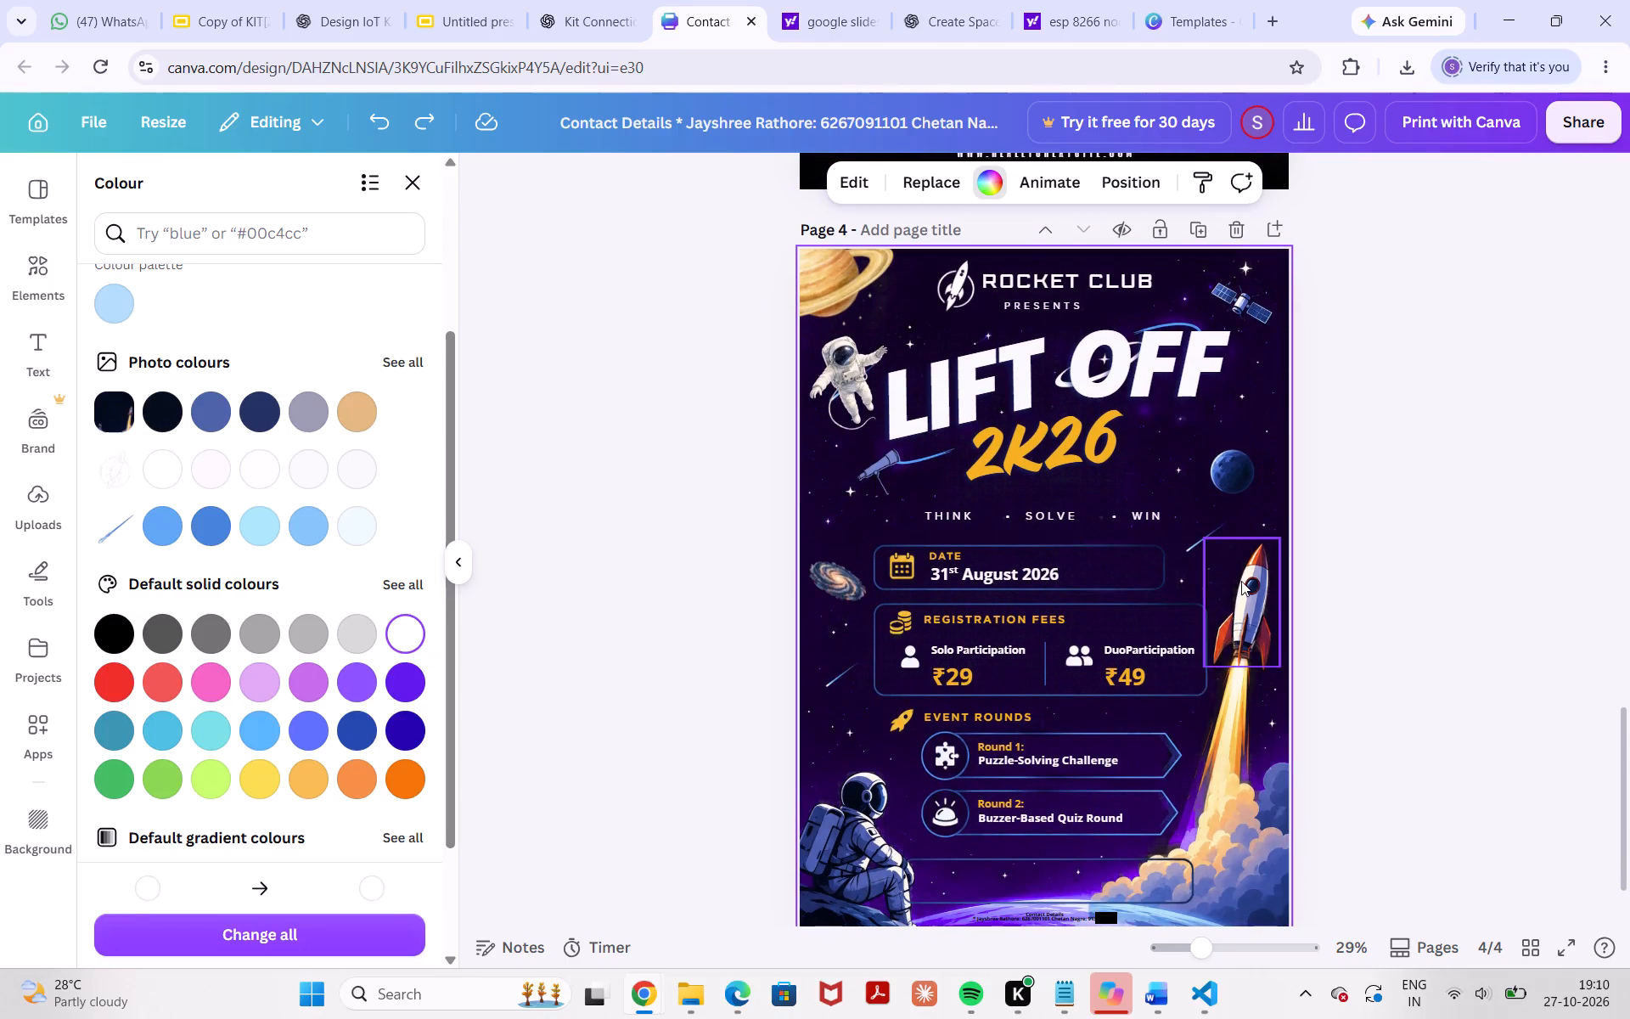
{"action": "left_click_drag", "start_coordinate": [1241, 595], "coordinate": [762, 517]}
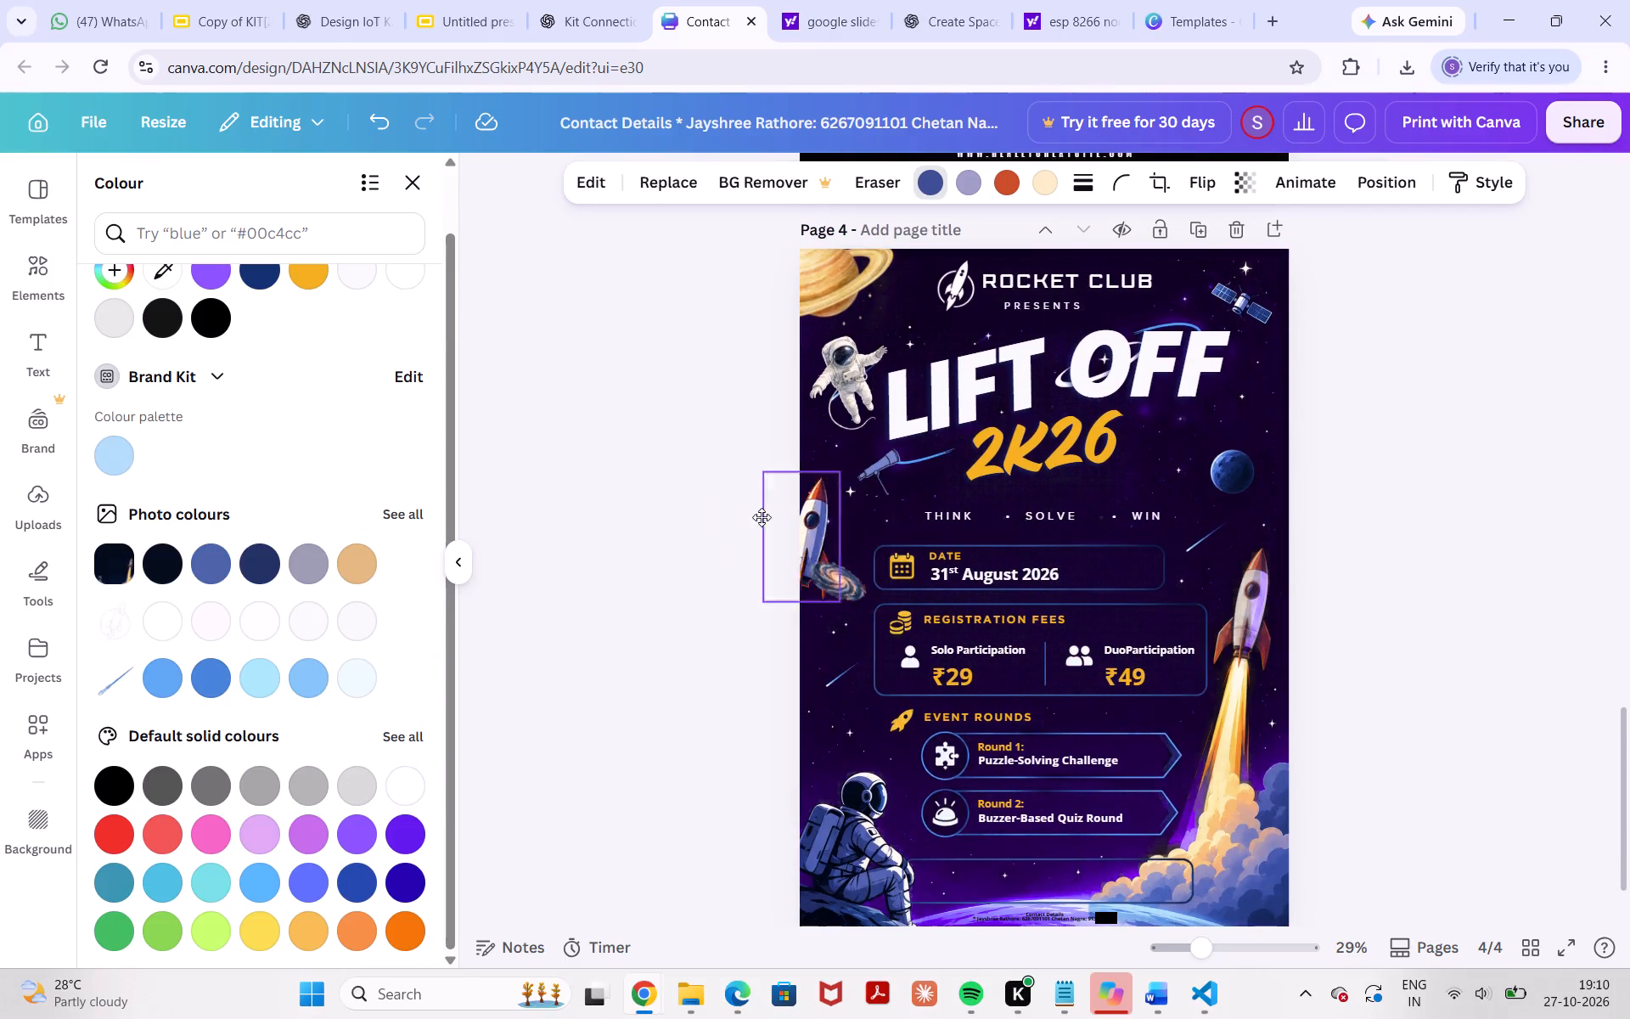
{"action": "left_click_drag", "start_coordinate": [762, 517], "coordinate": [1232, 583]}
{"action": "key", "text": "Delete"}
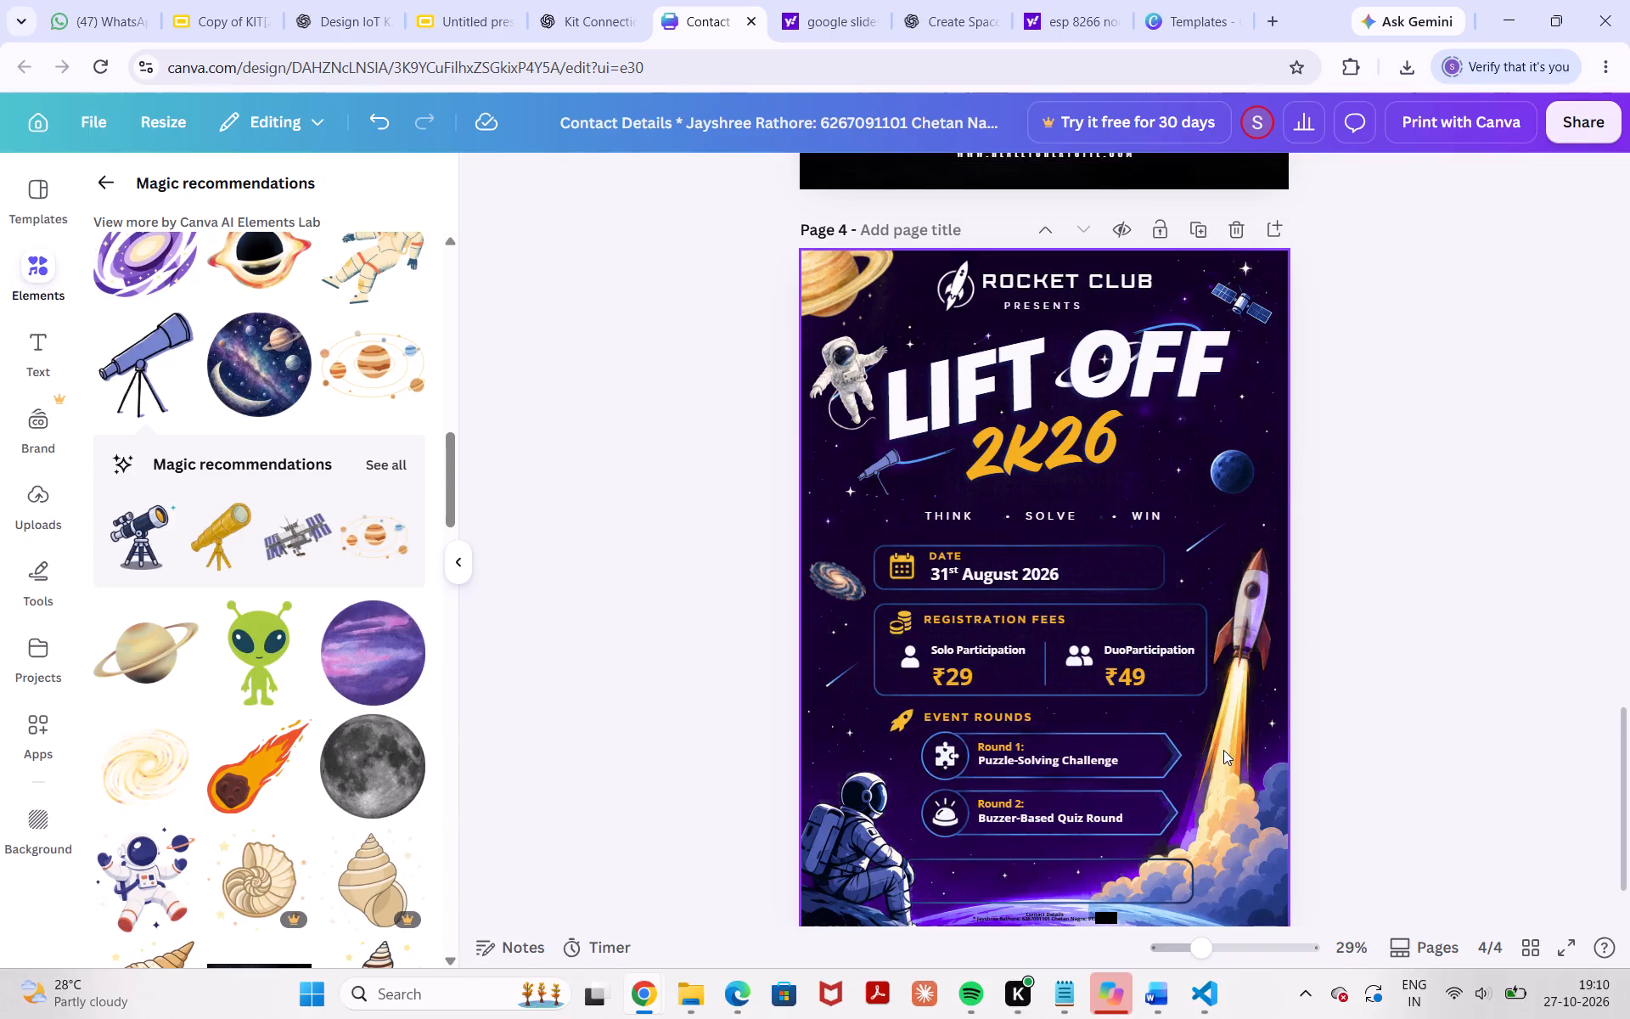
Recolour the dark blue in the launch smoke graphic at the poster's bottom corner, trying two purples and settling on deep indigo.
{"action": "scroll", "coordinate": [1223, 750], "scroll_direction": "down", "scroll_amount": 1}
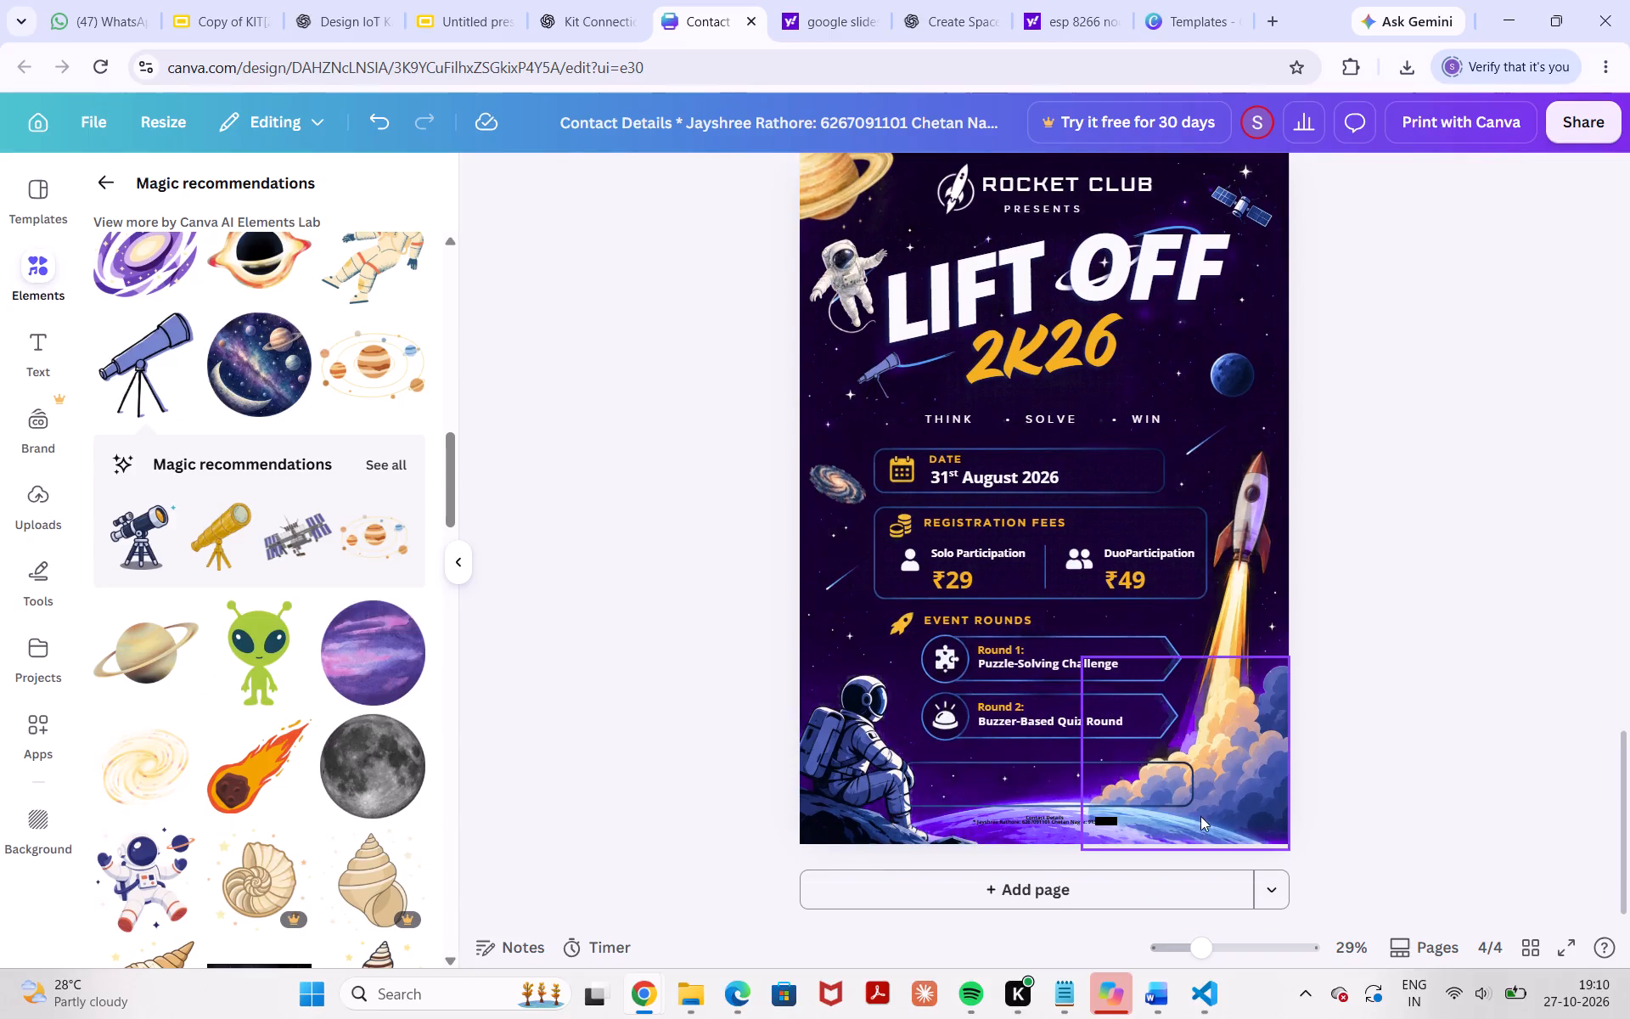
{"action": "left_click", "coordinate": [1217, 825]}
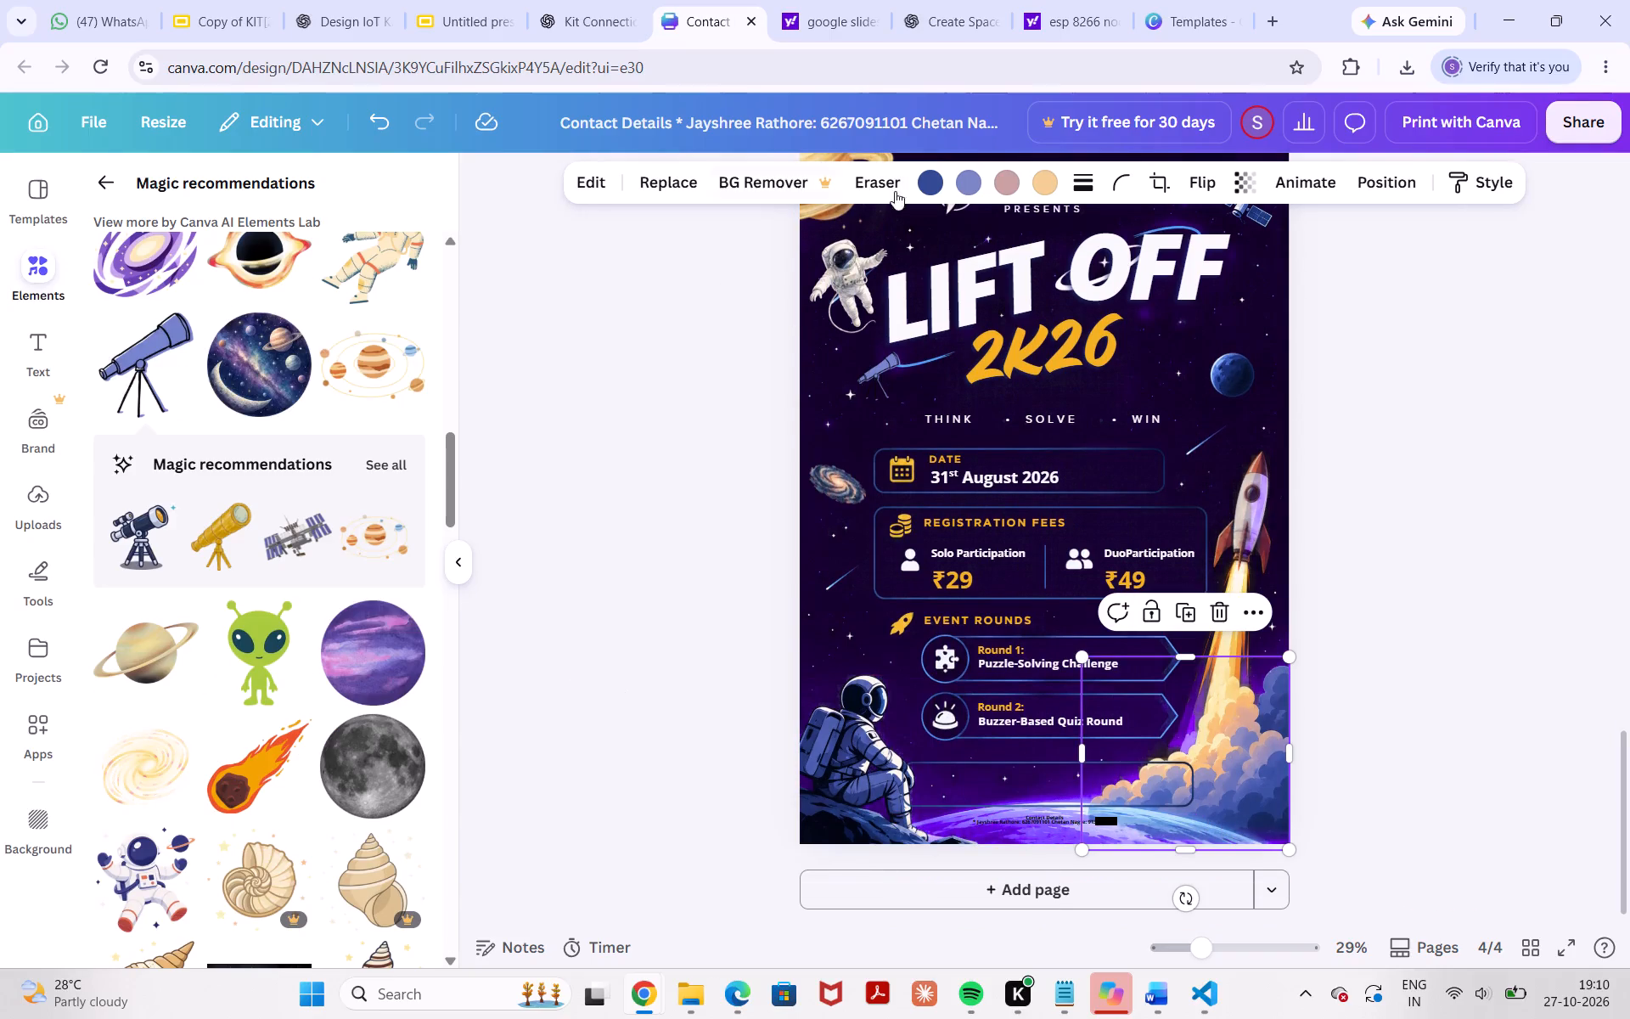
{"action": "left_click", "coordinate": [940, 180]}
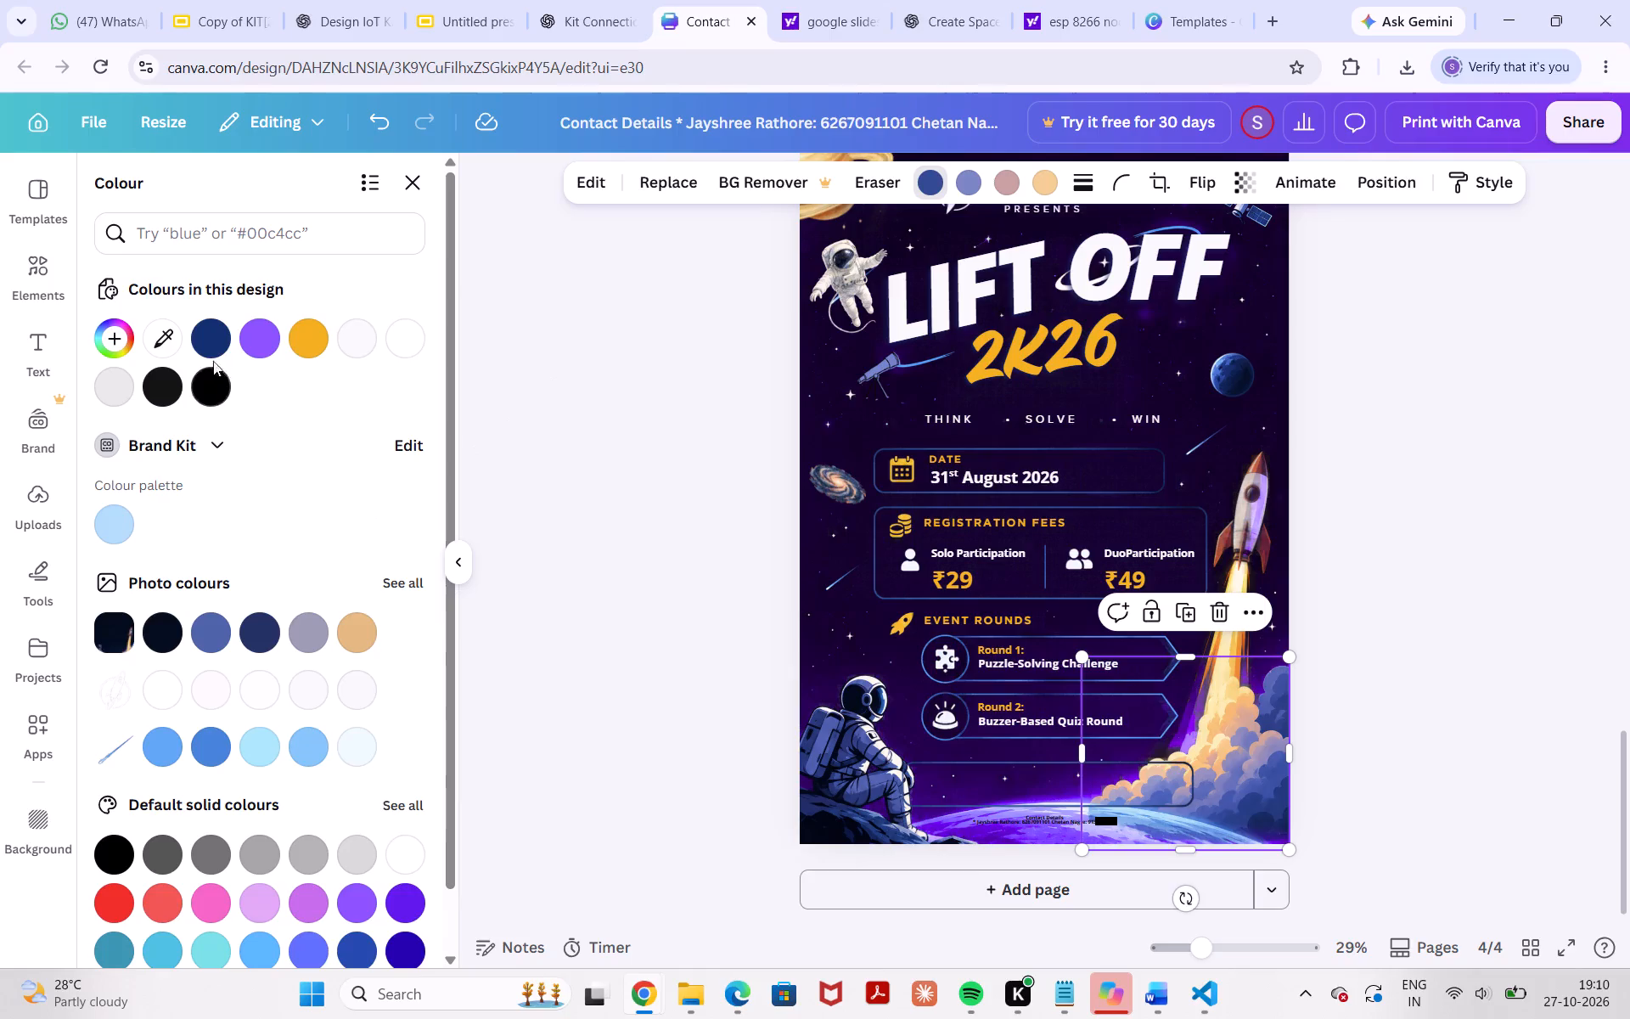
{"action": "scroll", "coordinate": [340, 697], "scroll_direction": "down", "scroll_amount": 1}
{"action": "left_click", "coordinate": [353, 836]}
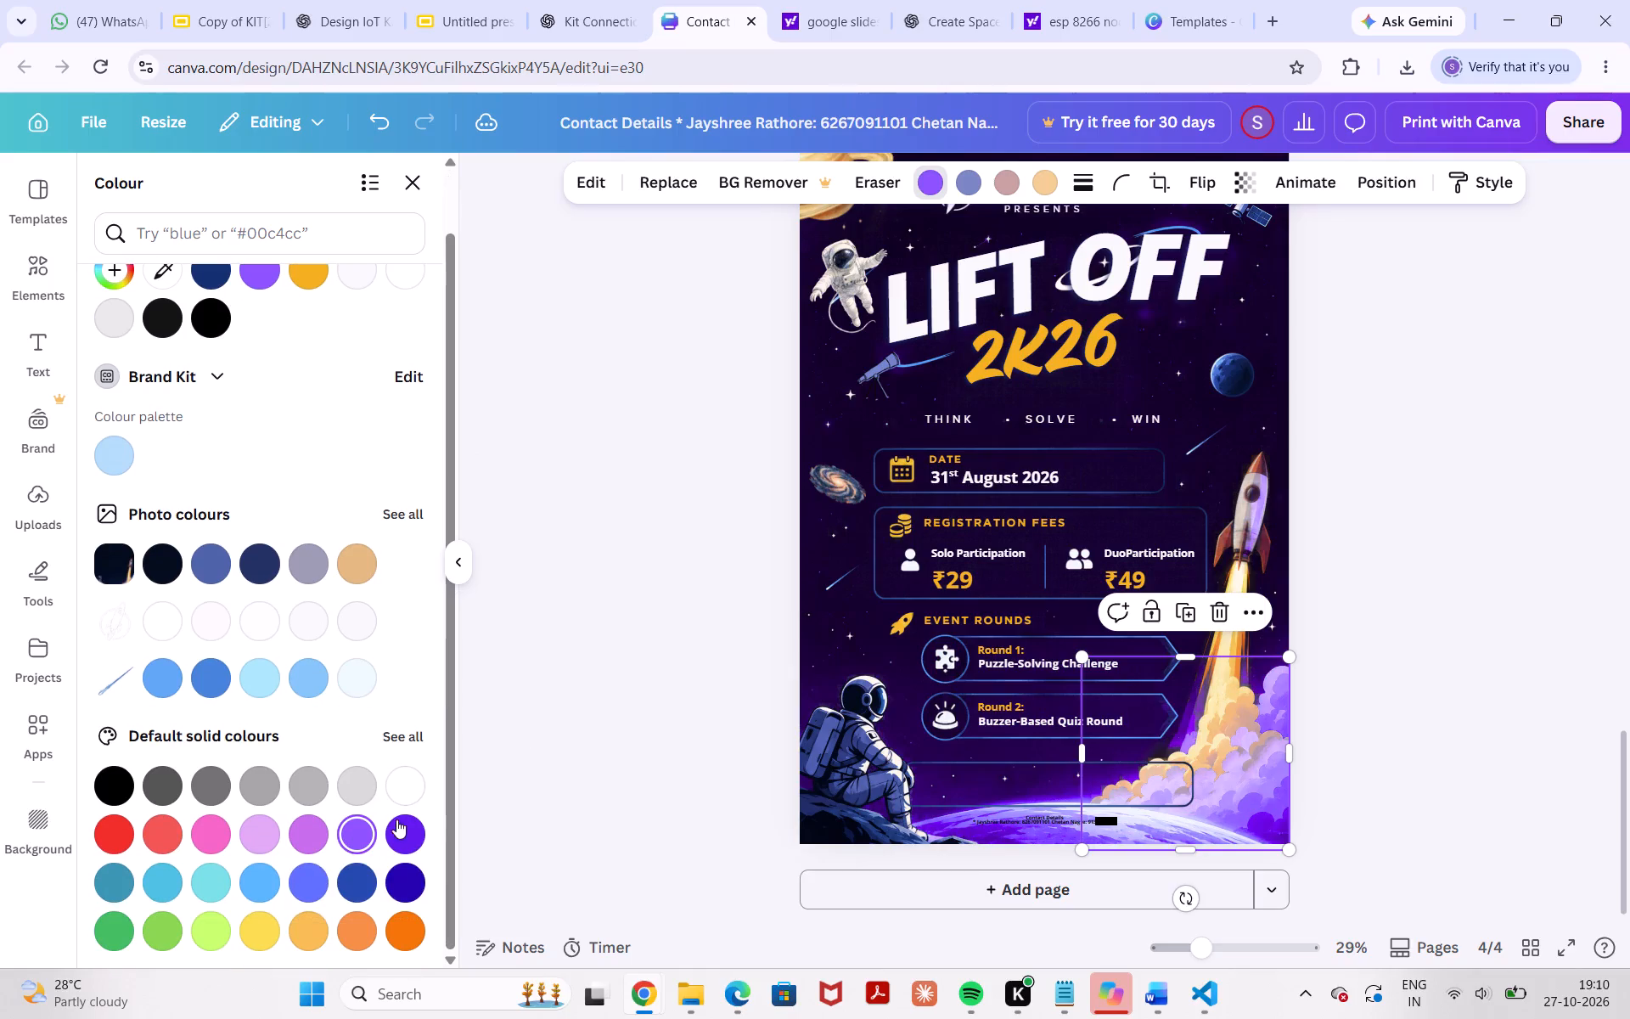
{"action": "left_click", "coordinate": [398, 842]}
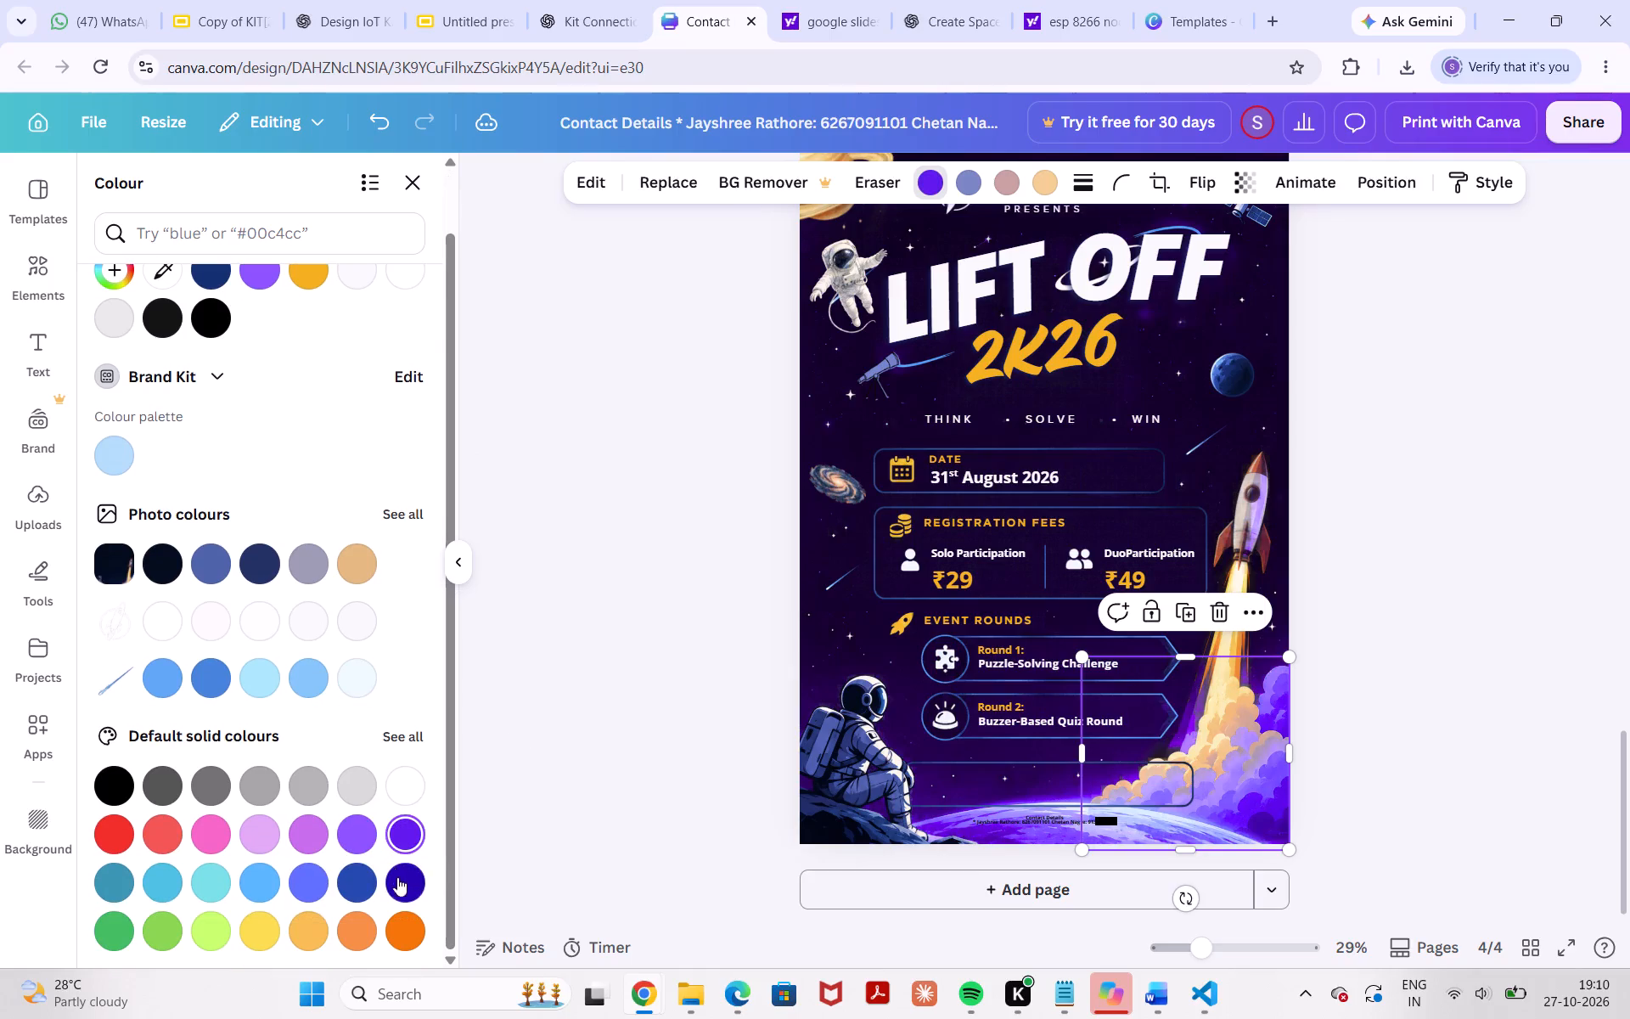
{"action": "left_click", "coordinate": [402, 882]}
{"action": "left_click", "coordinate": [1447, 693]}
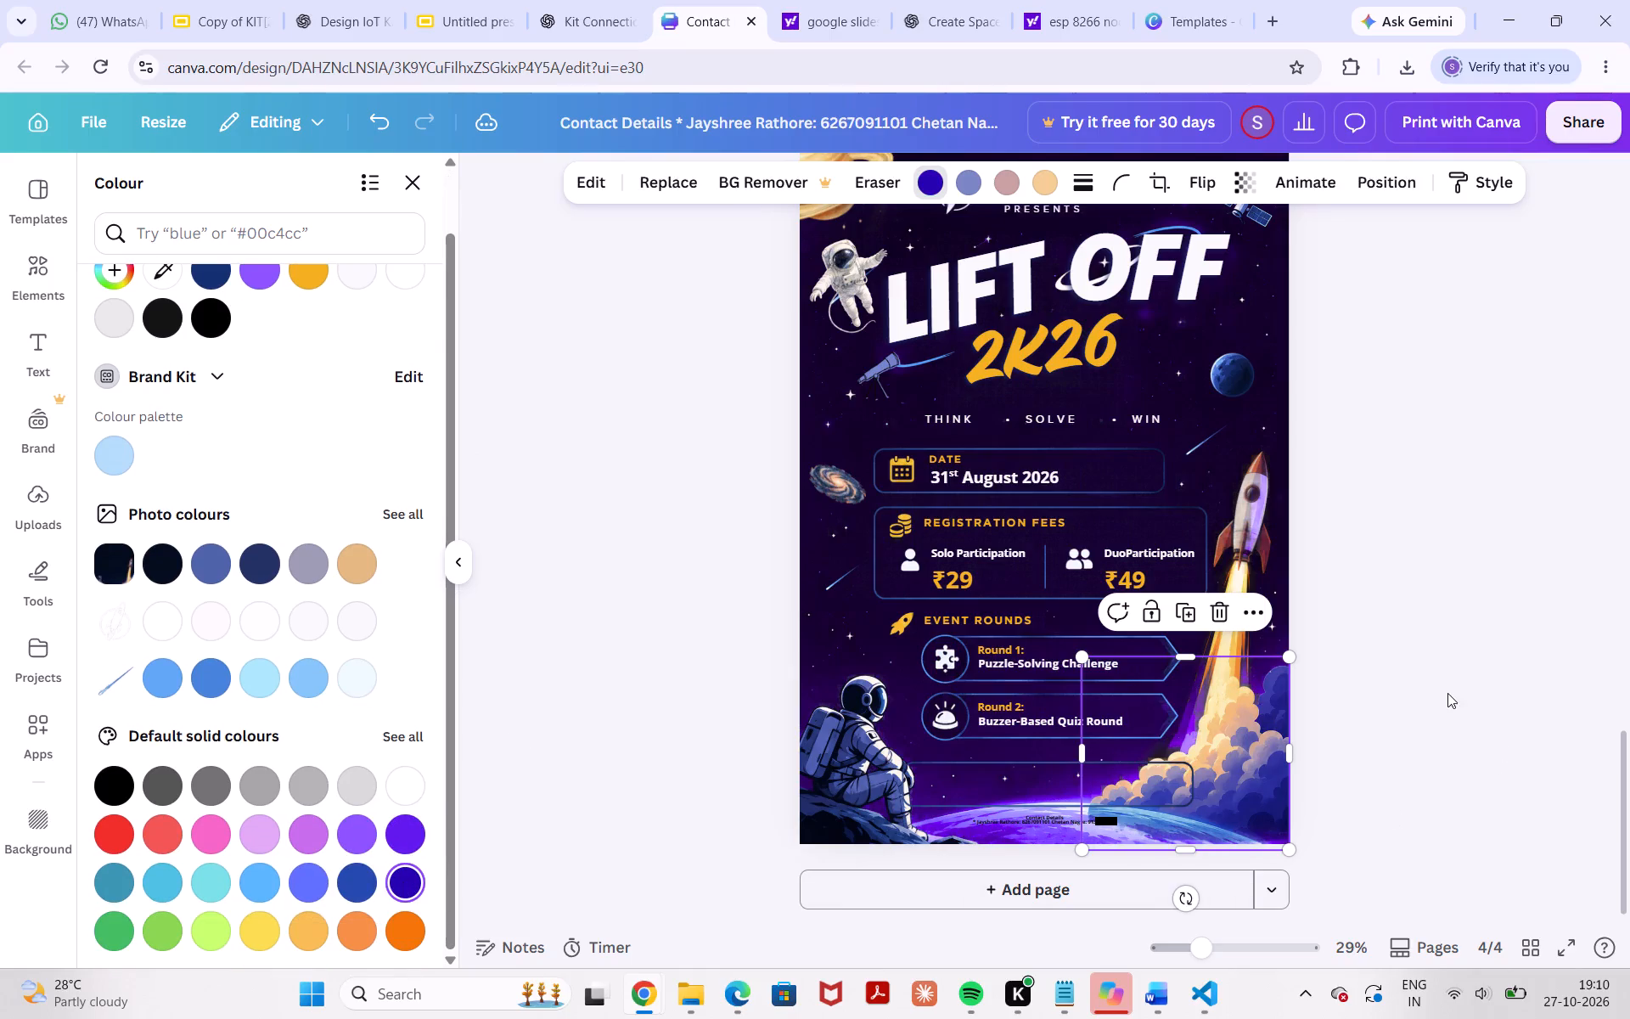
{"action": "left_click", "coordinate": [1470, 718]}
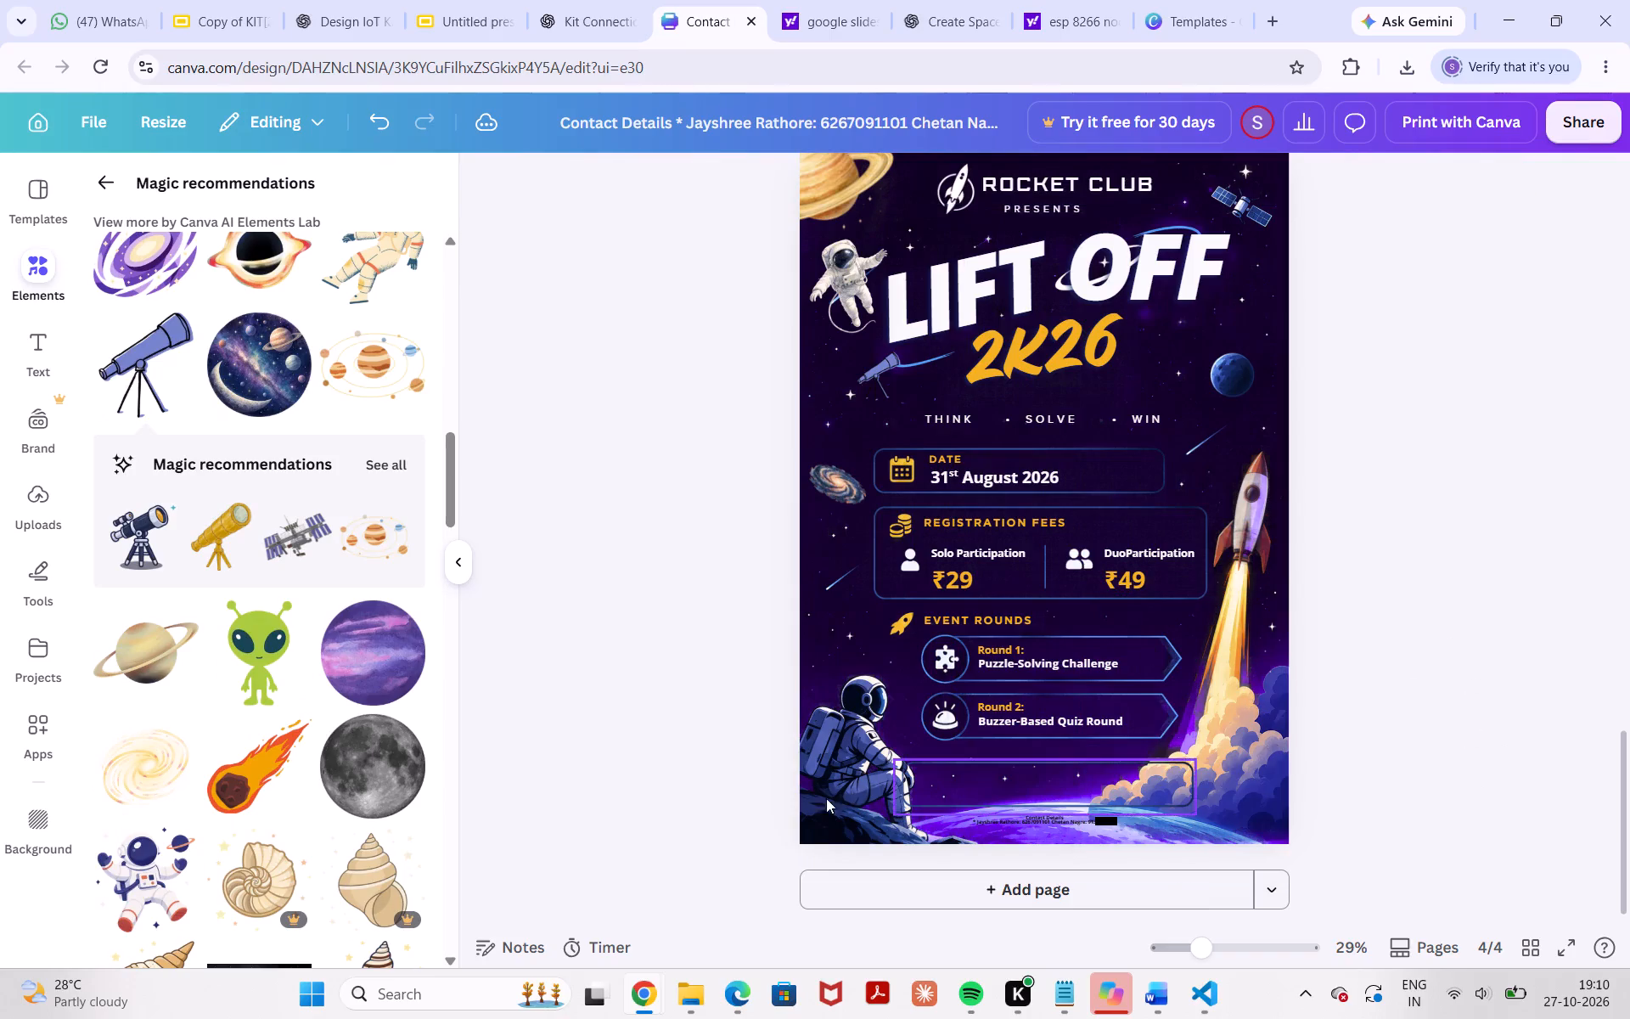
Delete the floating white astronaut beside the LIFT OFF title.
{"action": "scroll", "coordinate": [801, 608], "scroll_direction": "up", "scroll_amount": 1}
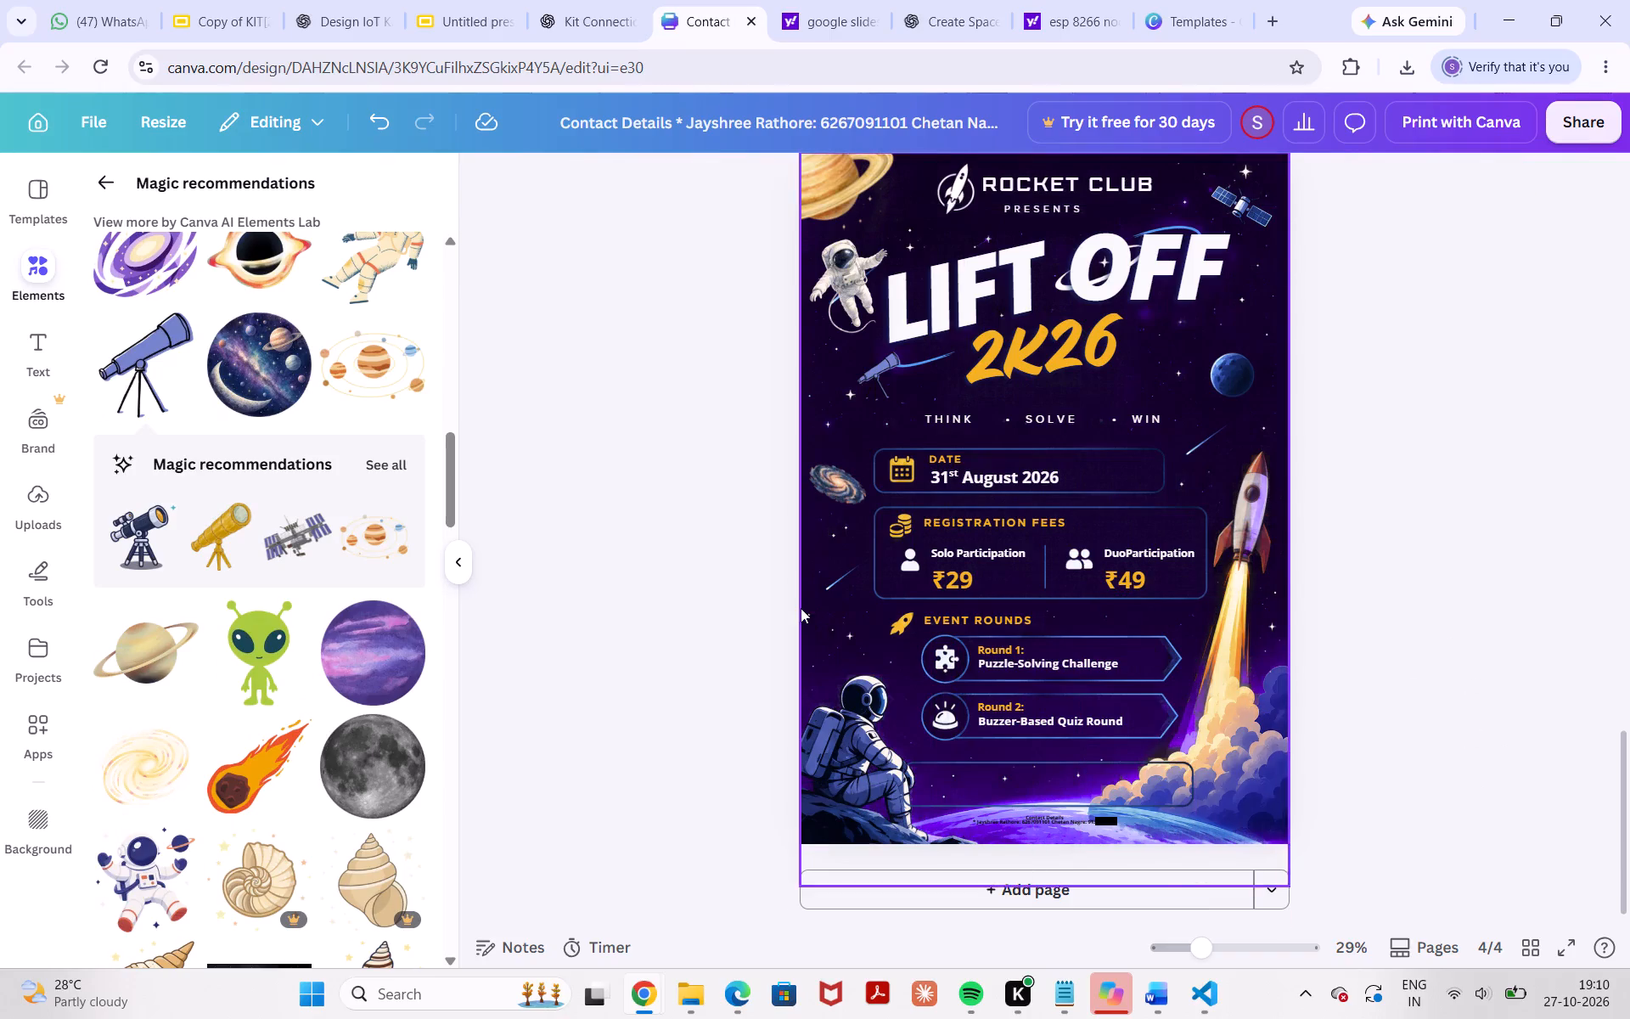
{"action": "scroll", "coordinate": [801, 608], "scroll_direction": "up", "scroll_amount": 1}
{"action": "left_click", "coordinate": [846, 408]}
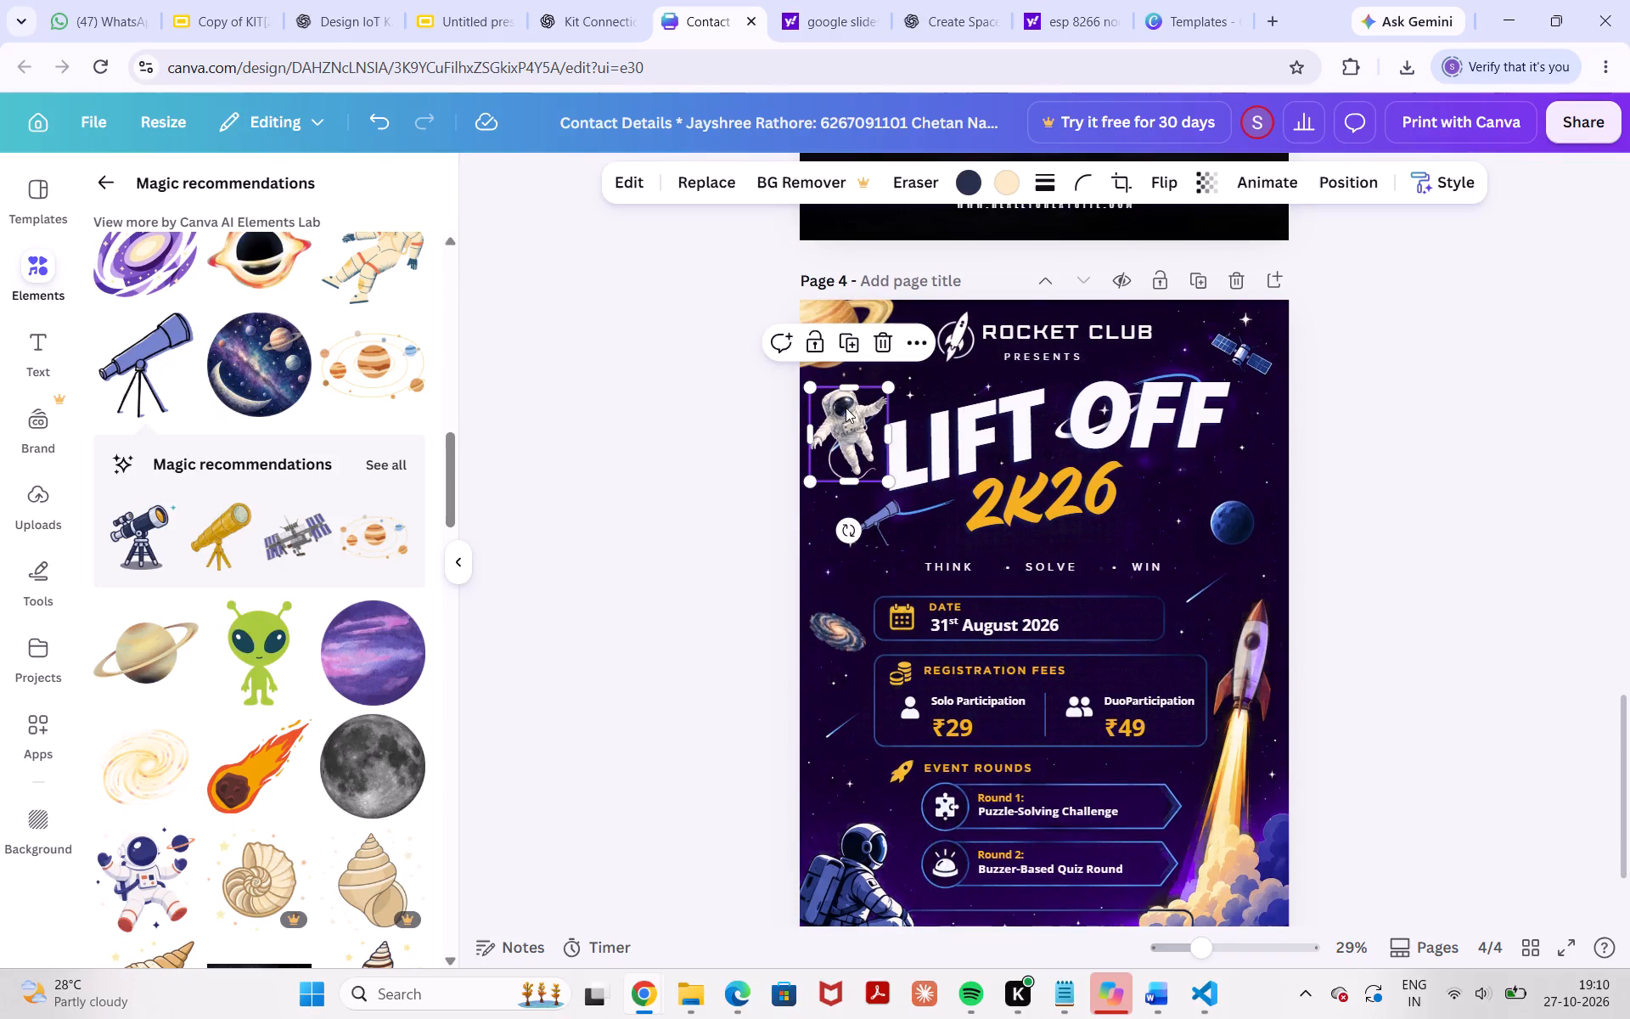
{"action": "key", "text": "Delete"}
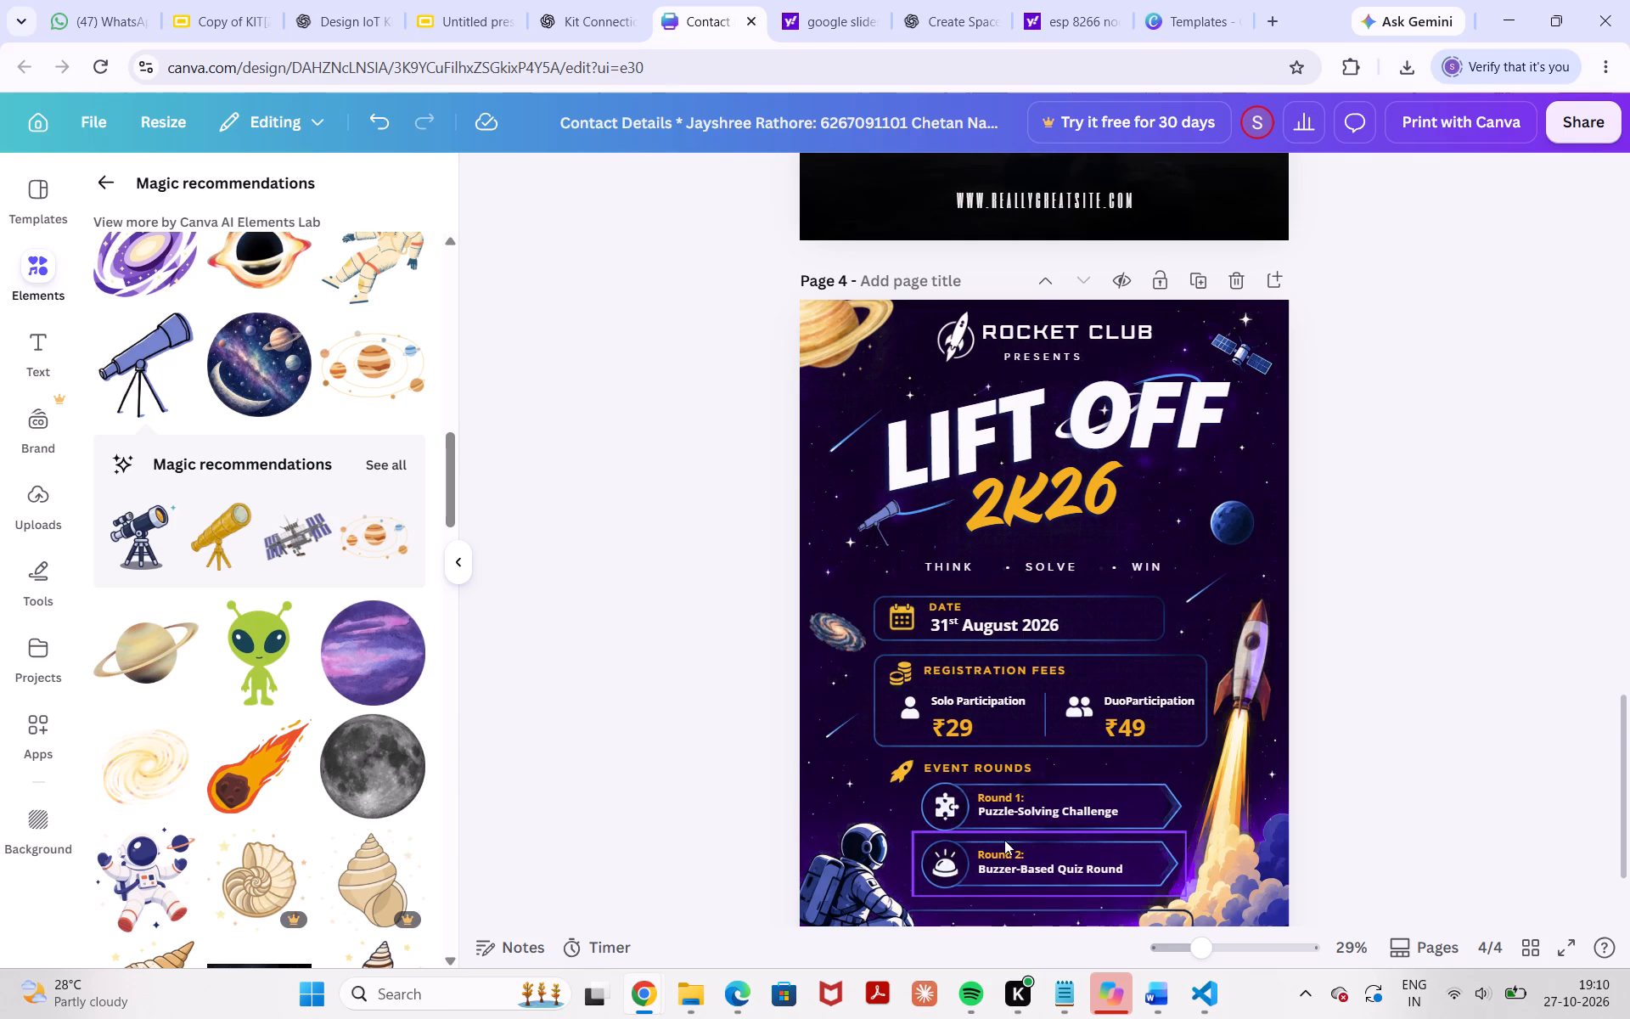
Delete the tiny pasted contact details text below the empty rounded frame.
{"action": "scroll", "coordinate": [1004, 840], "scroll_direction": "down", "scroll_amount": 2}
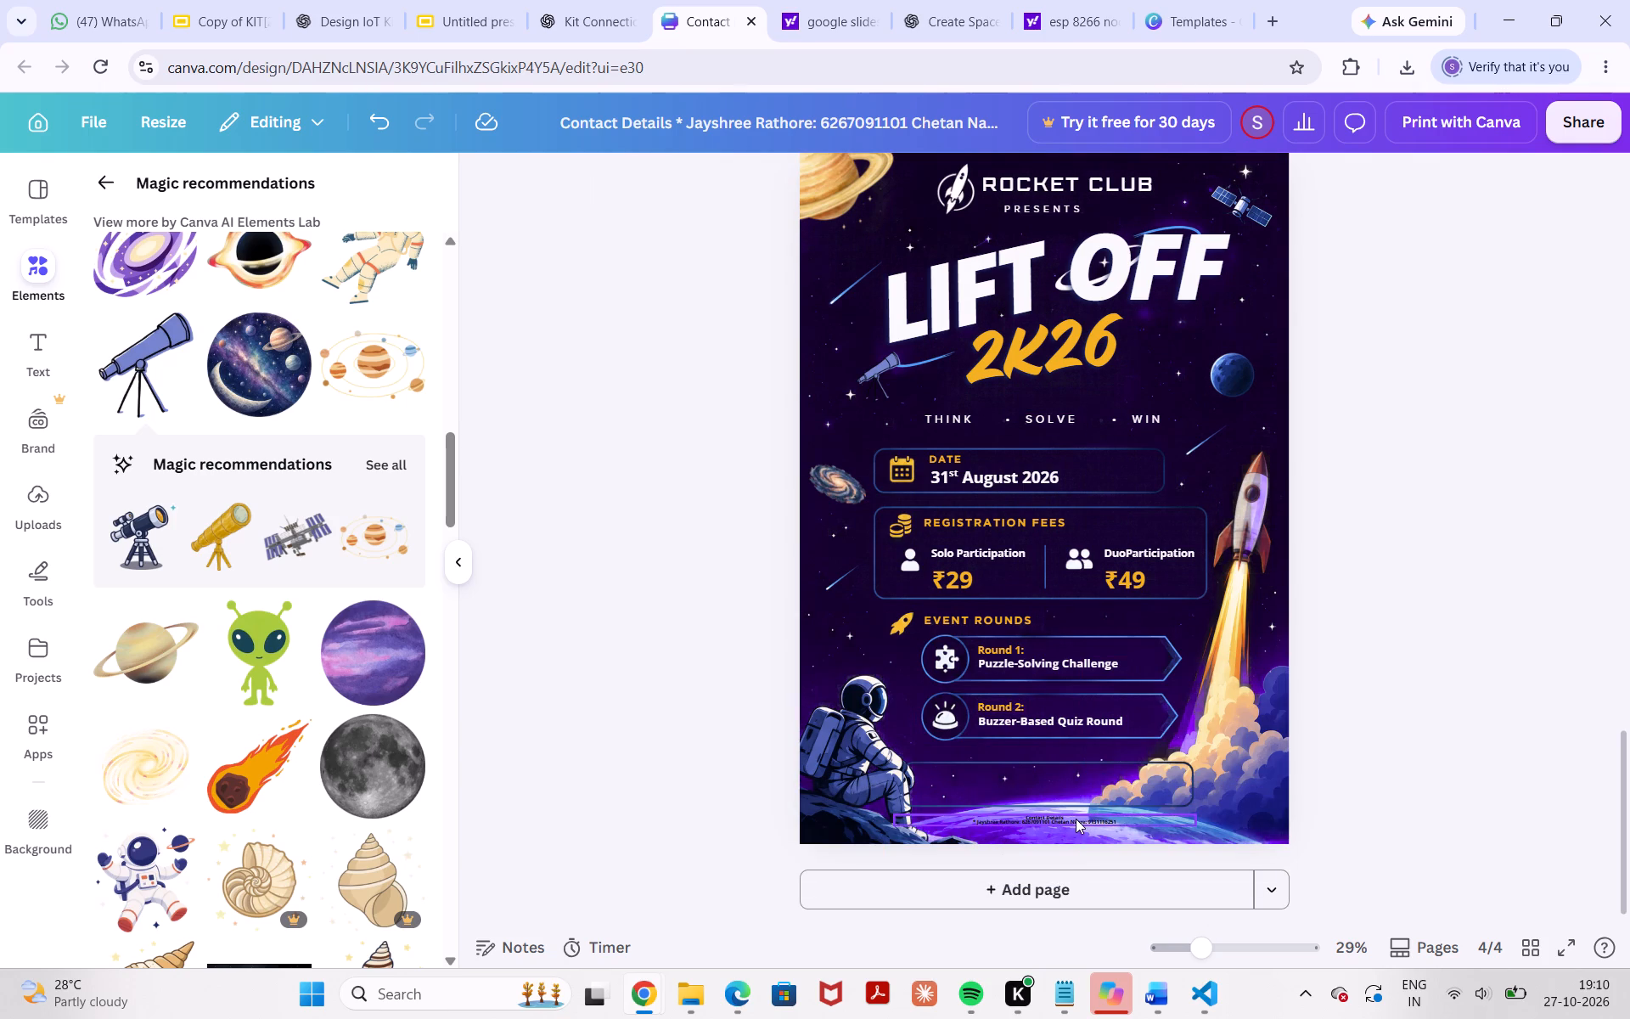
{"action": "left_click", "coordinate": [1072, 820]}
{"action": "key", "text": "Delete"}
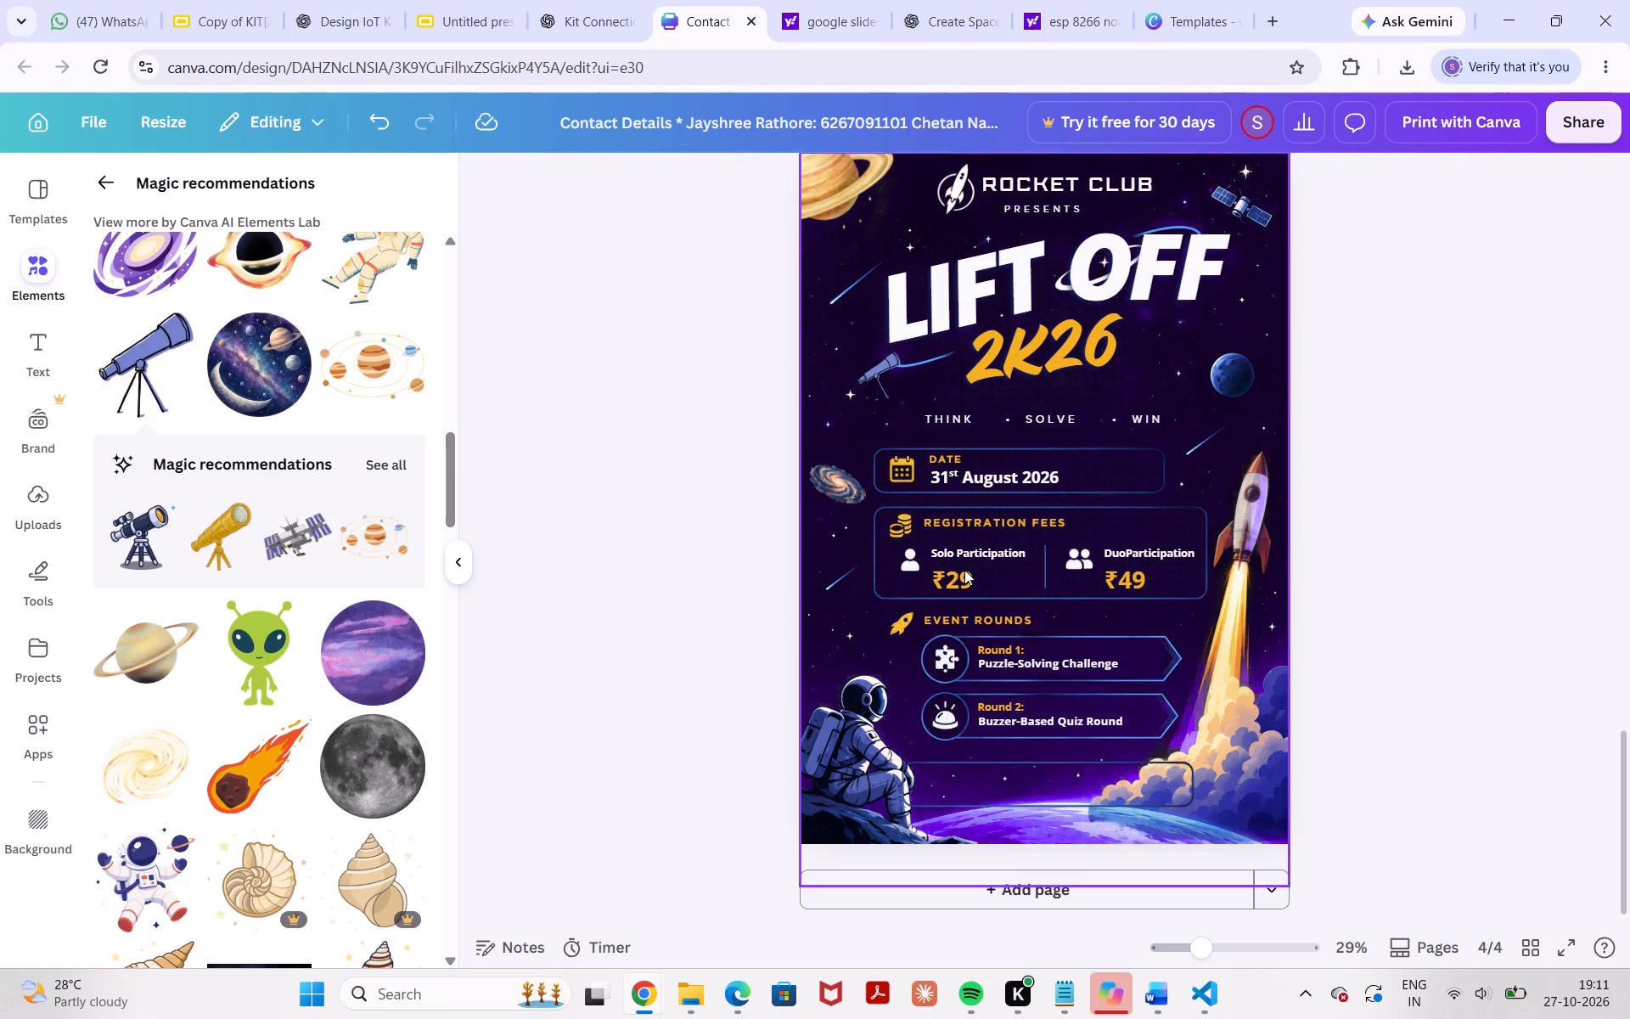
Duplicate the yellow DATE label and place the copy inside the empty rounded frame beneath Round 2.
{"action": "left_click", "coordinate": [934, 453]}
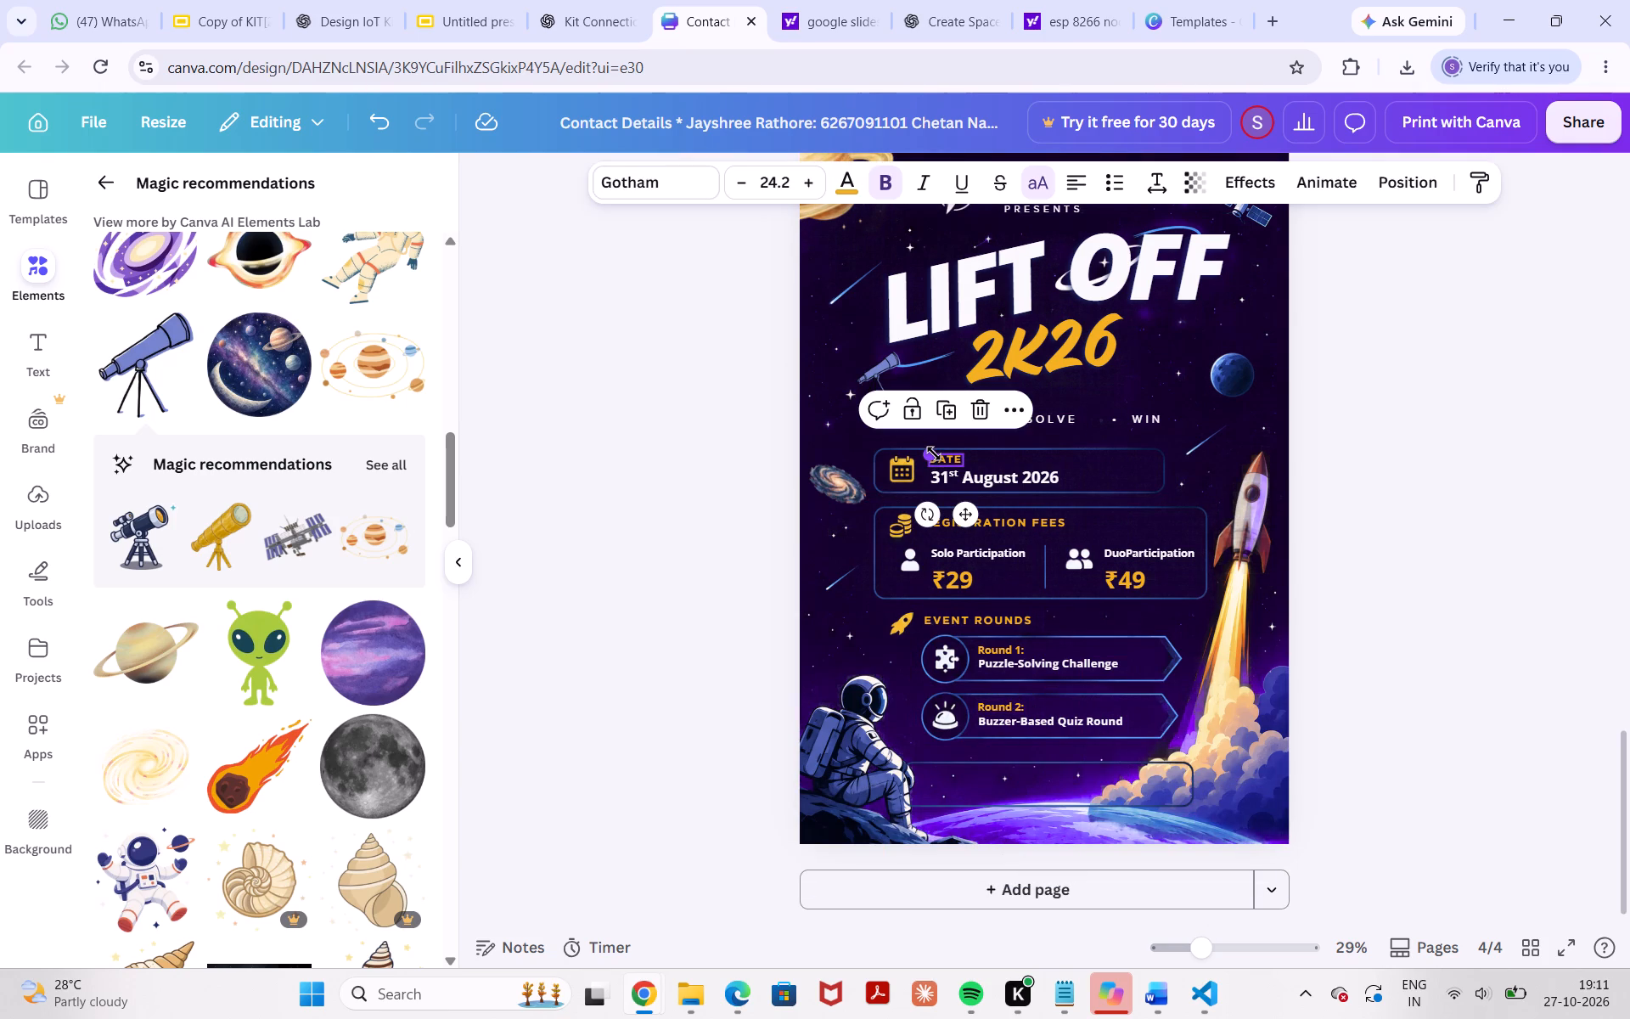
{"action": "key", "text": "ctrl+c"}
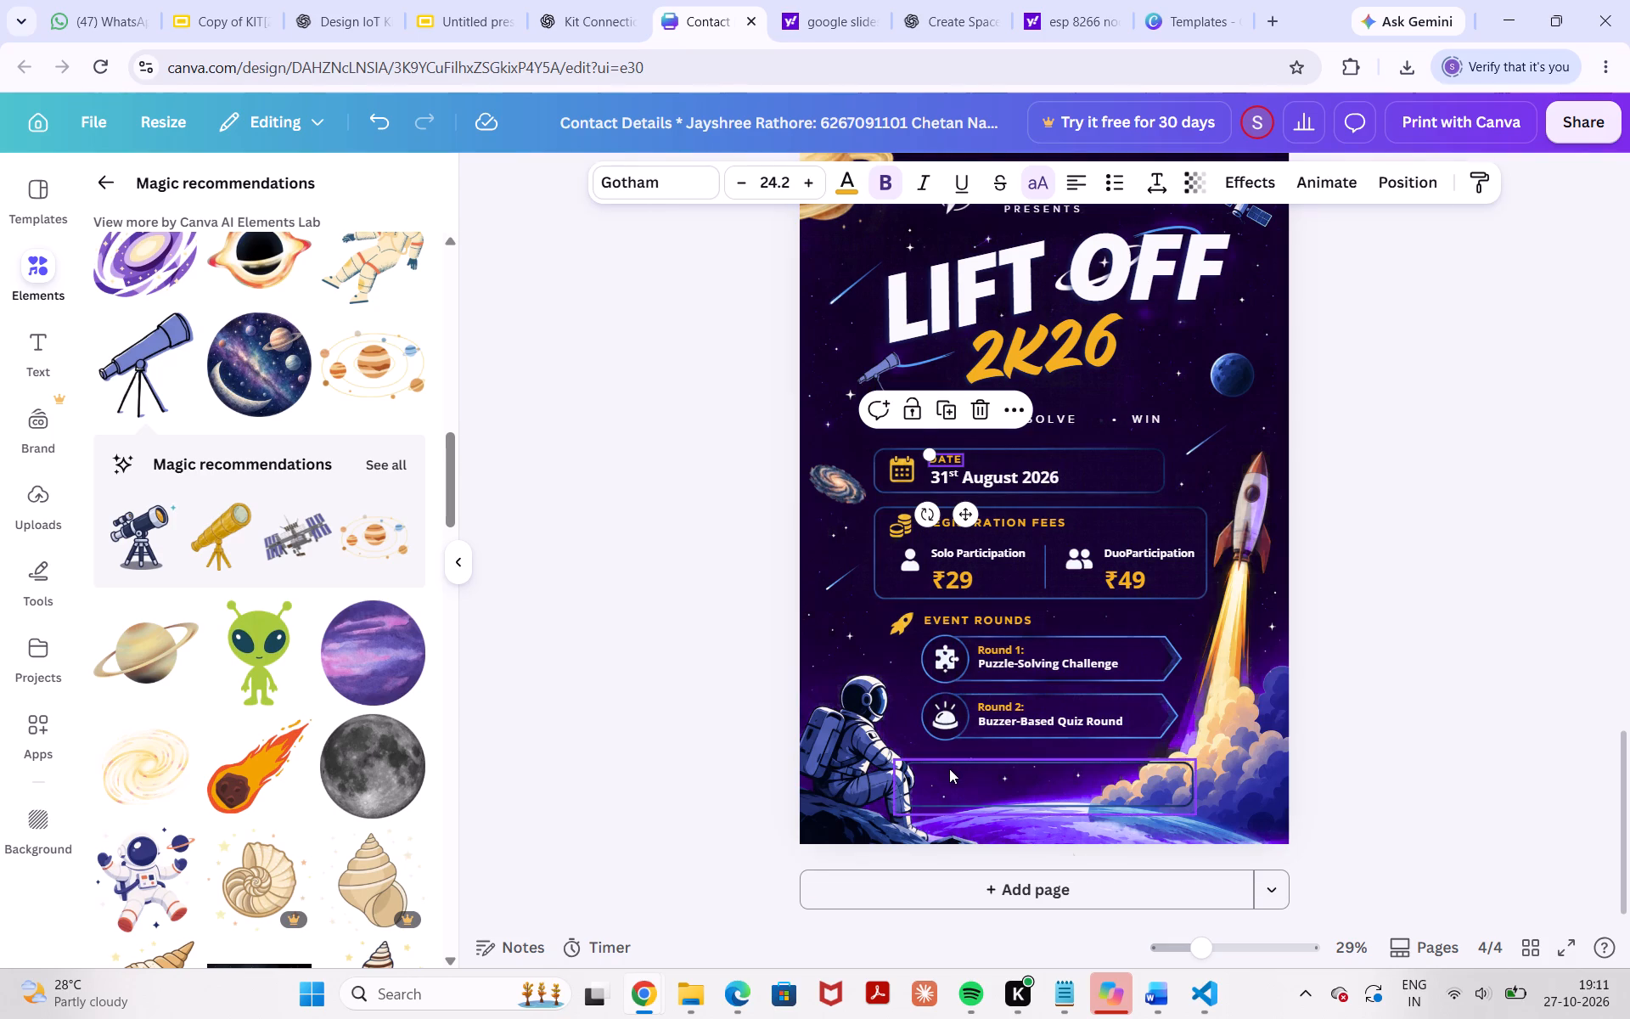
{"action": "left_click", "coordinate": [949, 768]}
{"action": "key", "text": "ctrl+v"}
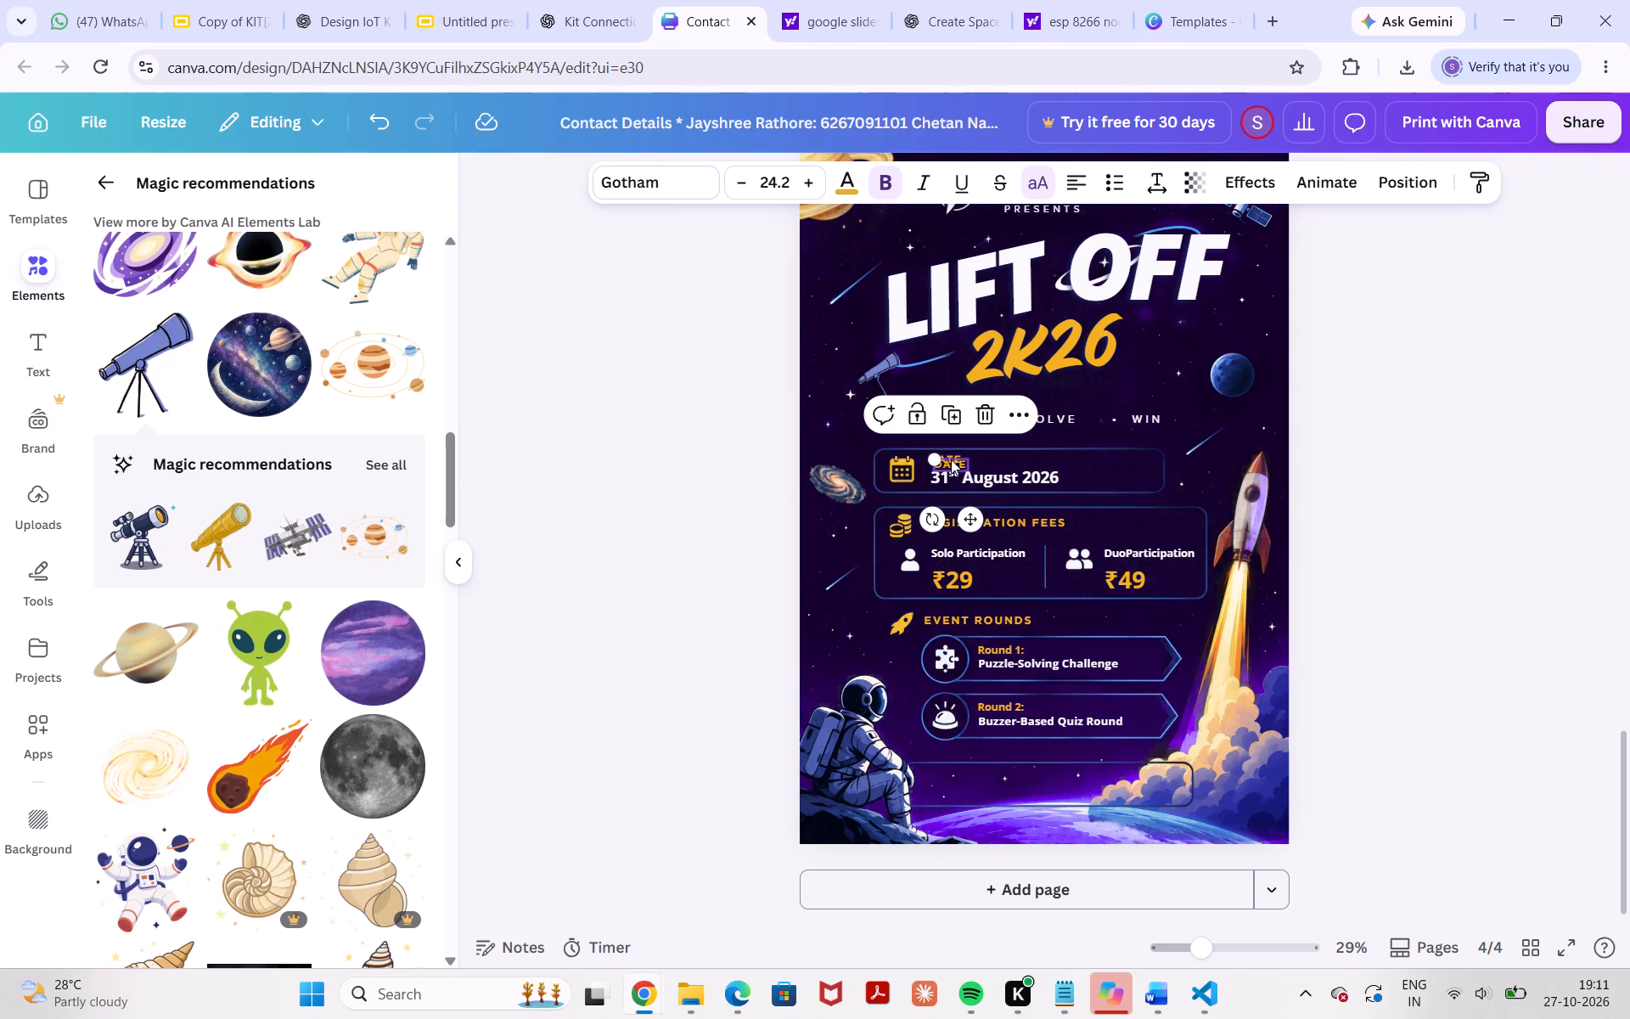
{"action": "left_click_drag", "start_coordinate": [951, 459], "coordinate": [954, 768]}
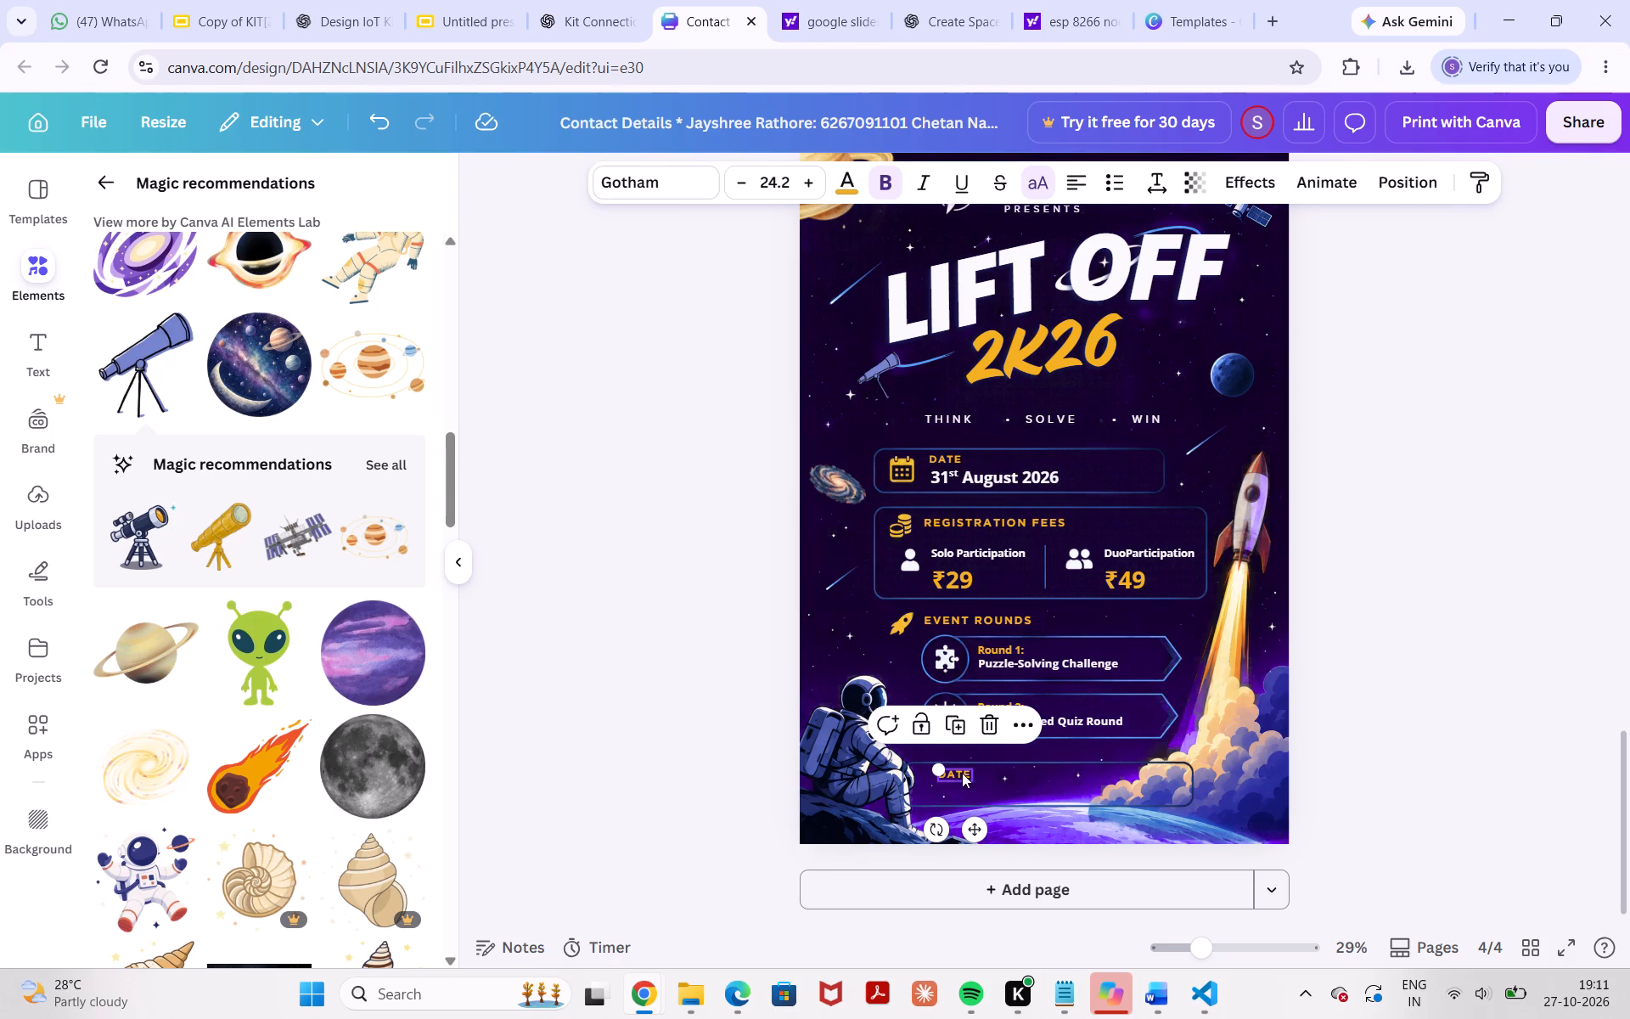
Replace the copied label's text with CONTACT DETAILS and widen its text box so the heading fits on one line.
{"action": "double_click", "coordinate": [962, 773]}
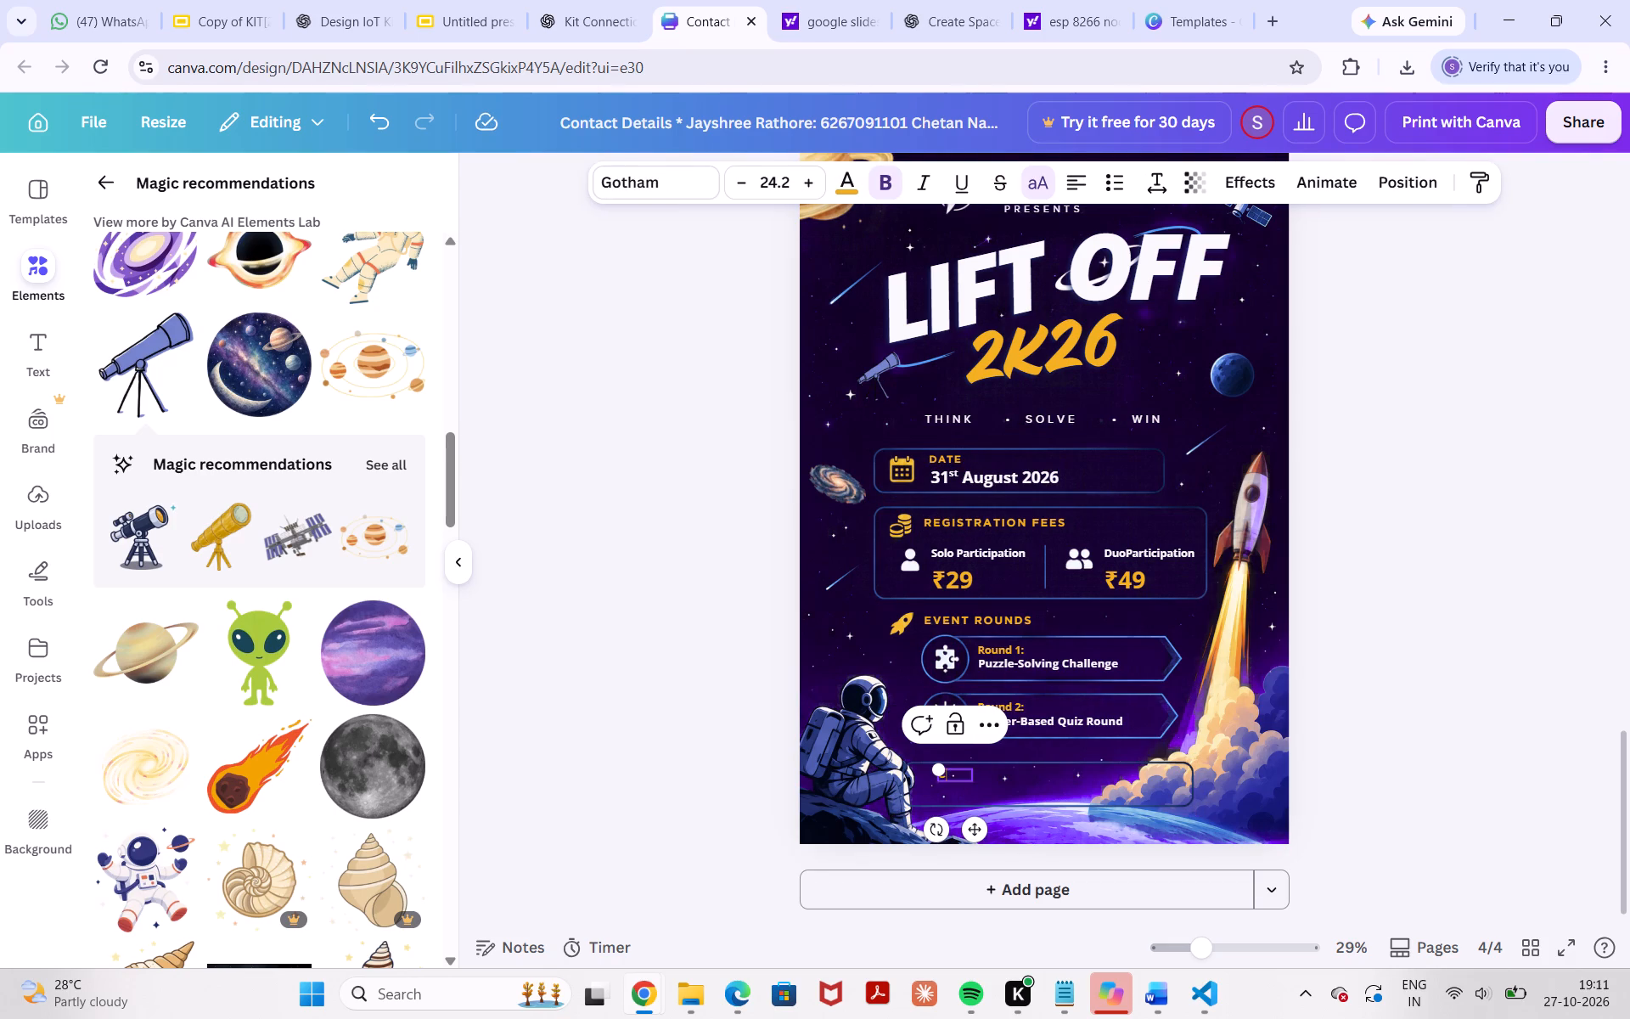
{"action": "key", "text": "BackSpace"}
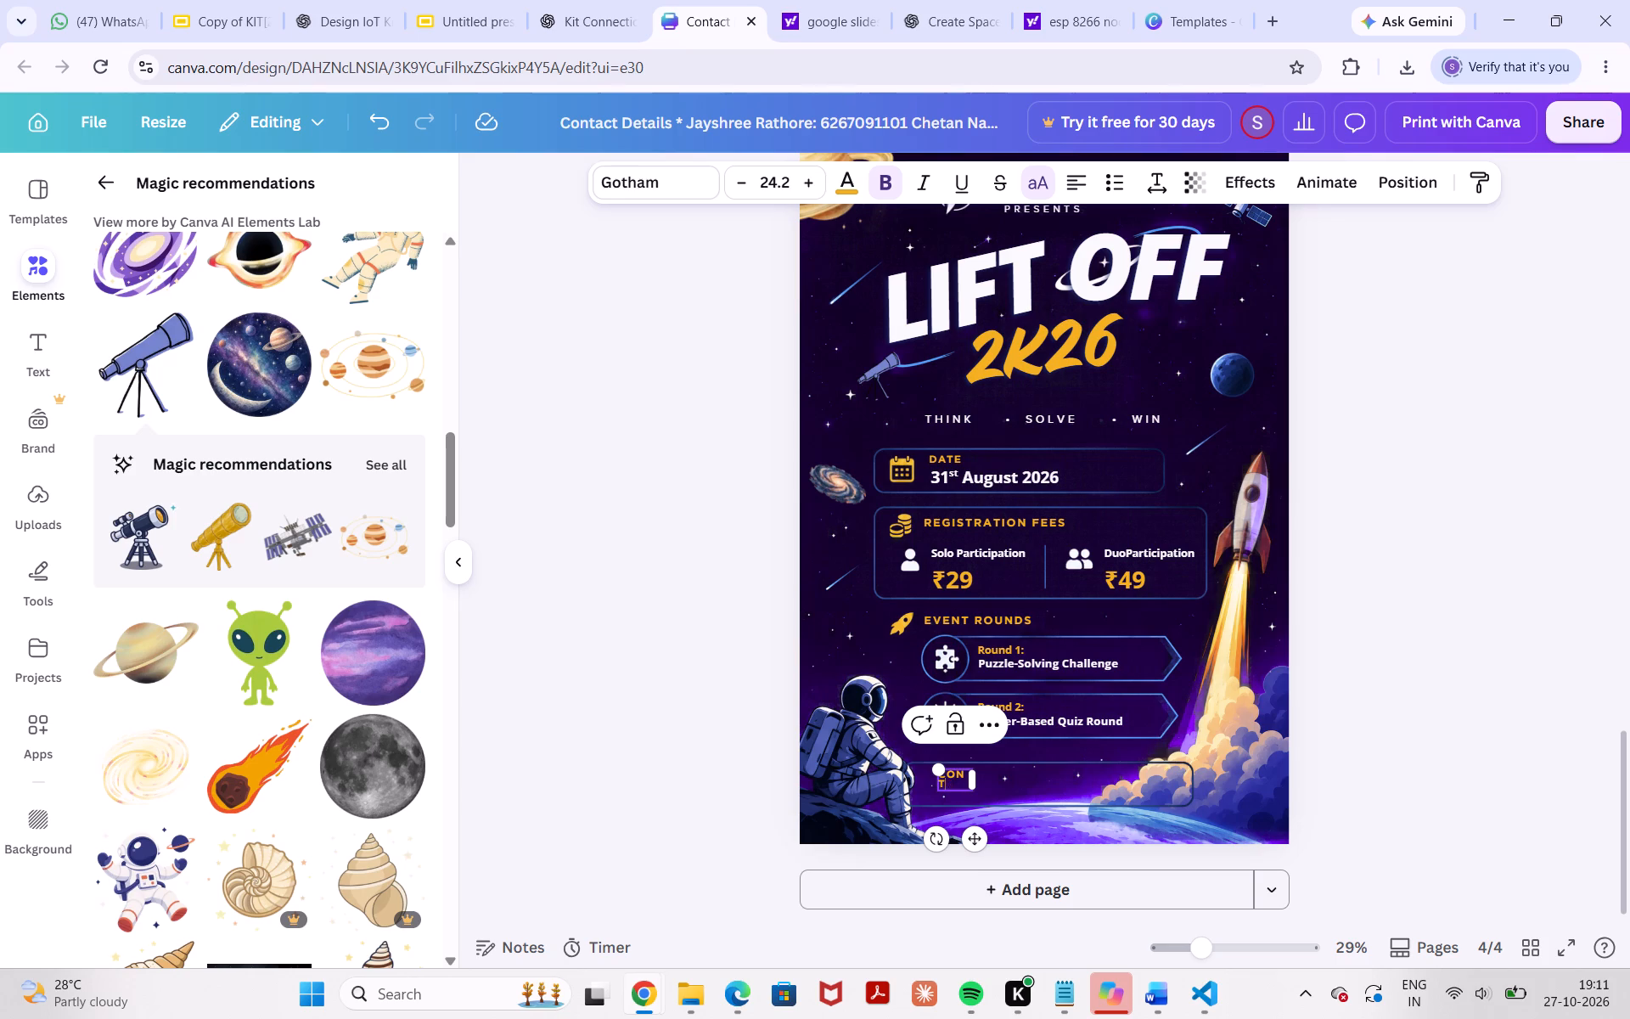
{"action": "key", "text": "BackSpace"}
{"action": "type", "text": "tact details"}
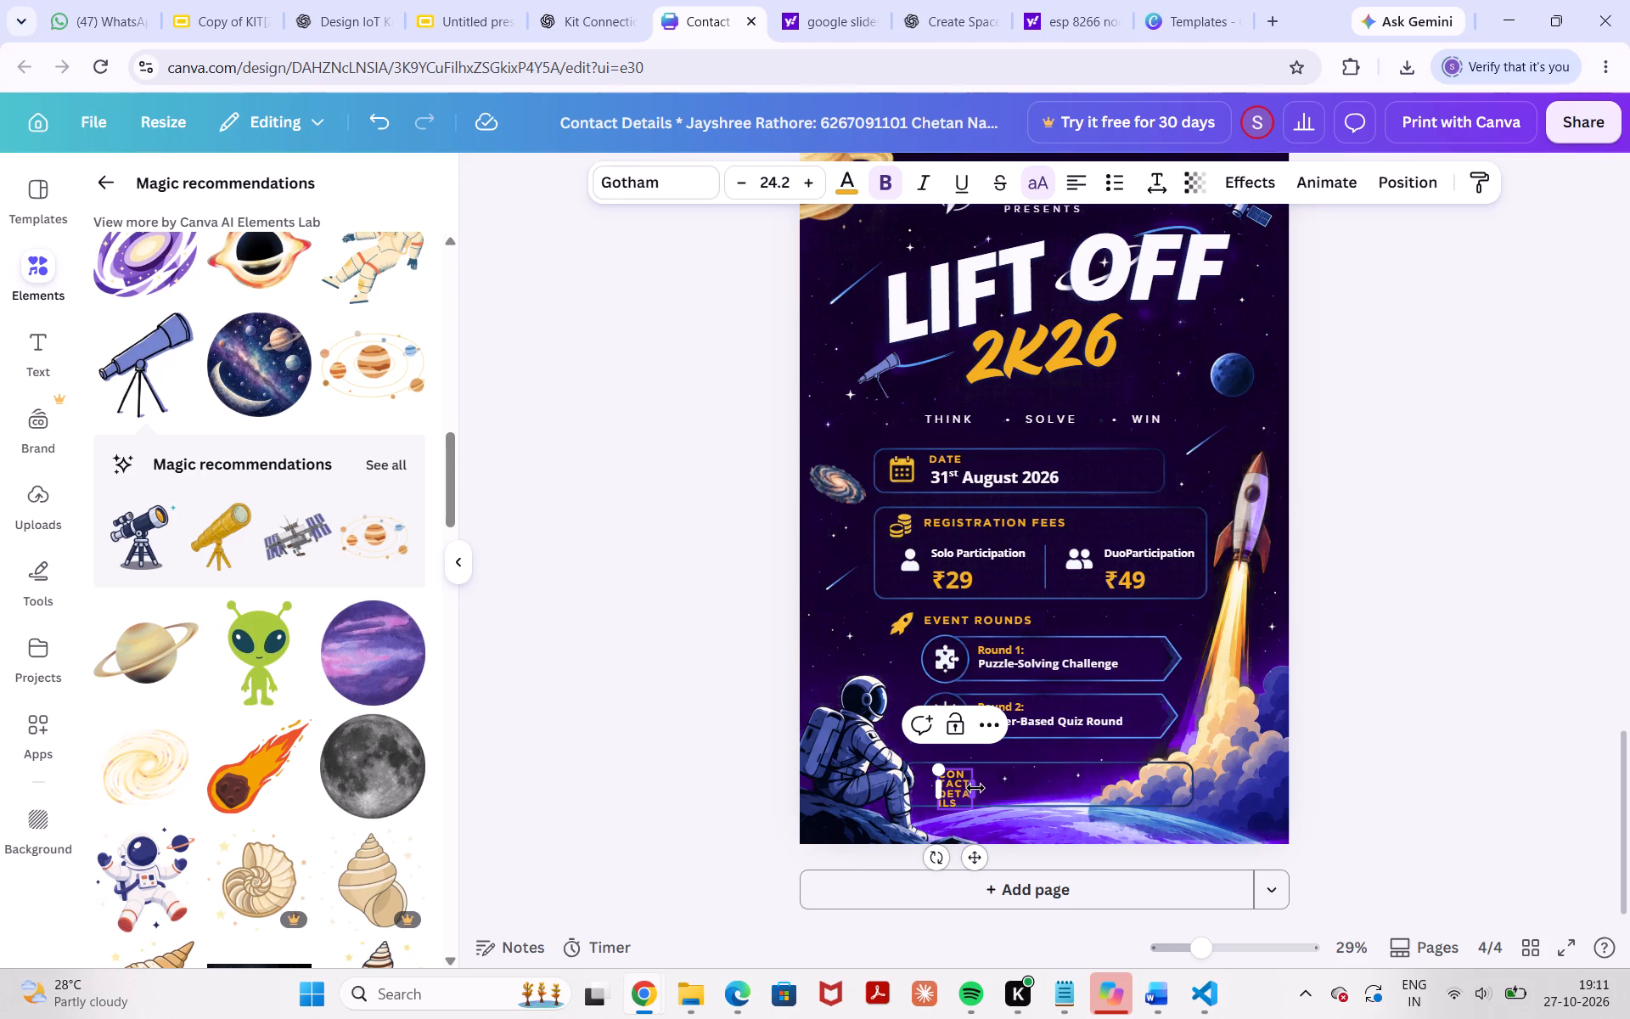
{"action": "left_click_drag", "start_coordinate": [975, 788], "coordinate": [1071, 766]}
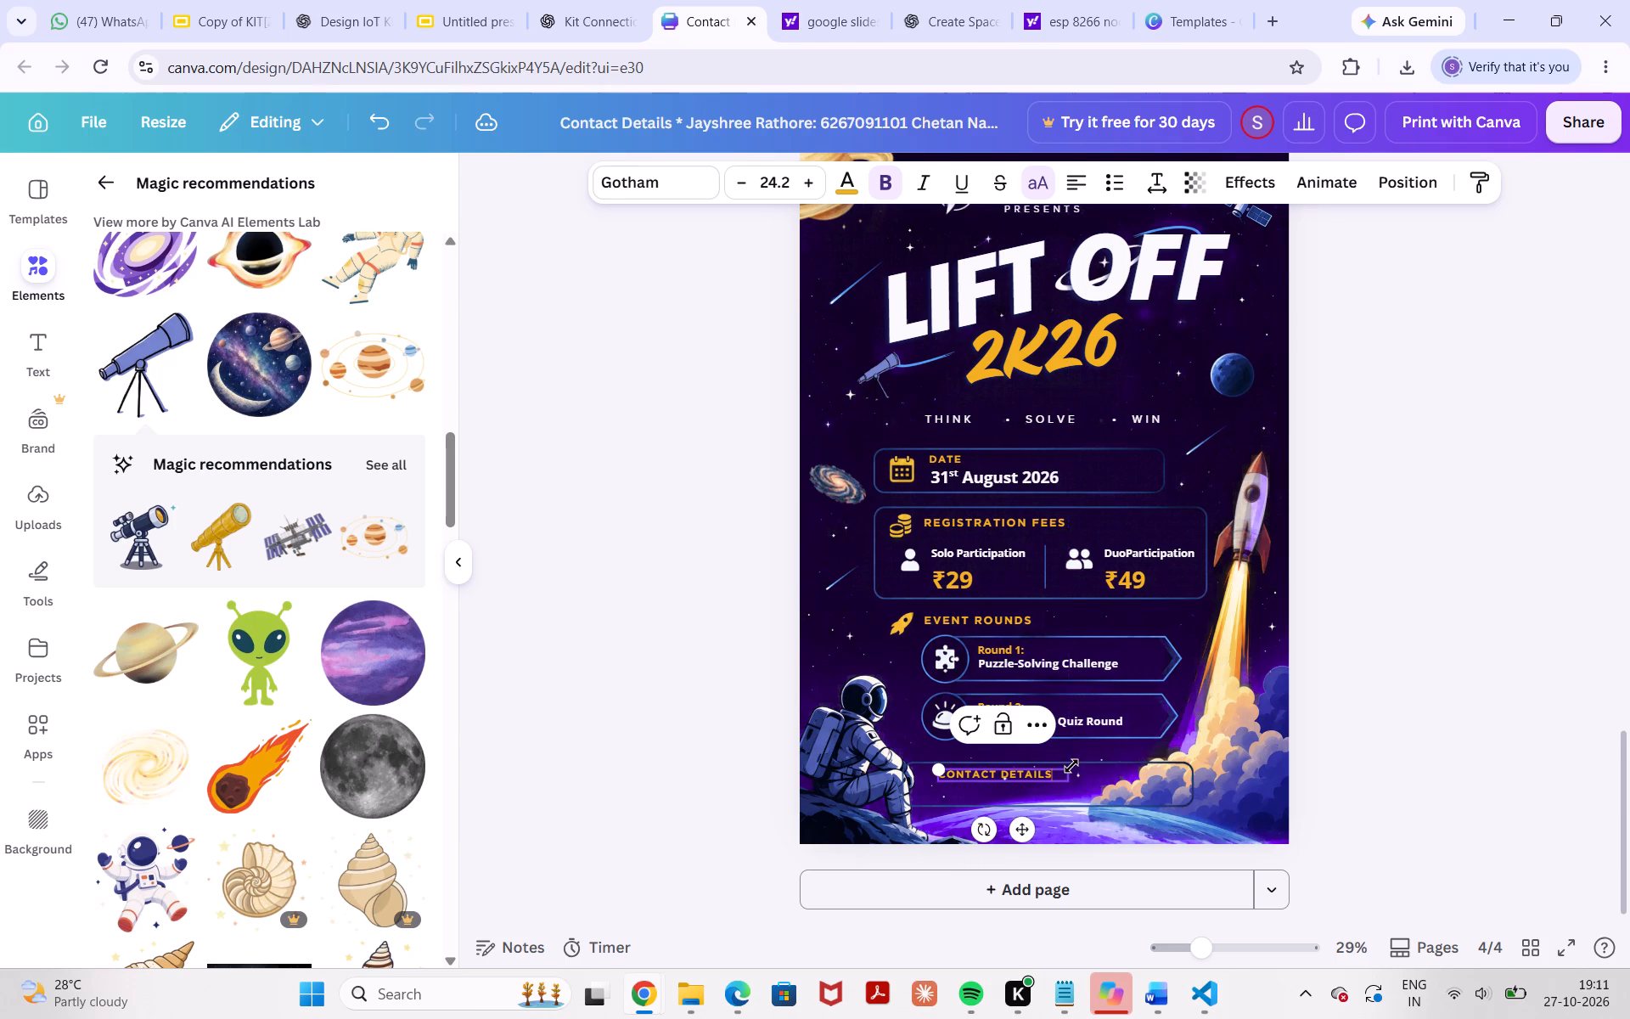
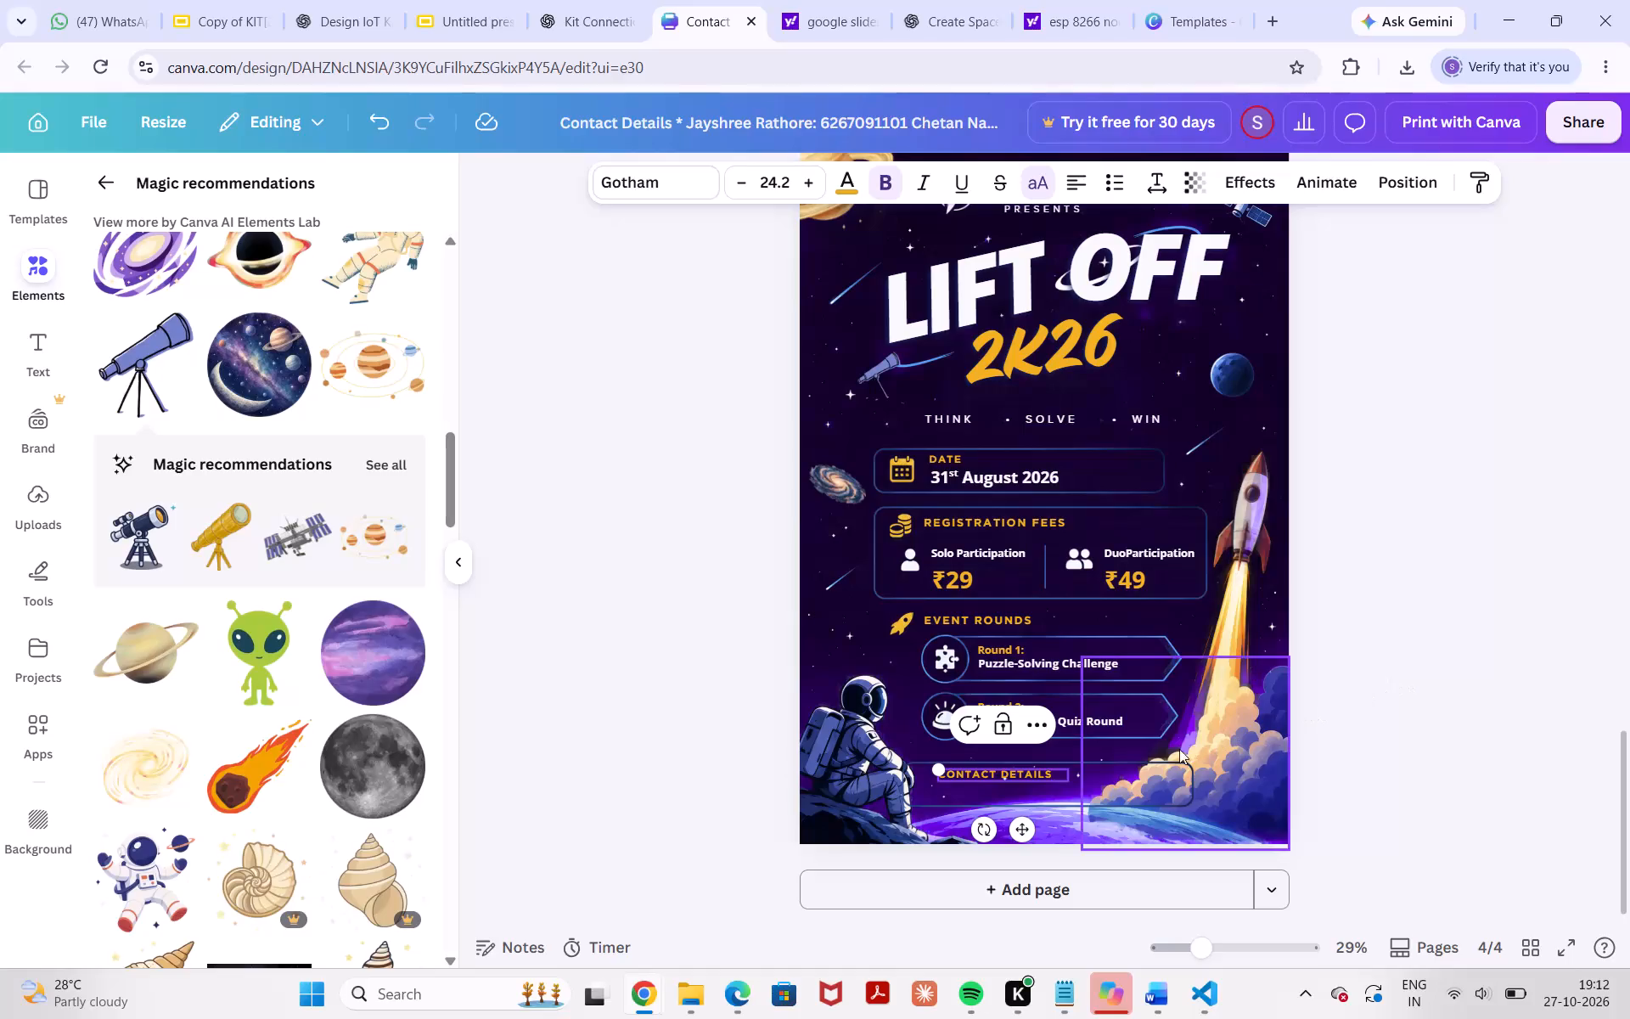
Extend the top edge of the rounded frame around CONTACT DETAILS slightly upward, making it about 25.9 wide by 5.3 high.
{"action": "left_click", "coordinate": [1115, 777]}
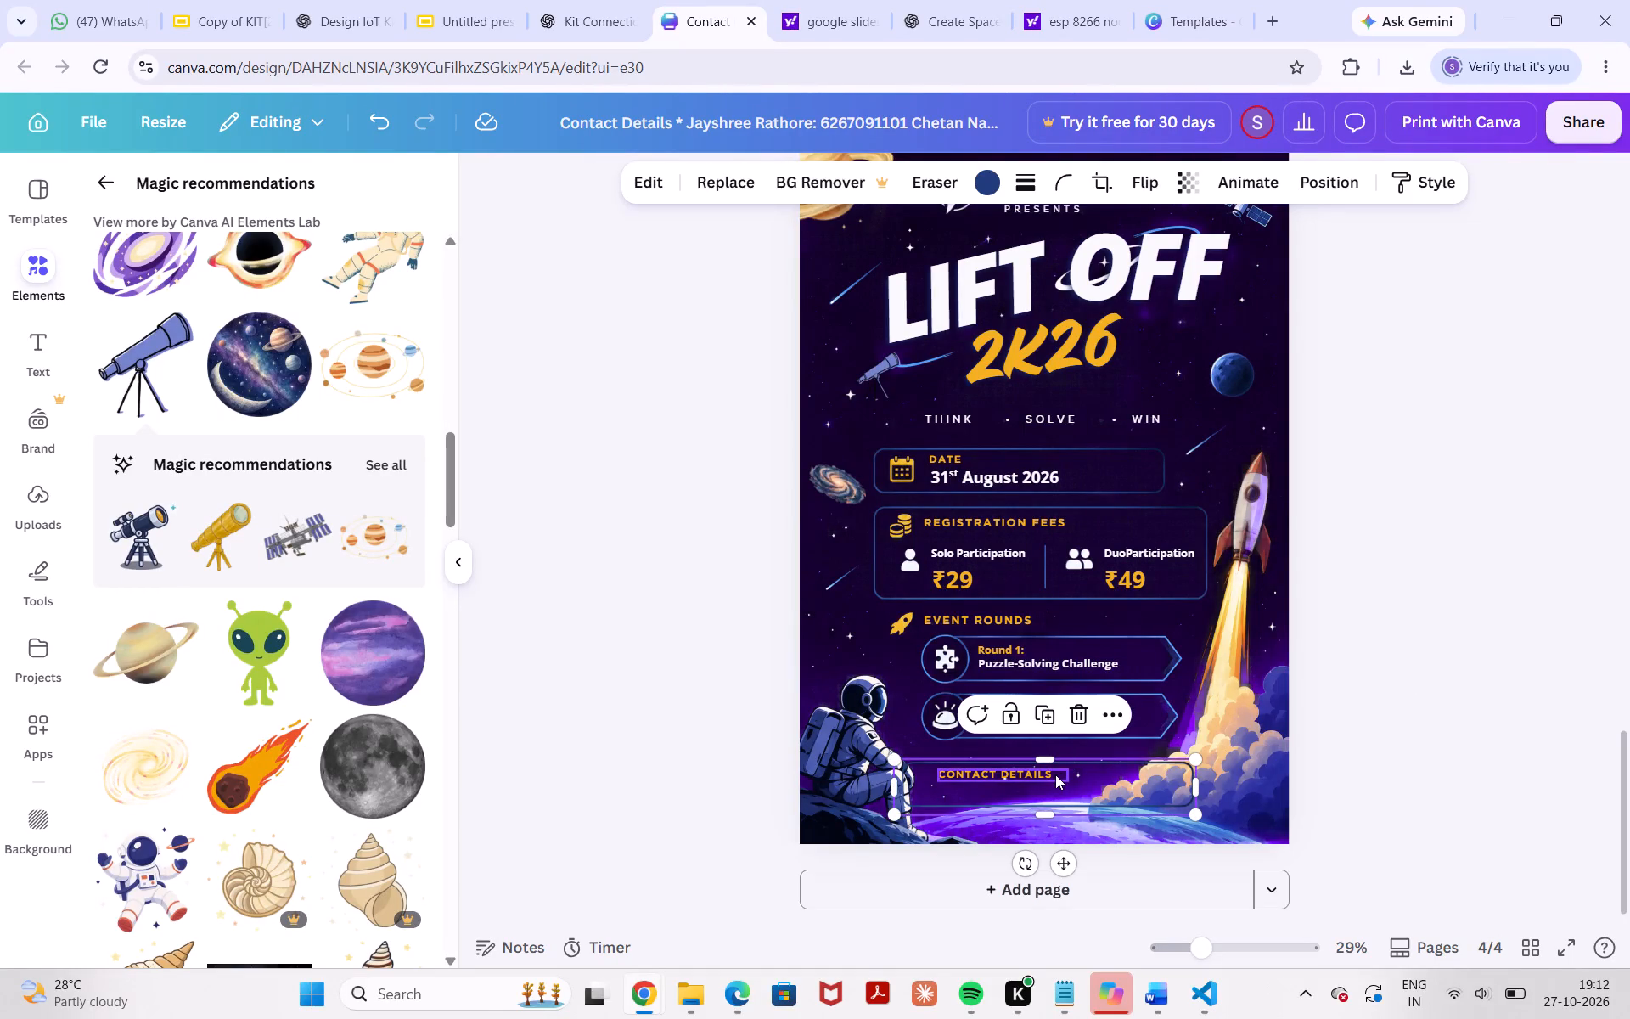
{"action": "left_click_drag", "start_coordinate": [1024, 767], "coordinate": [1010, 762]}
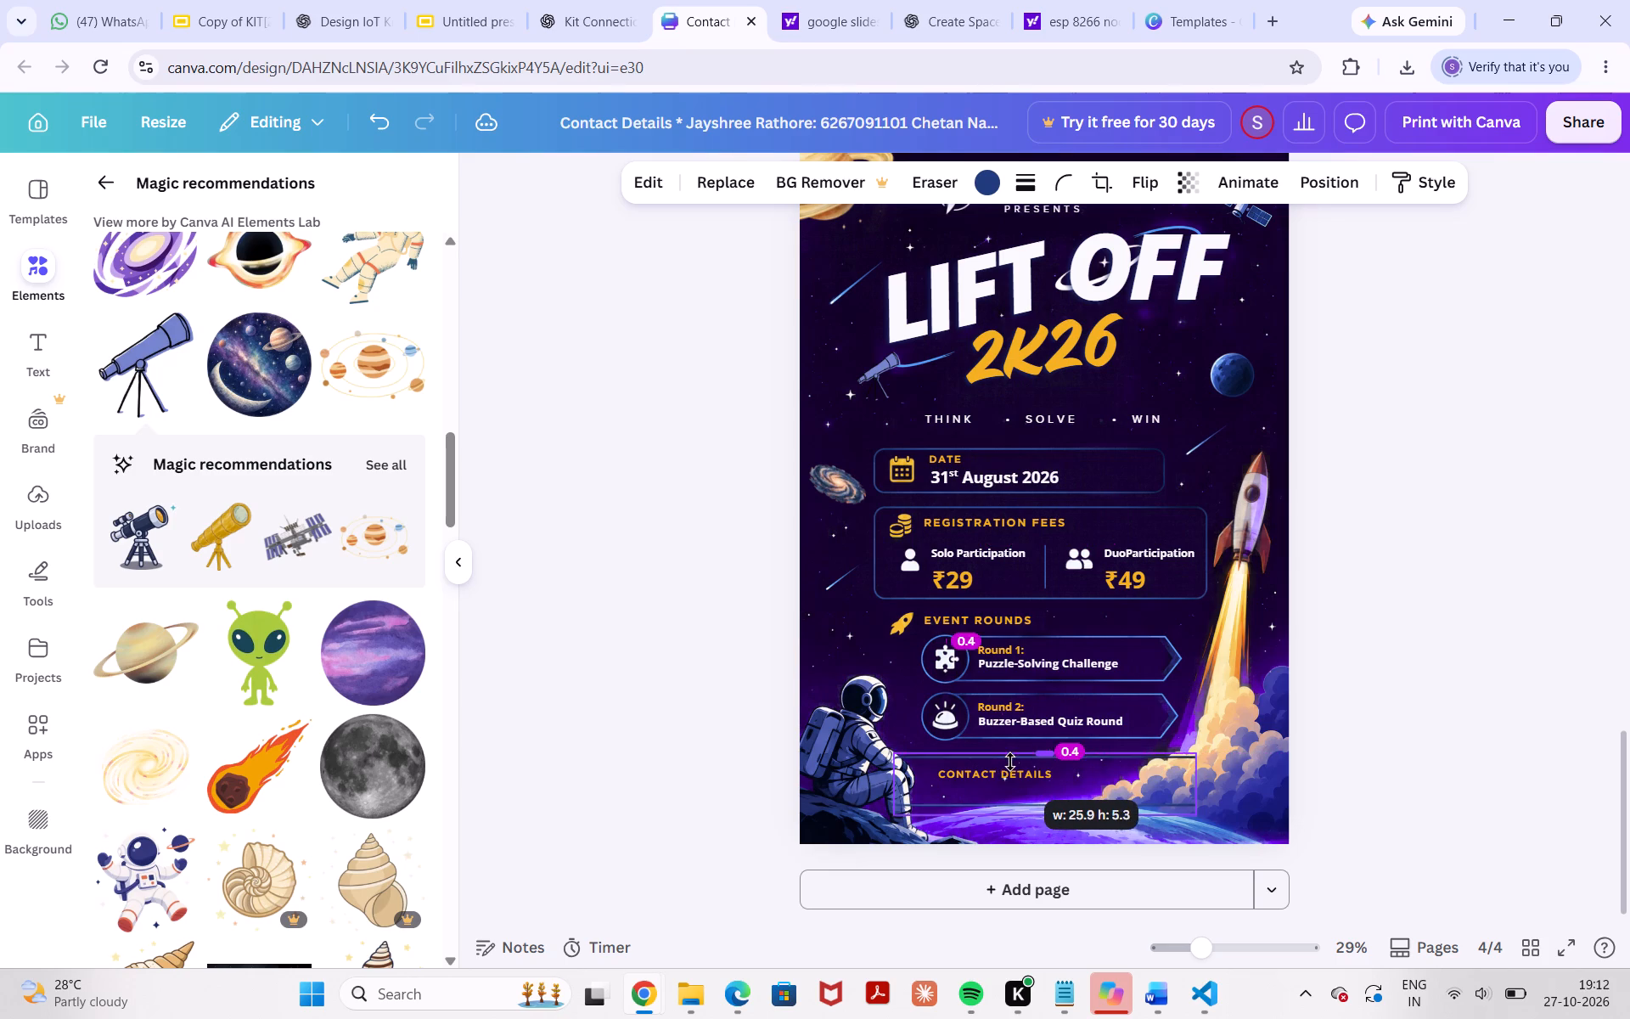
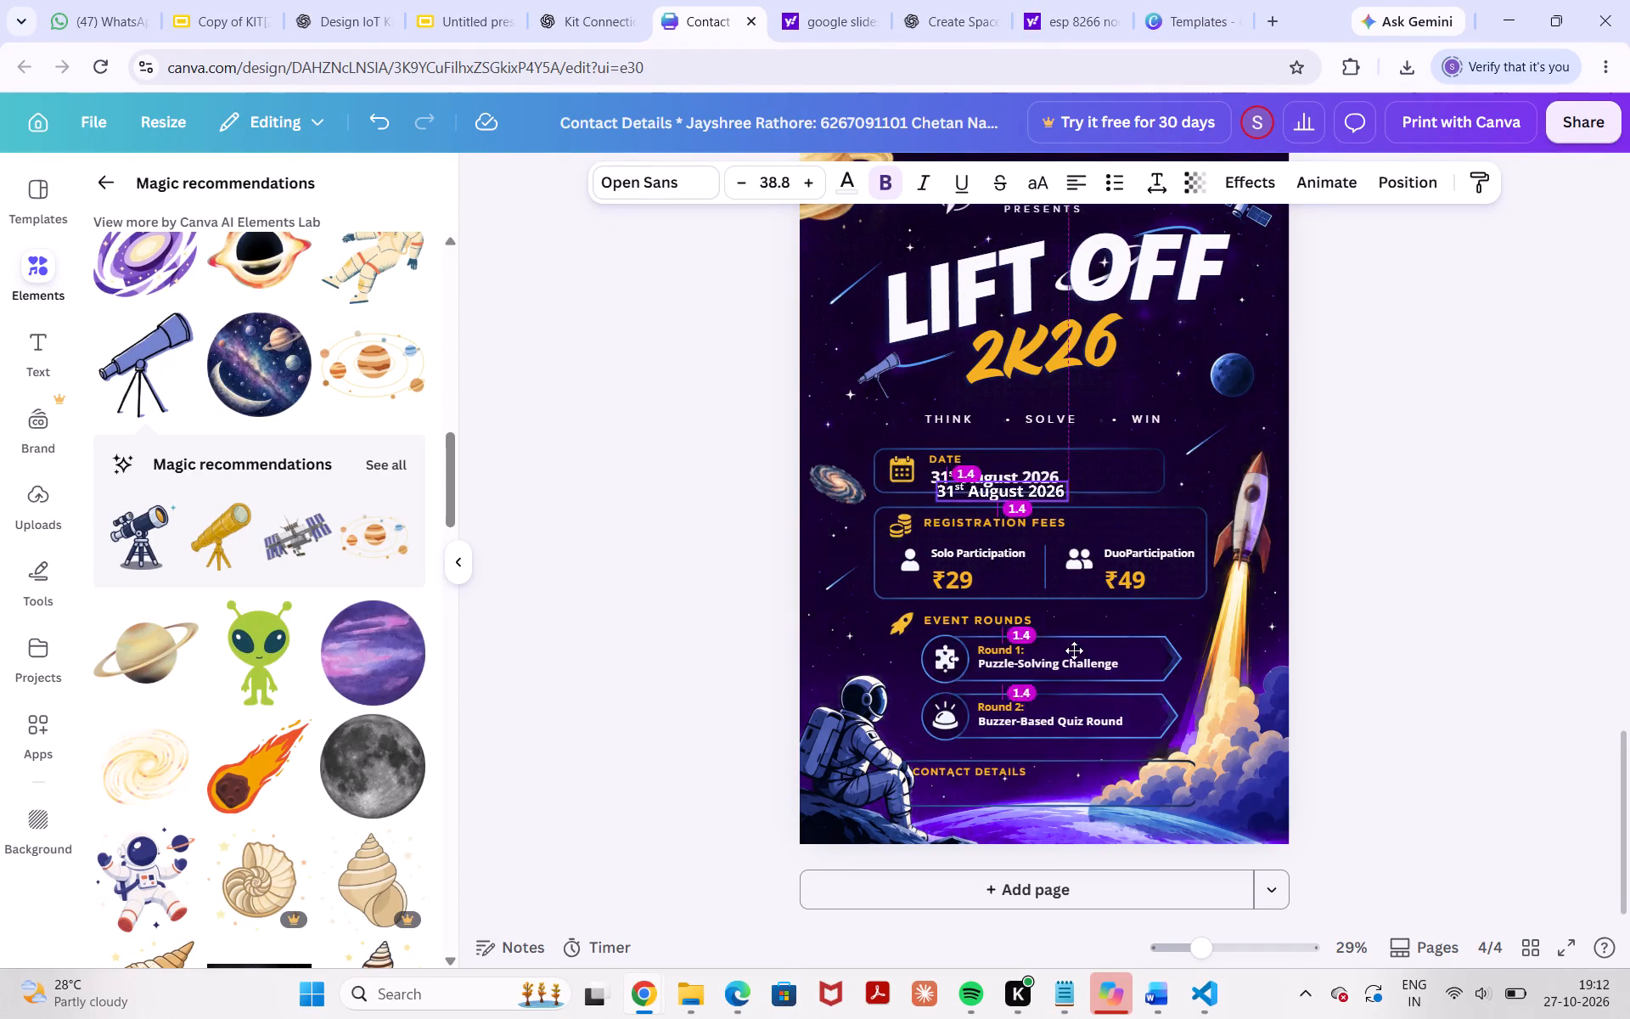
Move the copied 31st August 2026 text into the bottom frame beneath the CONTACT DETAILS heading and open it for editing.
{"action": "left_click_drag", "start_coordinate": [1074, 650], "coordinate": [1020, 790]}
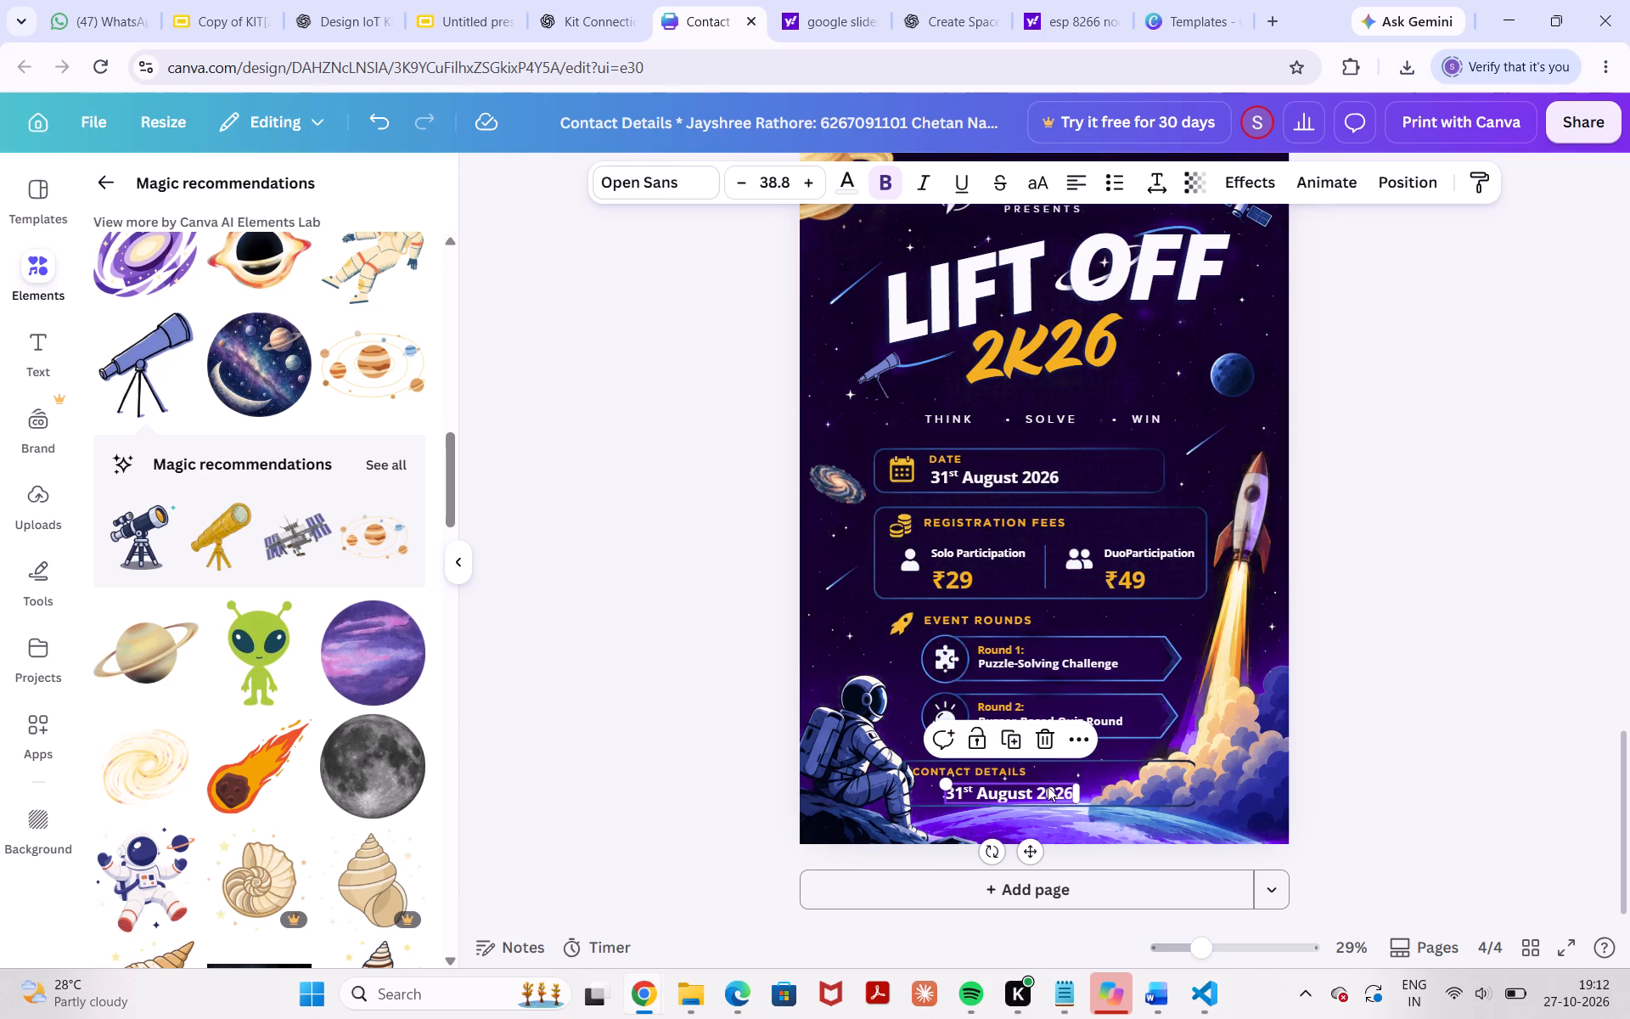
{"action": "double_click", "coordinate": [1048, 786]}
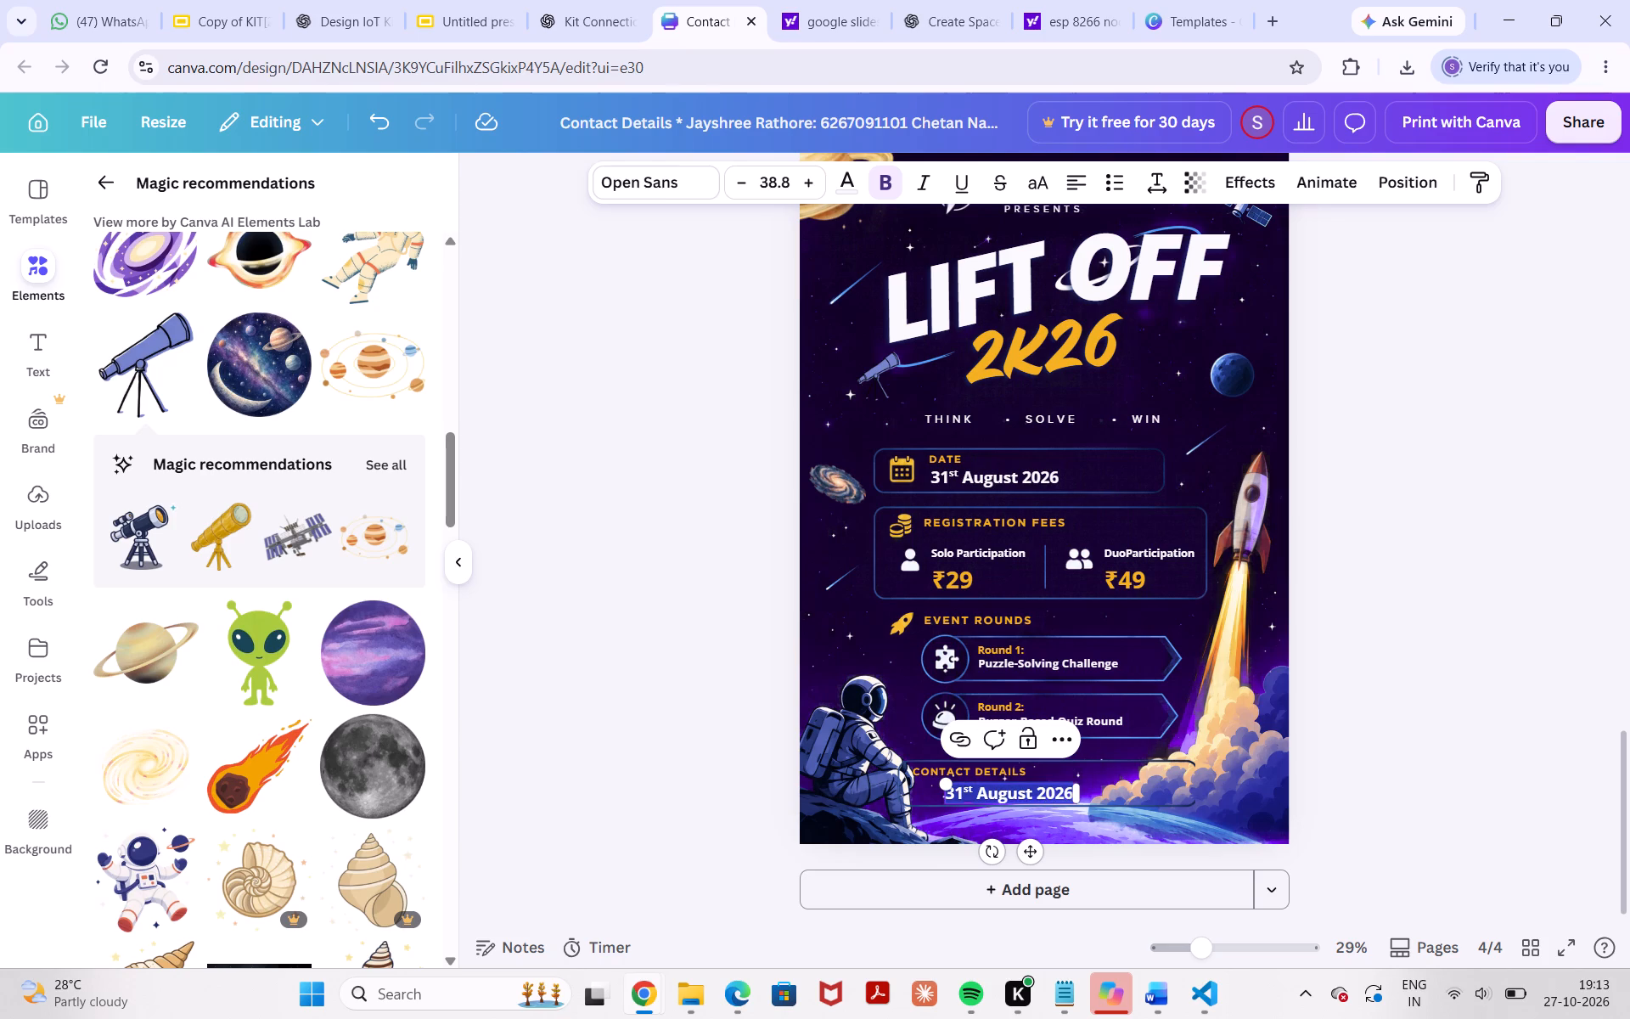
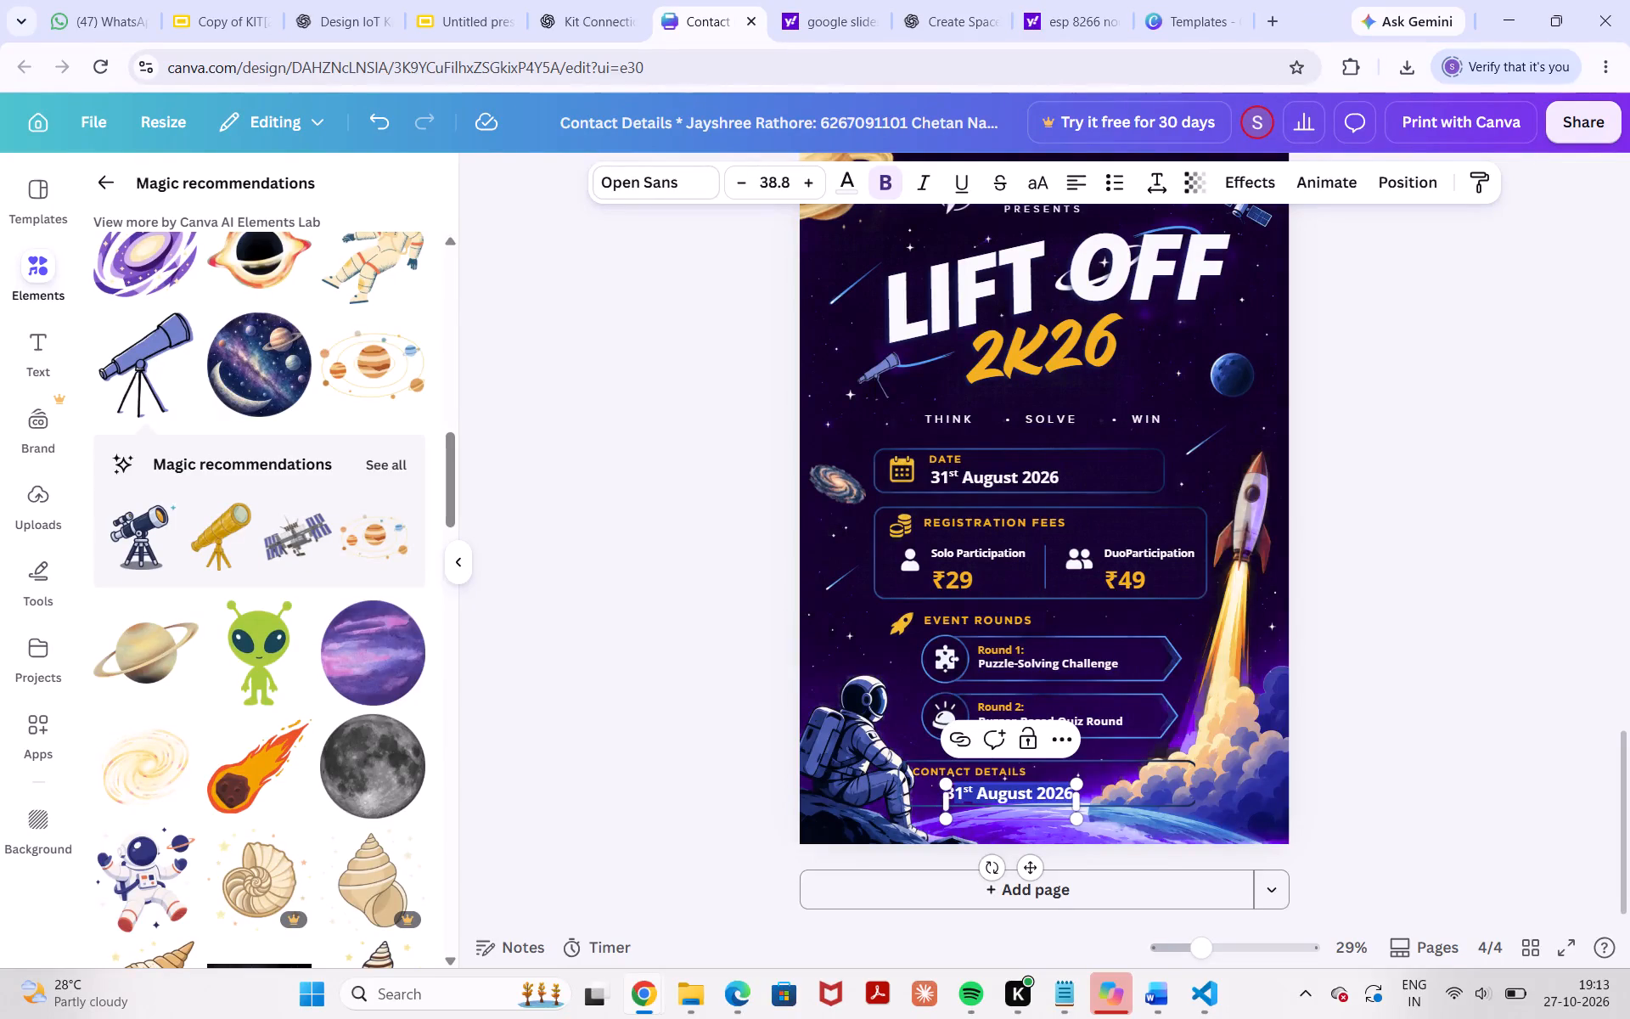
Paste the two contacts' names and phone numbers over the copied date text, without asterisks and with each contact on one line.
{"action": "key", "text": "ctrl+v"}
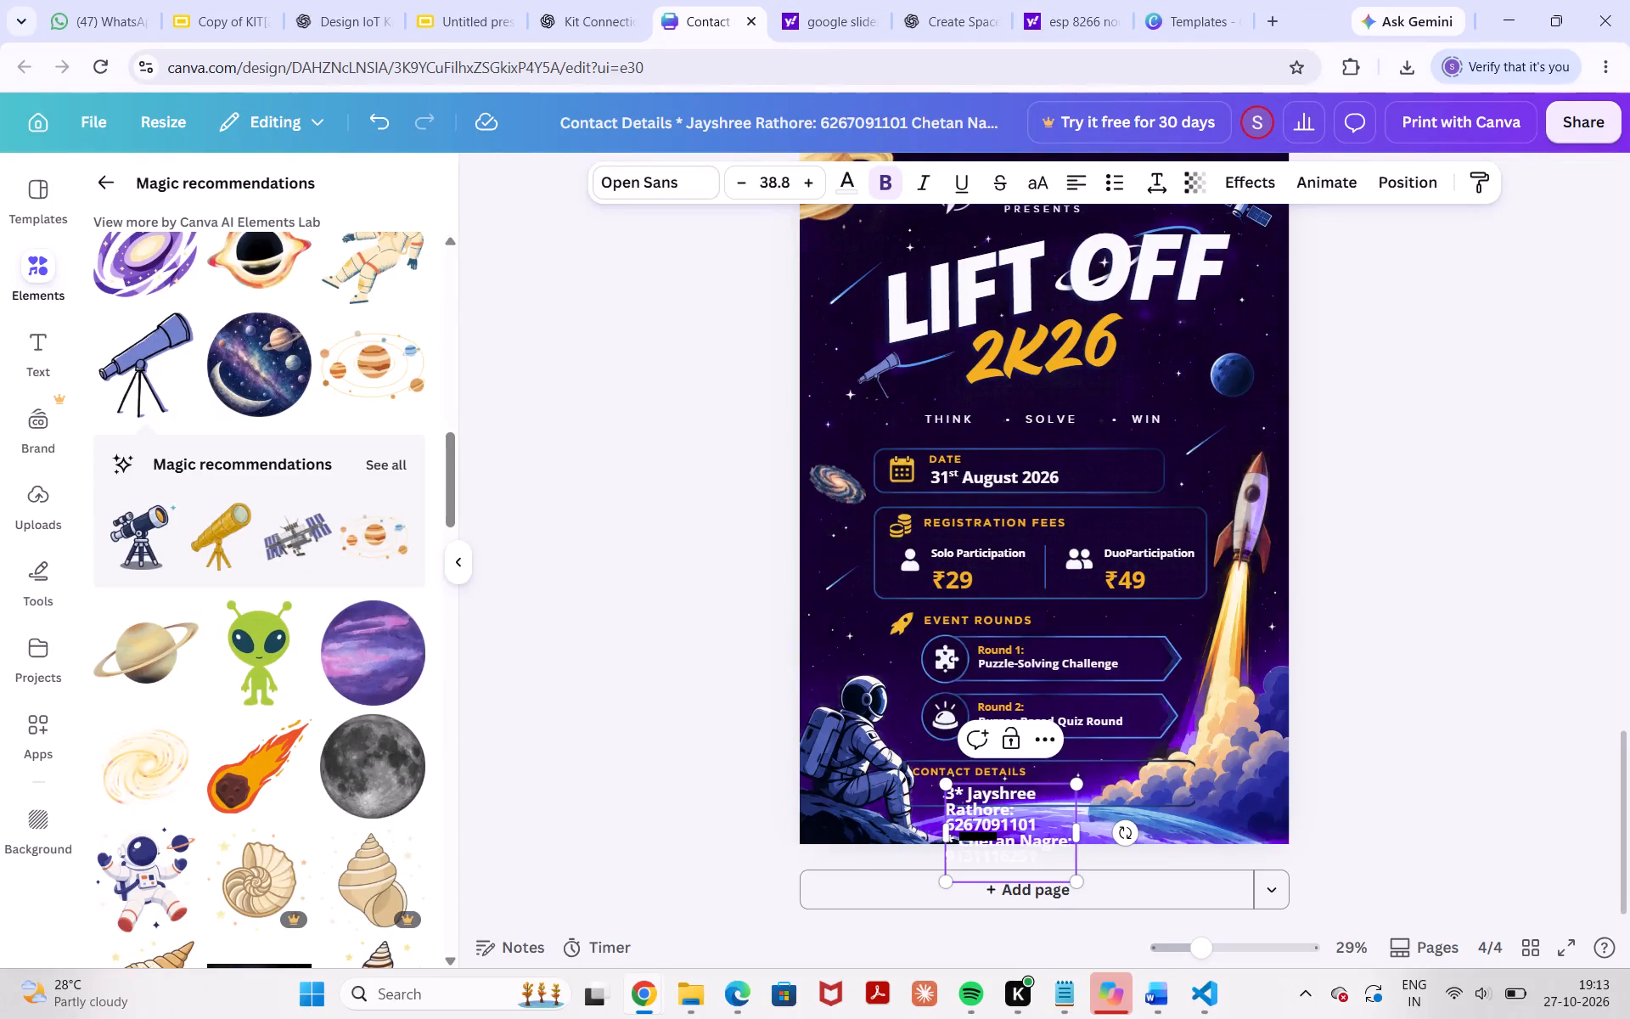
{"action": "left_click", "coordinate": [962, 797]}
{"action": "key", "text": "BackSpace"}
{"action": "key", "text": "BackSpace"}
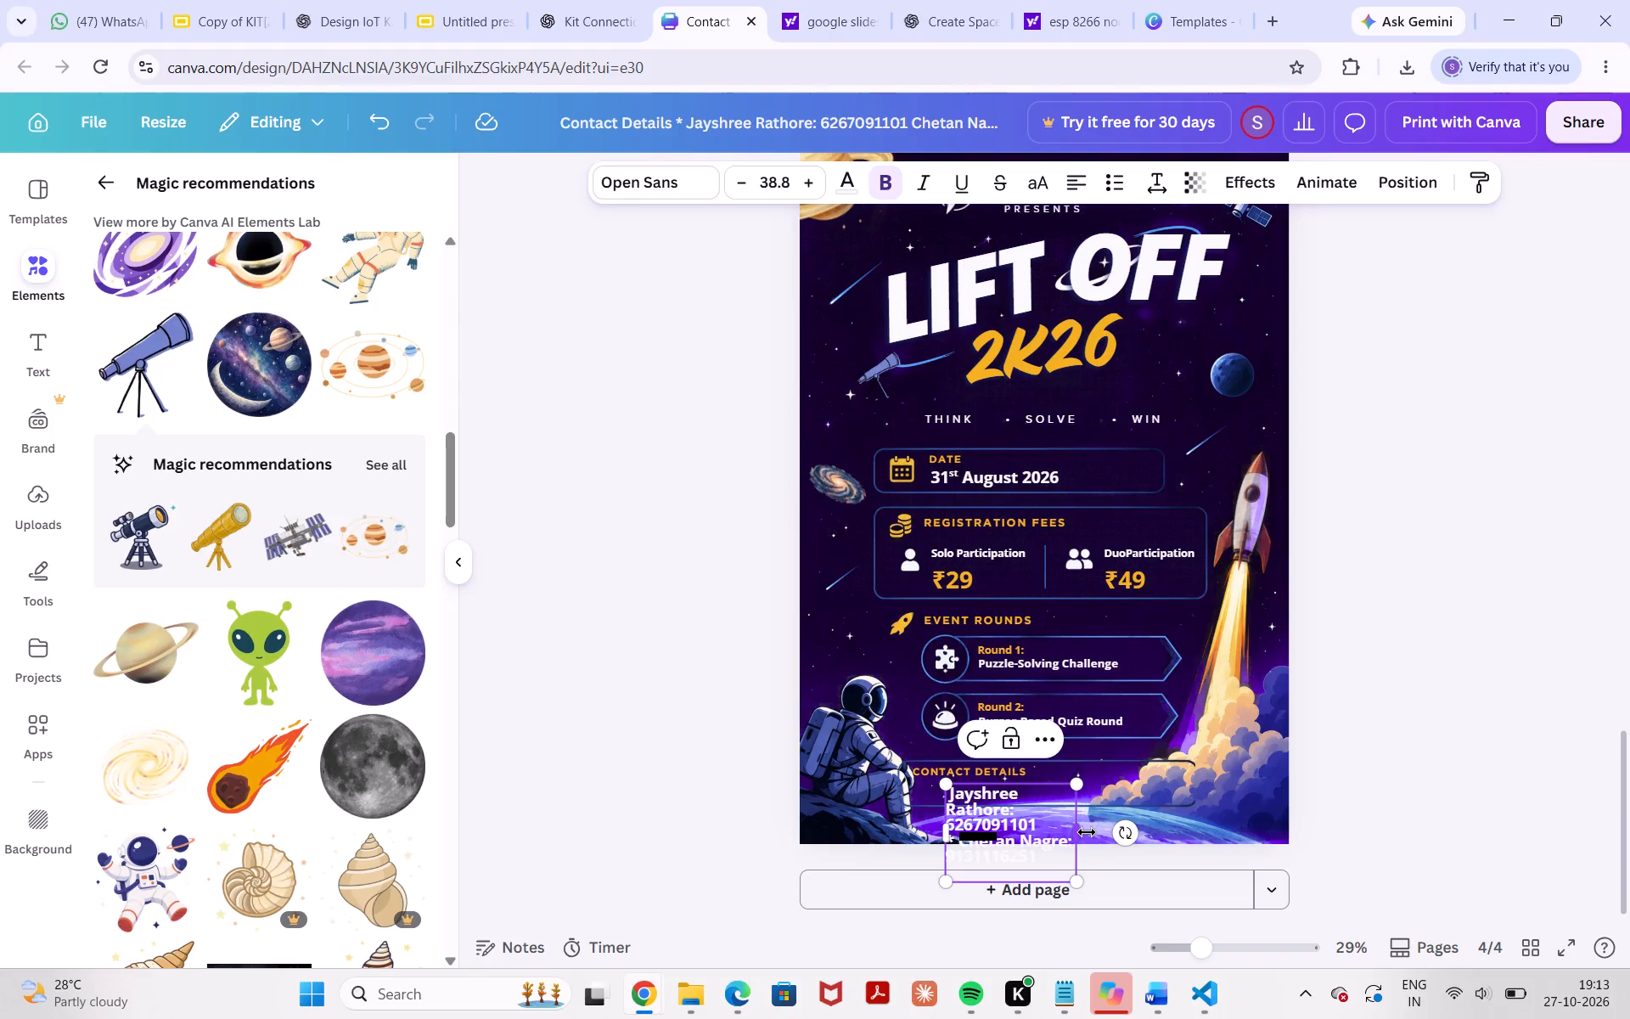
{"action": "left_click_drag", "start_coordinate": [1087, 832], "coordinate": [1250, 823]}
{"action": "left_click", "coordinate": [958, 812]}
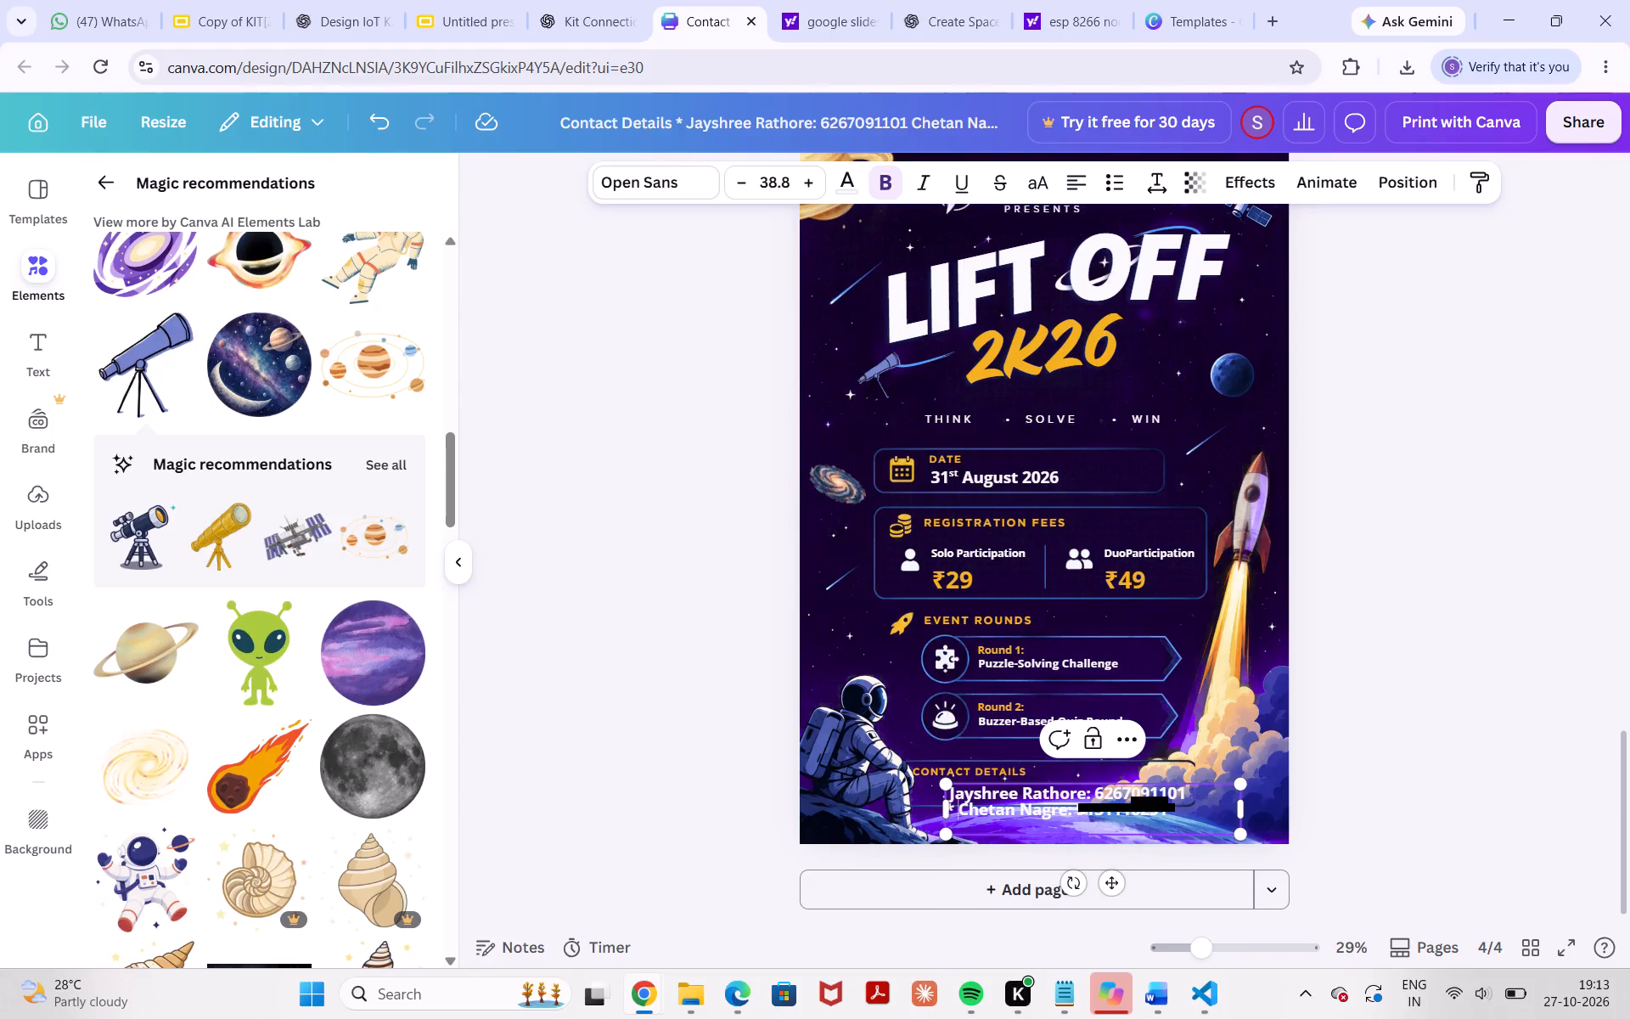
{"action": "key", "text": "BackSpace"}
{"action": "key", "text": "BackSpace"}
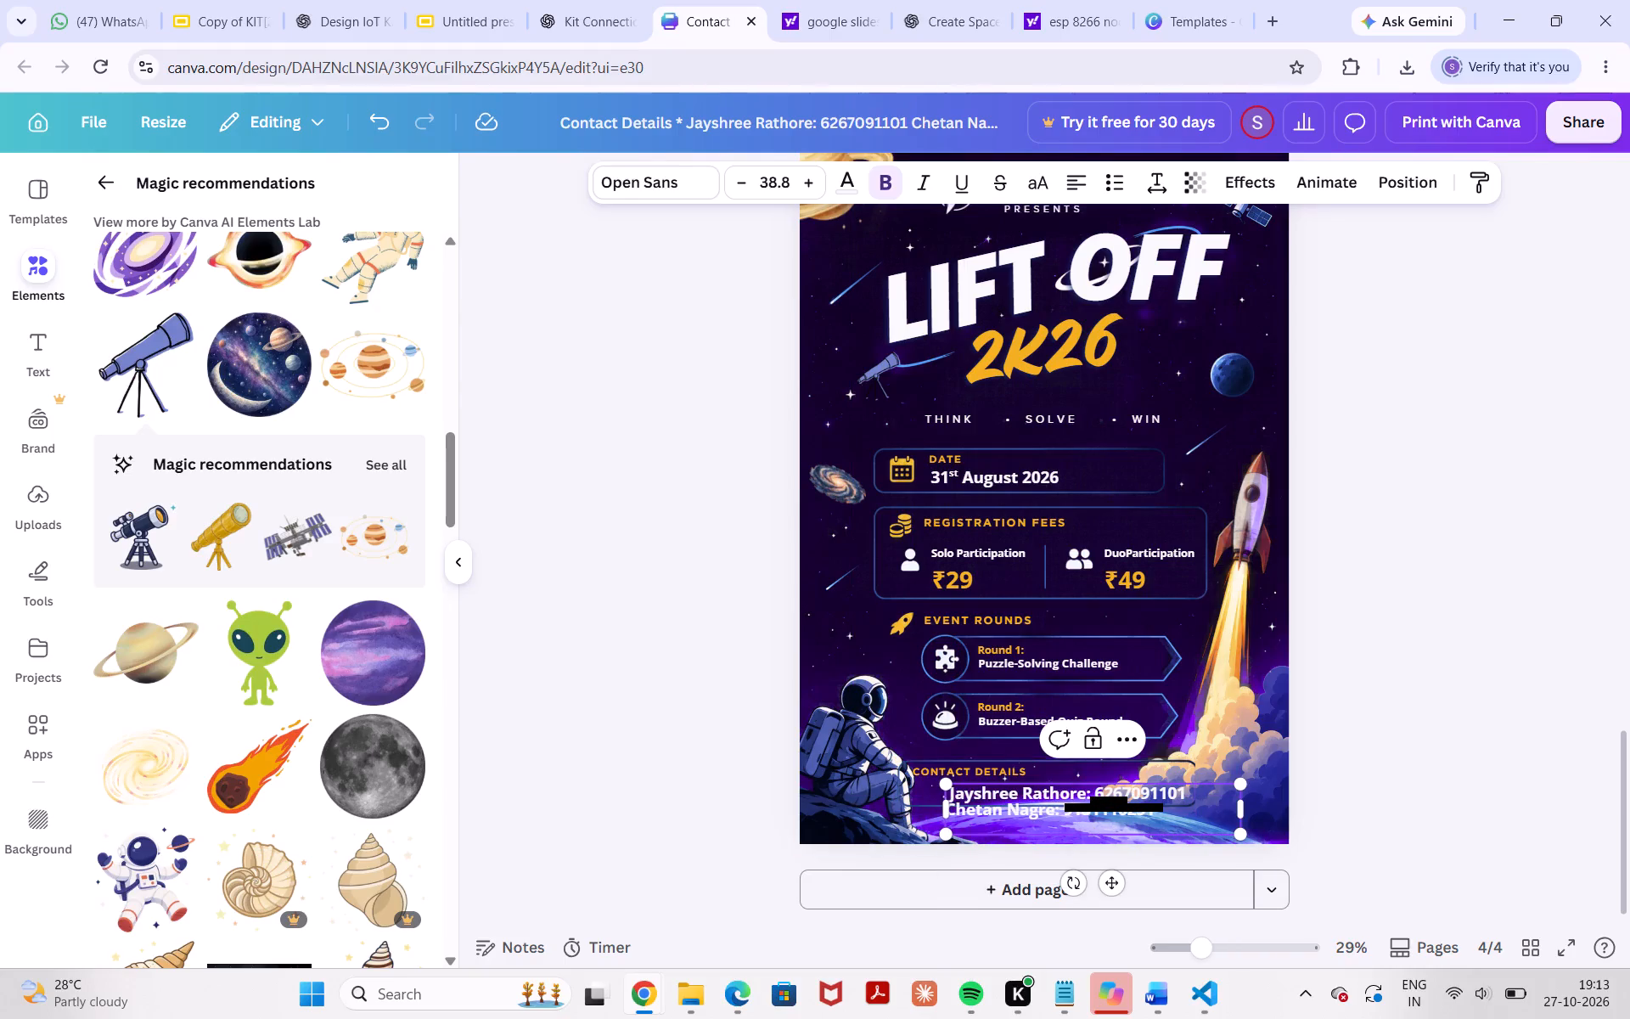
{"action": "left_click", "coordinate": [1202, 818]}
Select both contact lines and reduce their font size by several points.
{"action": "left_click_drag", "start_coordinate": [1189, 813], "coordinate": [934, 786]}
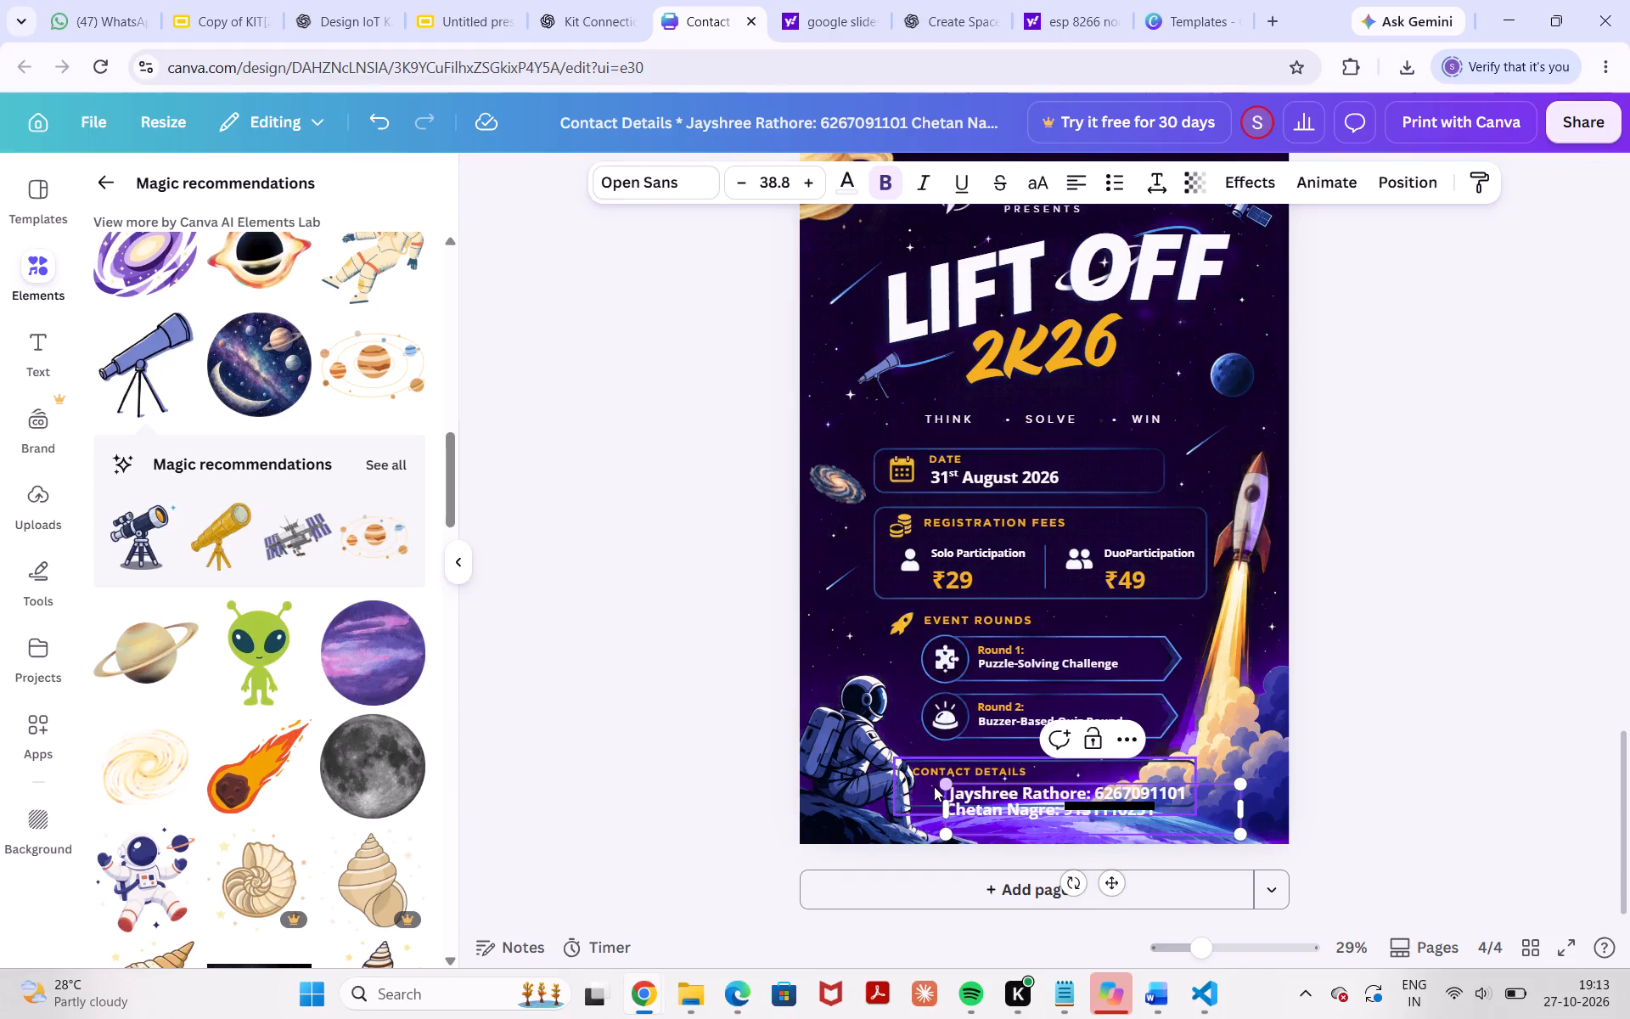
{"action": "left_click_drag", "start_coordinate": [934, 786], "coordinate": [934, 785]}
{"action": "left_click_drag", "start_coordinate": [1172, 814], "coordinate": [1025, 793]}
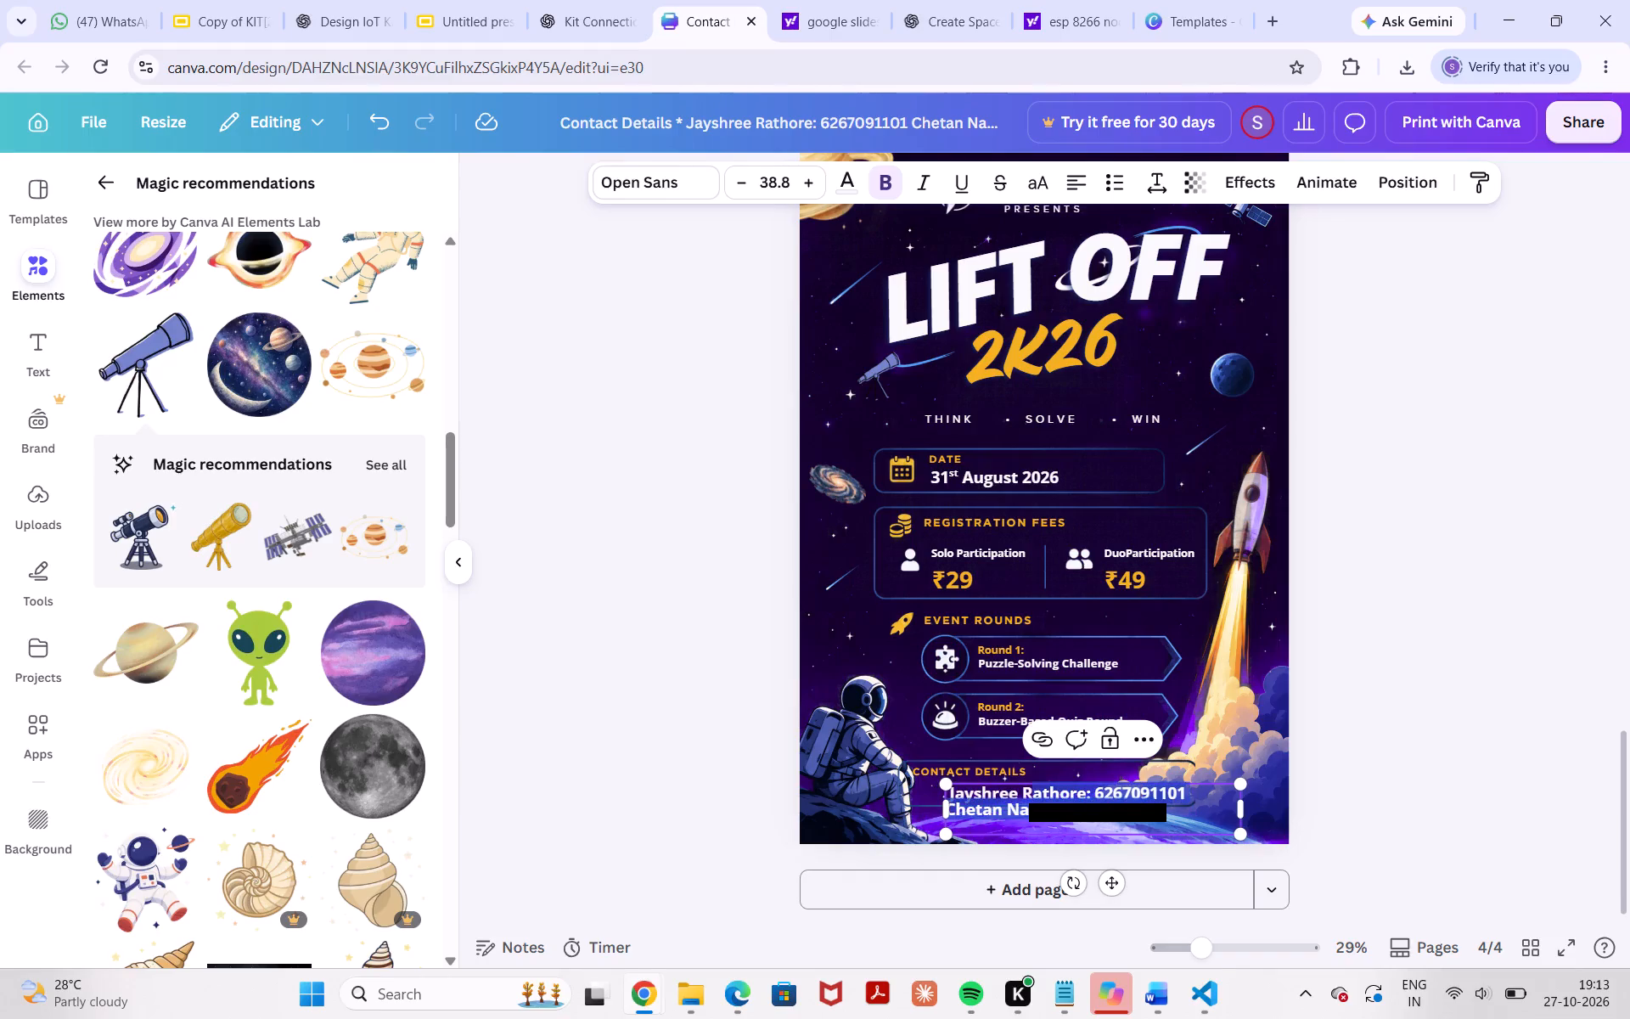
{"action": "left_click_drag", "start_coordinate": [1025, 793], "coordinate": [945, 791]}
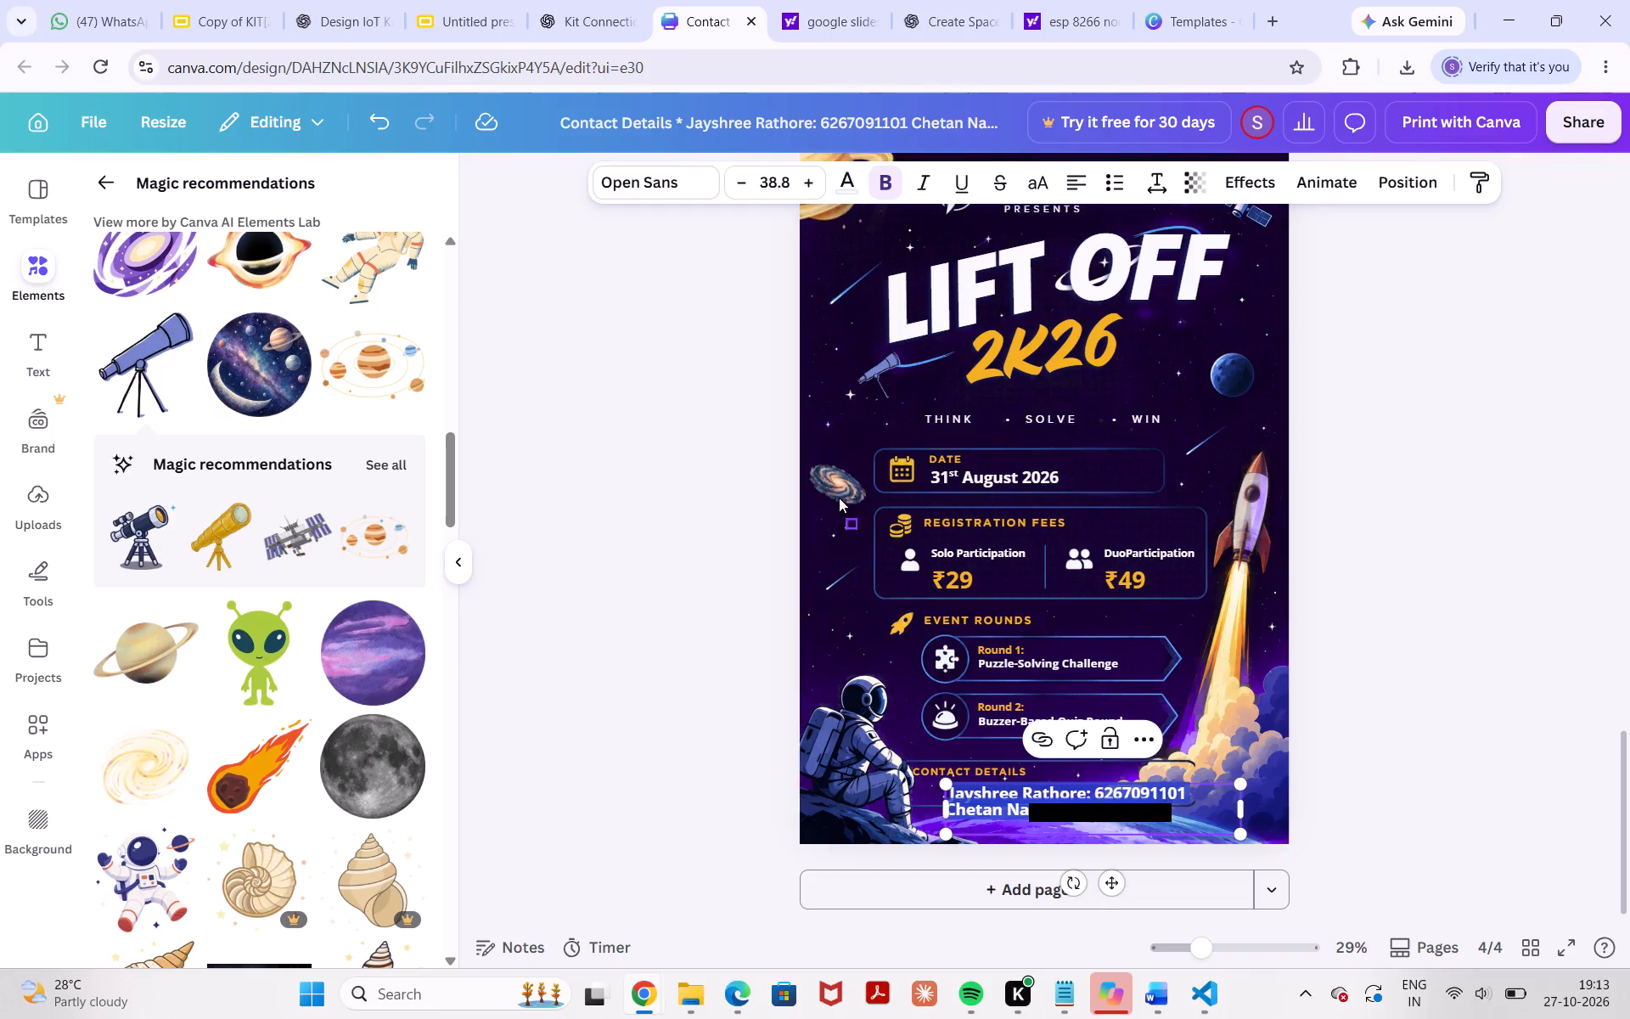
{"action": "triple_click", "coordinate": [743, 181]}
{"action": "triple_click", "coordinate": [743, 181]}
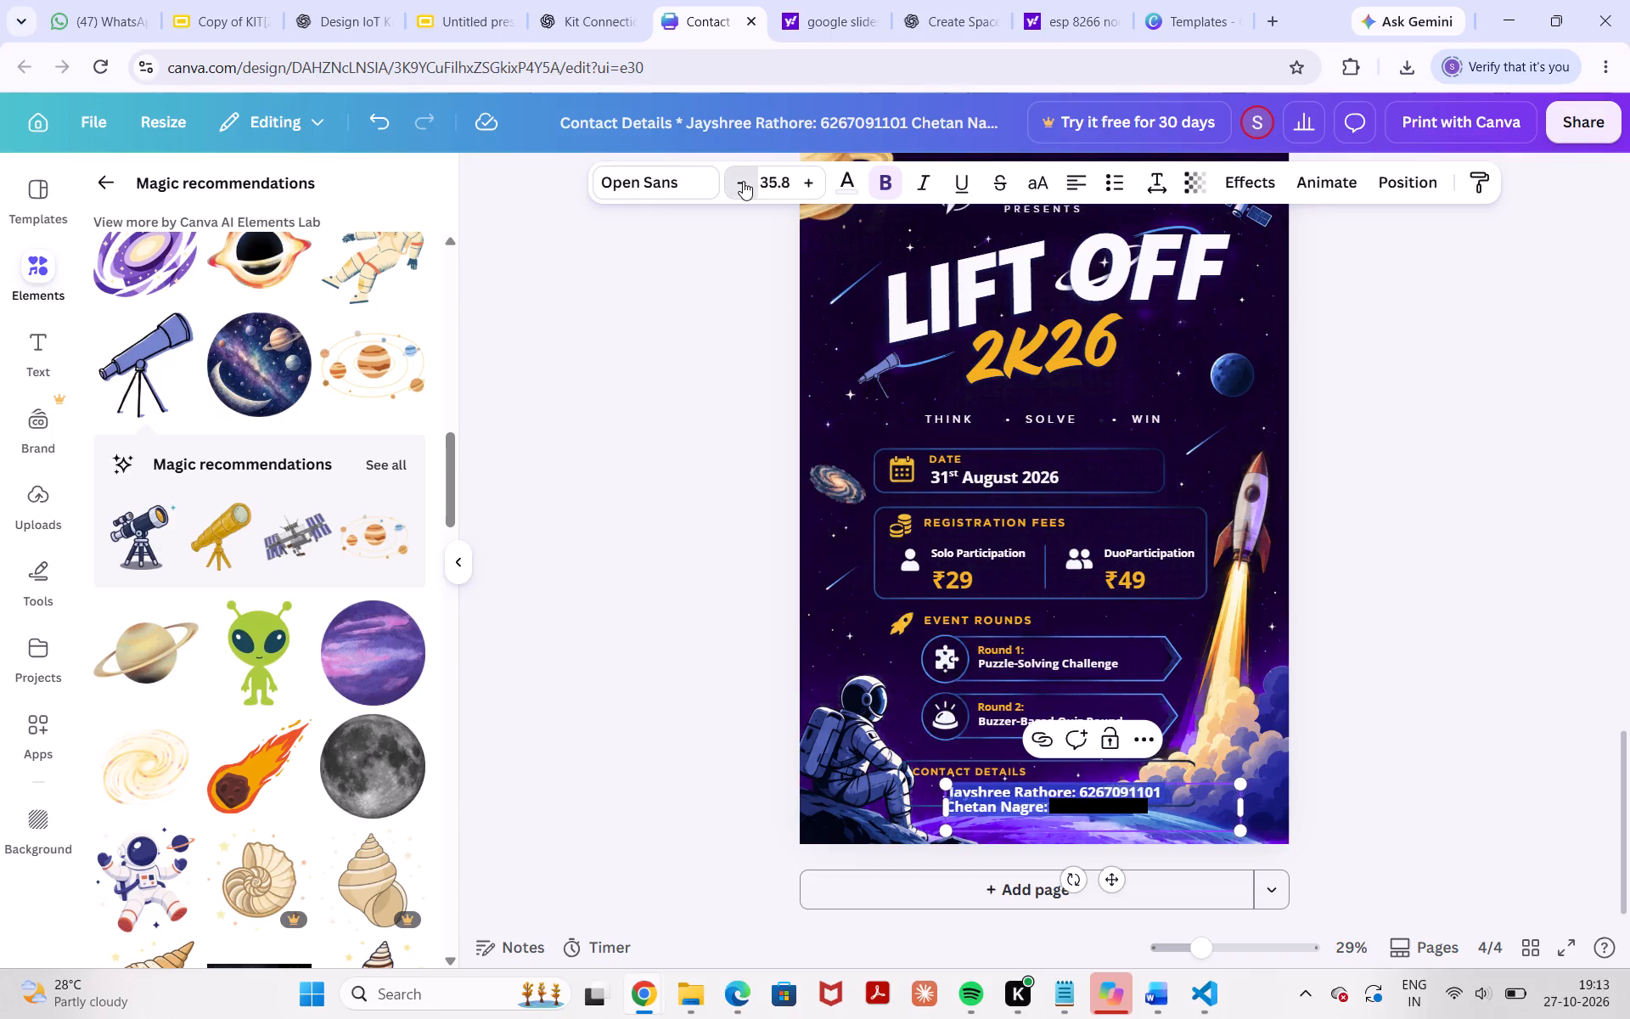
{"action": "left_click", "coordinate": [671, 498]}
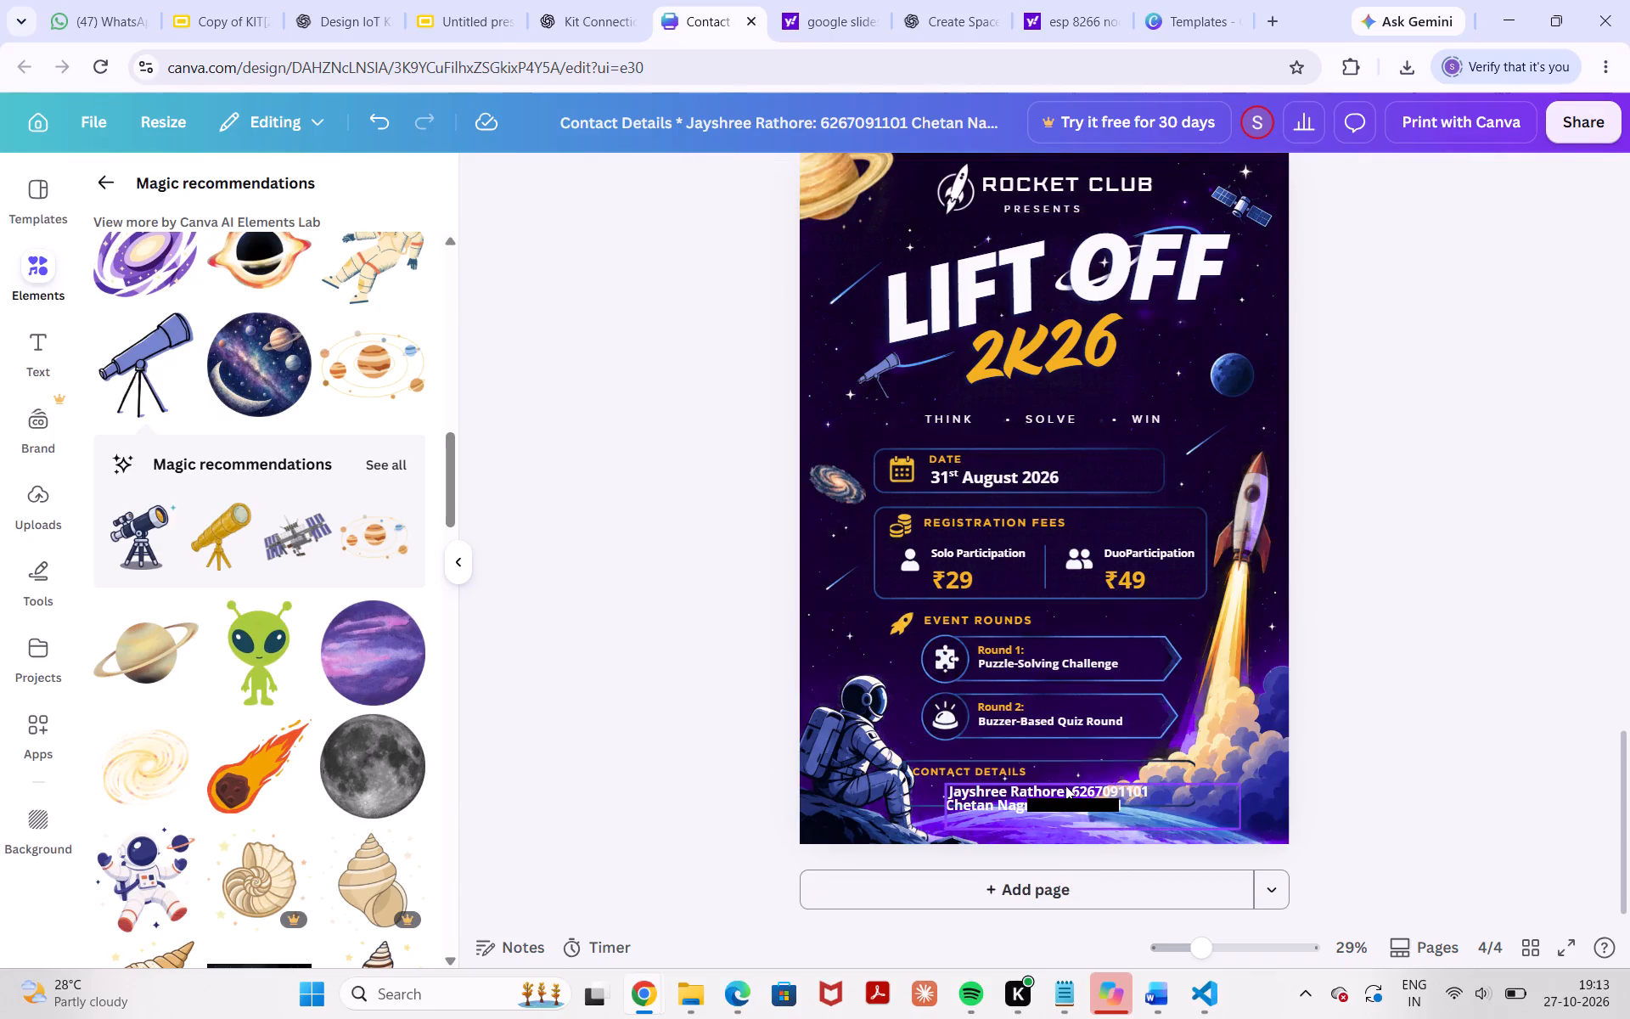
Position the contact lines just beneath the CONTACT DETAILS heading and extend the rounded frame downward to enclose them.
{"action": "left_click_drag", "start_coordinate": [1065, 785], "coordinate": [1018, 774]}
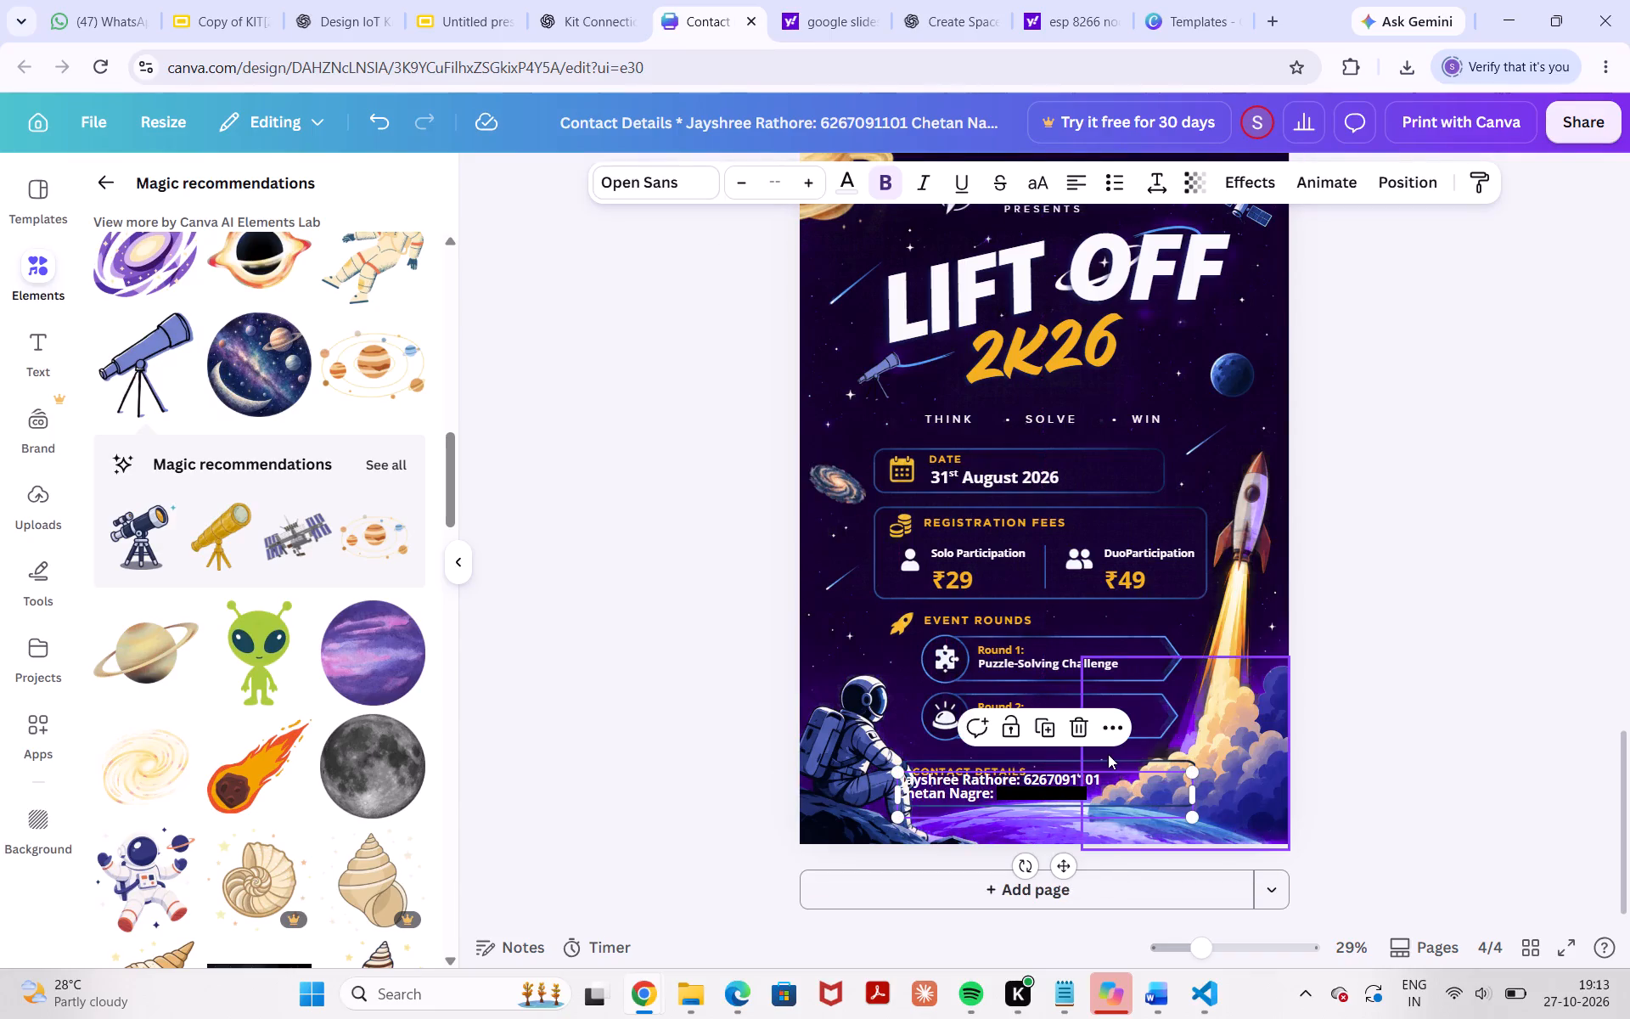
{"action": "left_click", "coordinate": [1097, 759]}
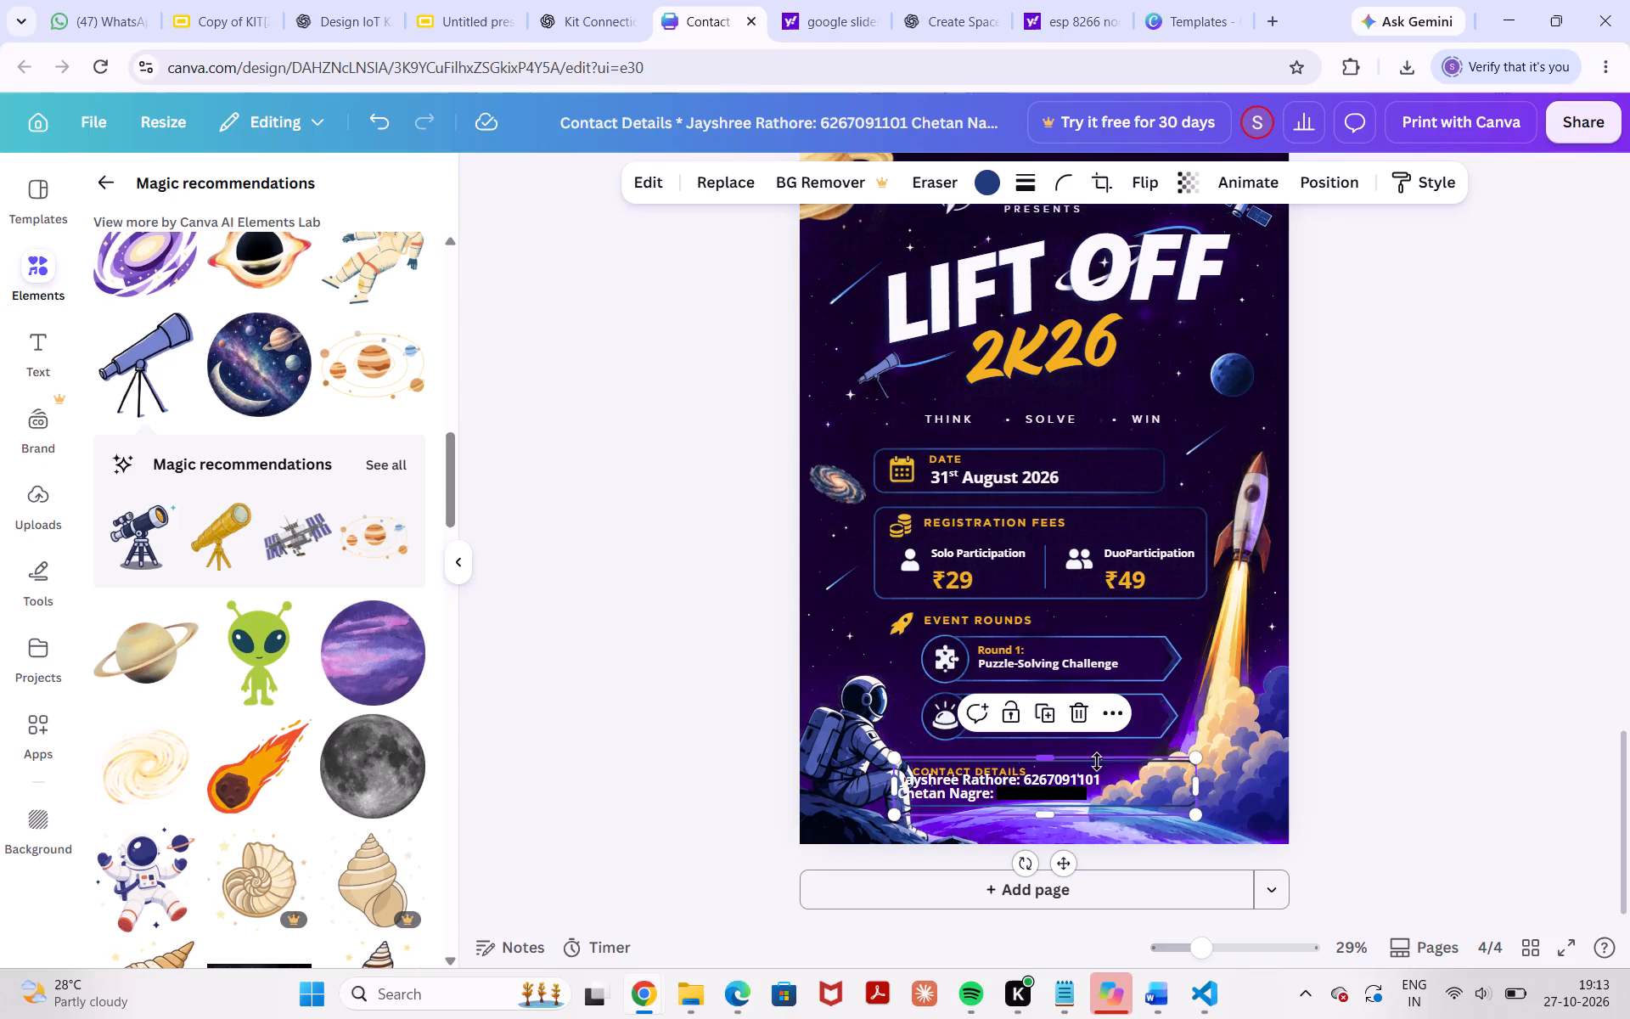
{"action": "left_click_drag", "start_coordinate": [1051, 815], "coordinate": [1055, 847]}
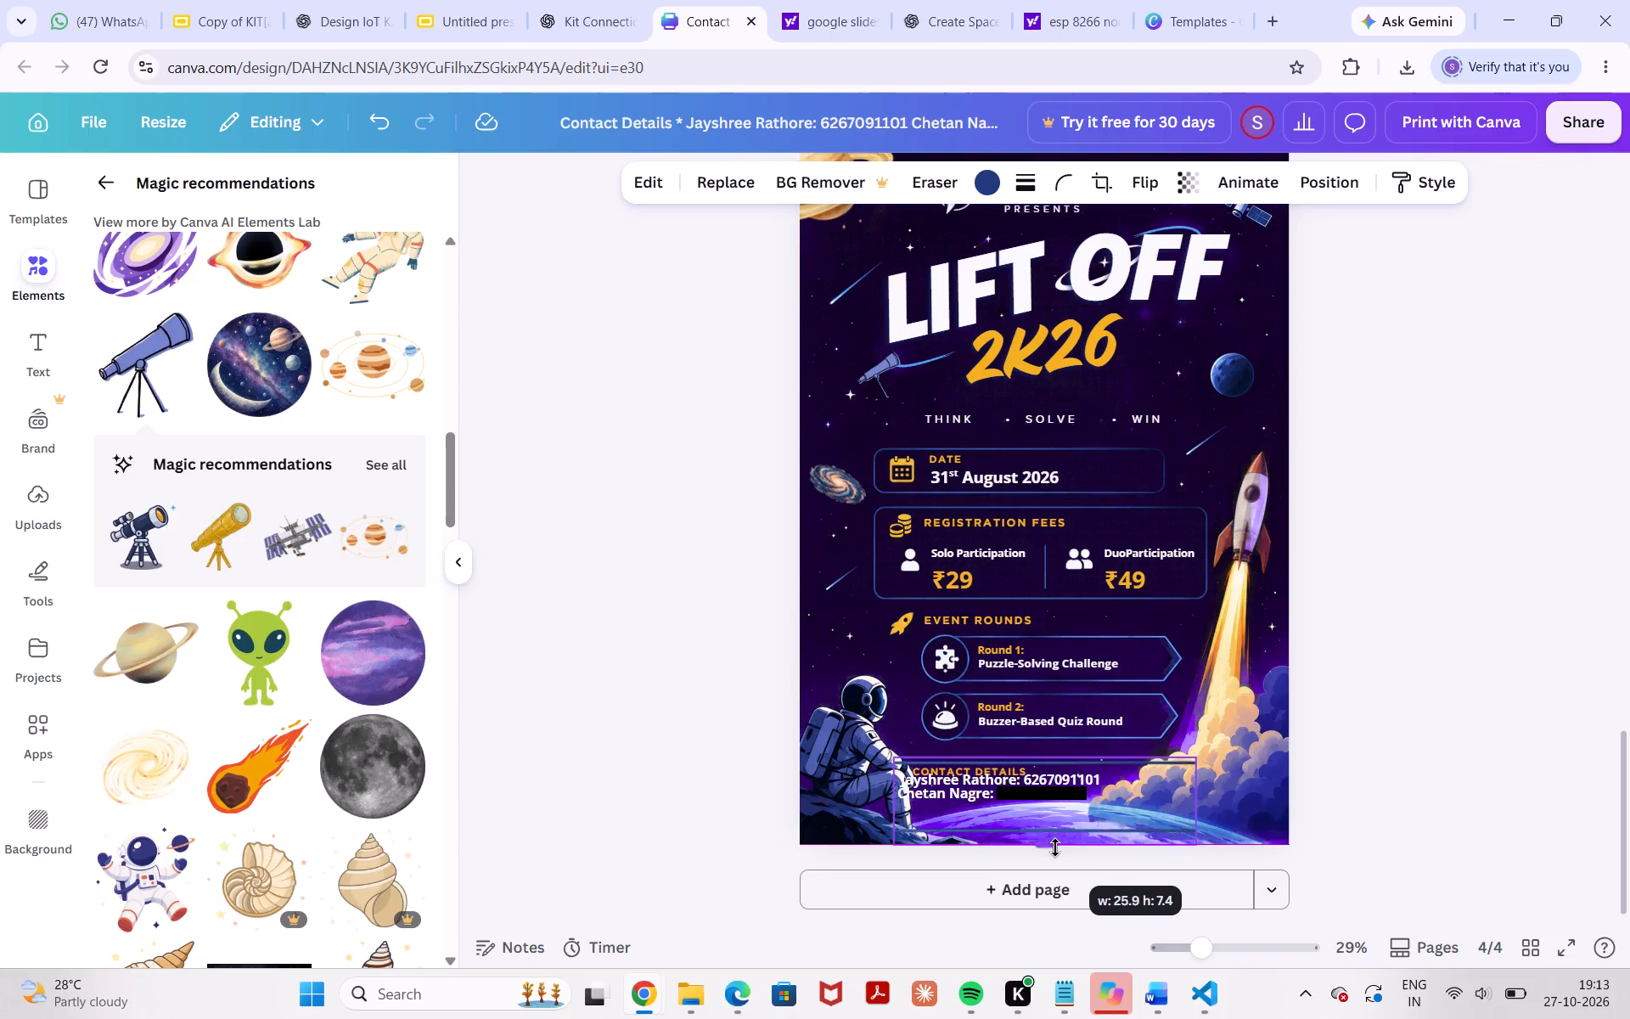
{"action": "left_click_drag", "start_coordinate": [1055, 847], "coordinate": [1060, 825]}
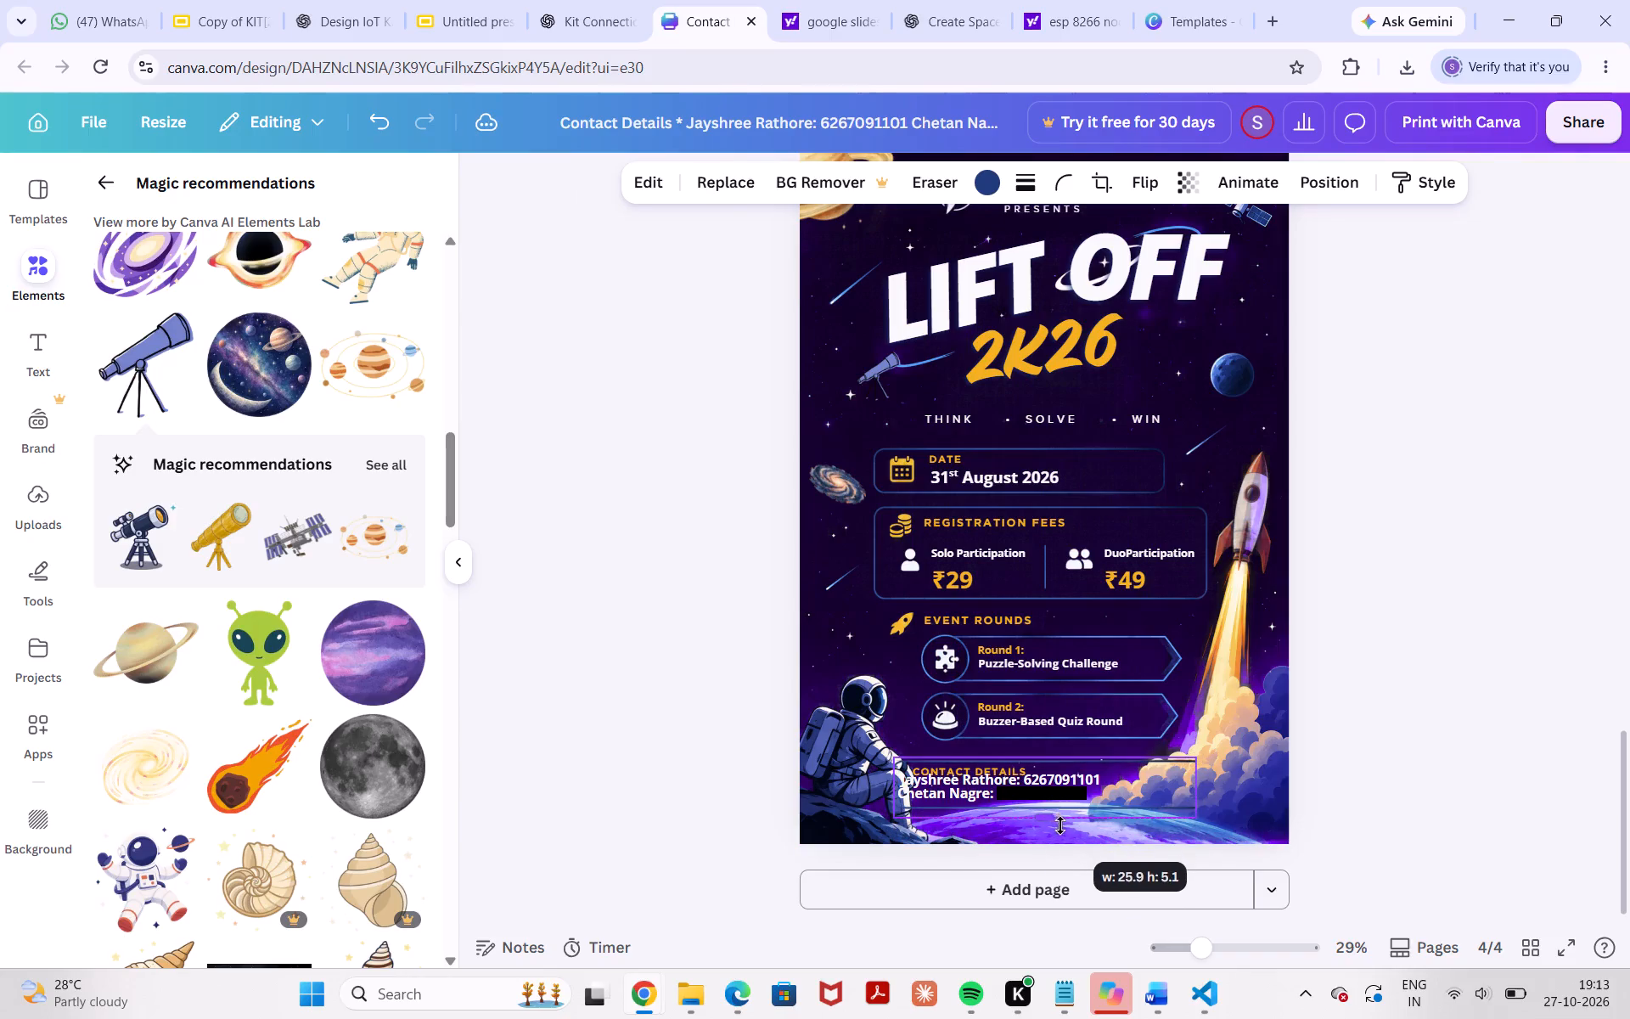
{"action": "left_click_drag", "start_coordinate": [1060, 825], "coordinate": [1059, 825]}
{"action": "left_click", "coordinate": [1027, 802]}
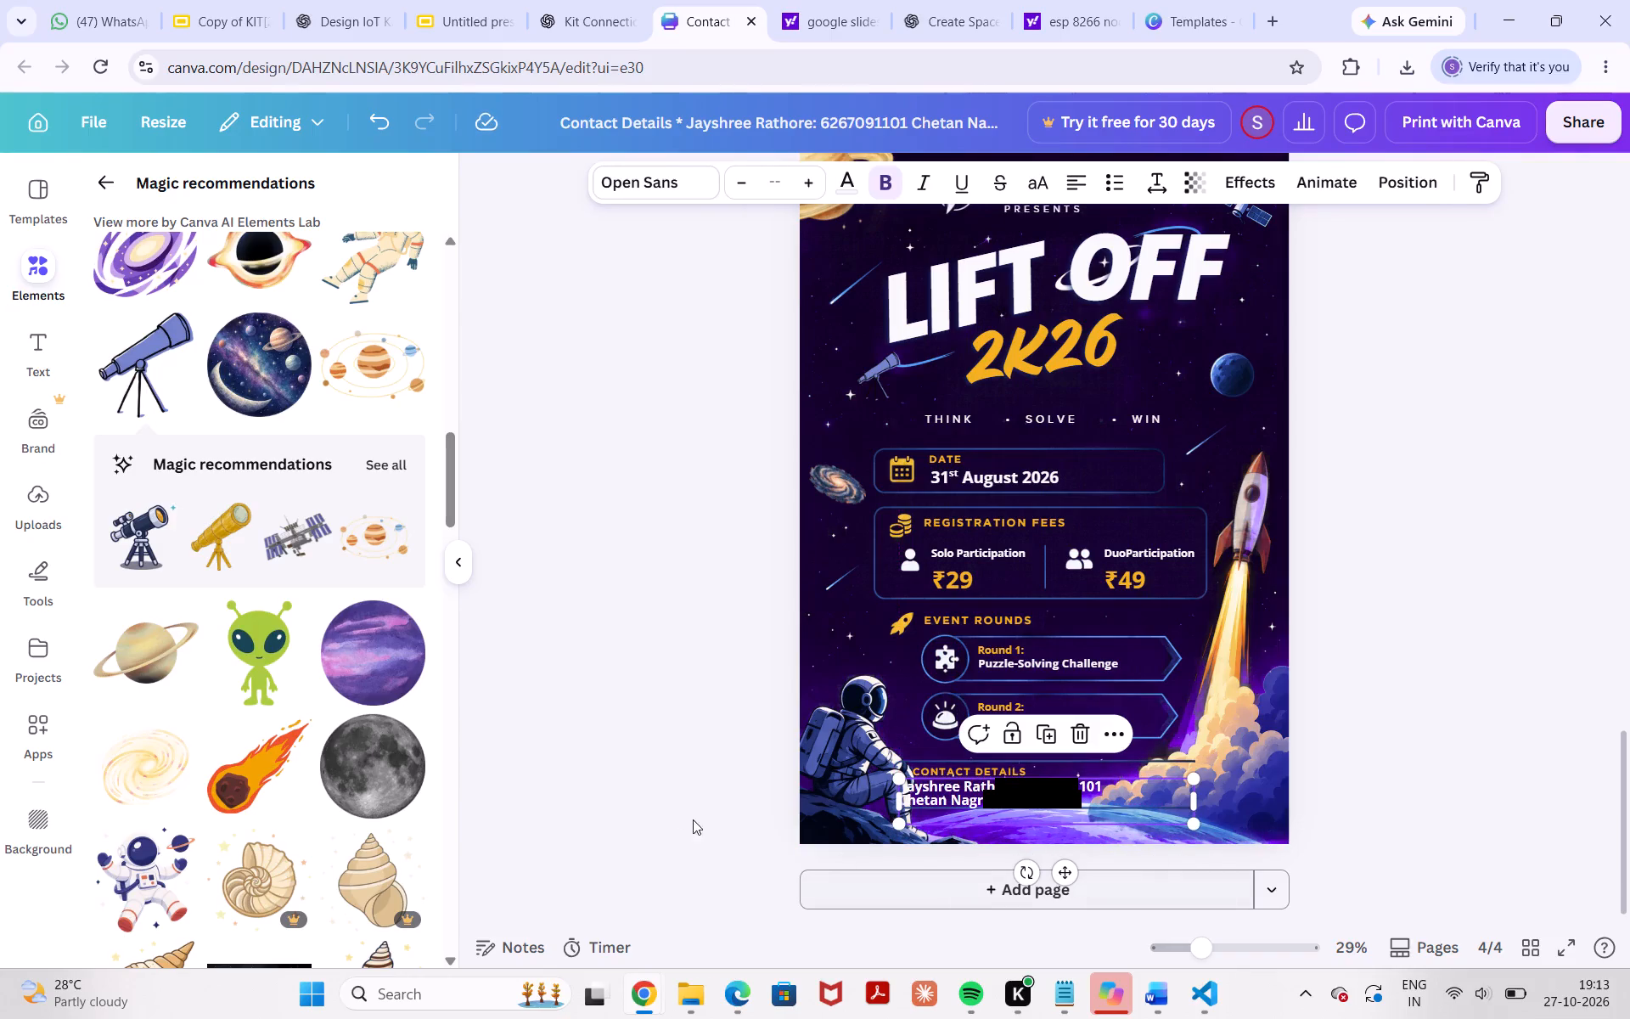
{"action": "left_click", "coordinate": [660, 799]}
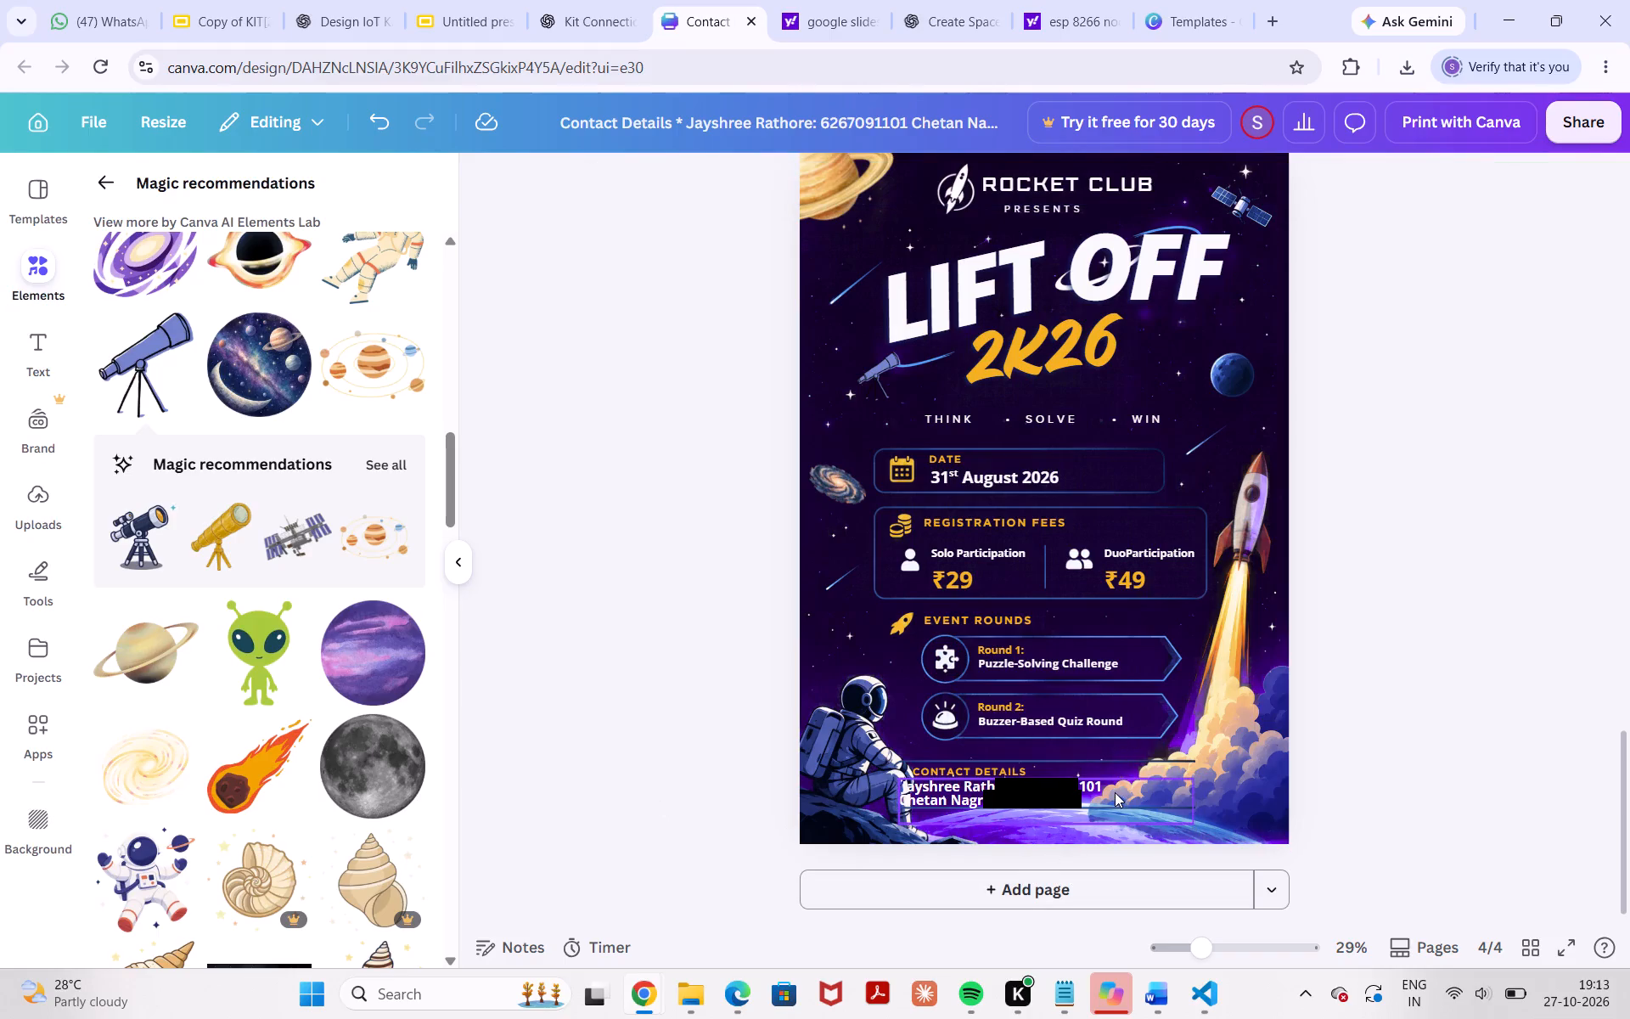
{"action": "left_click", "coordinate": [1094, 763]}
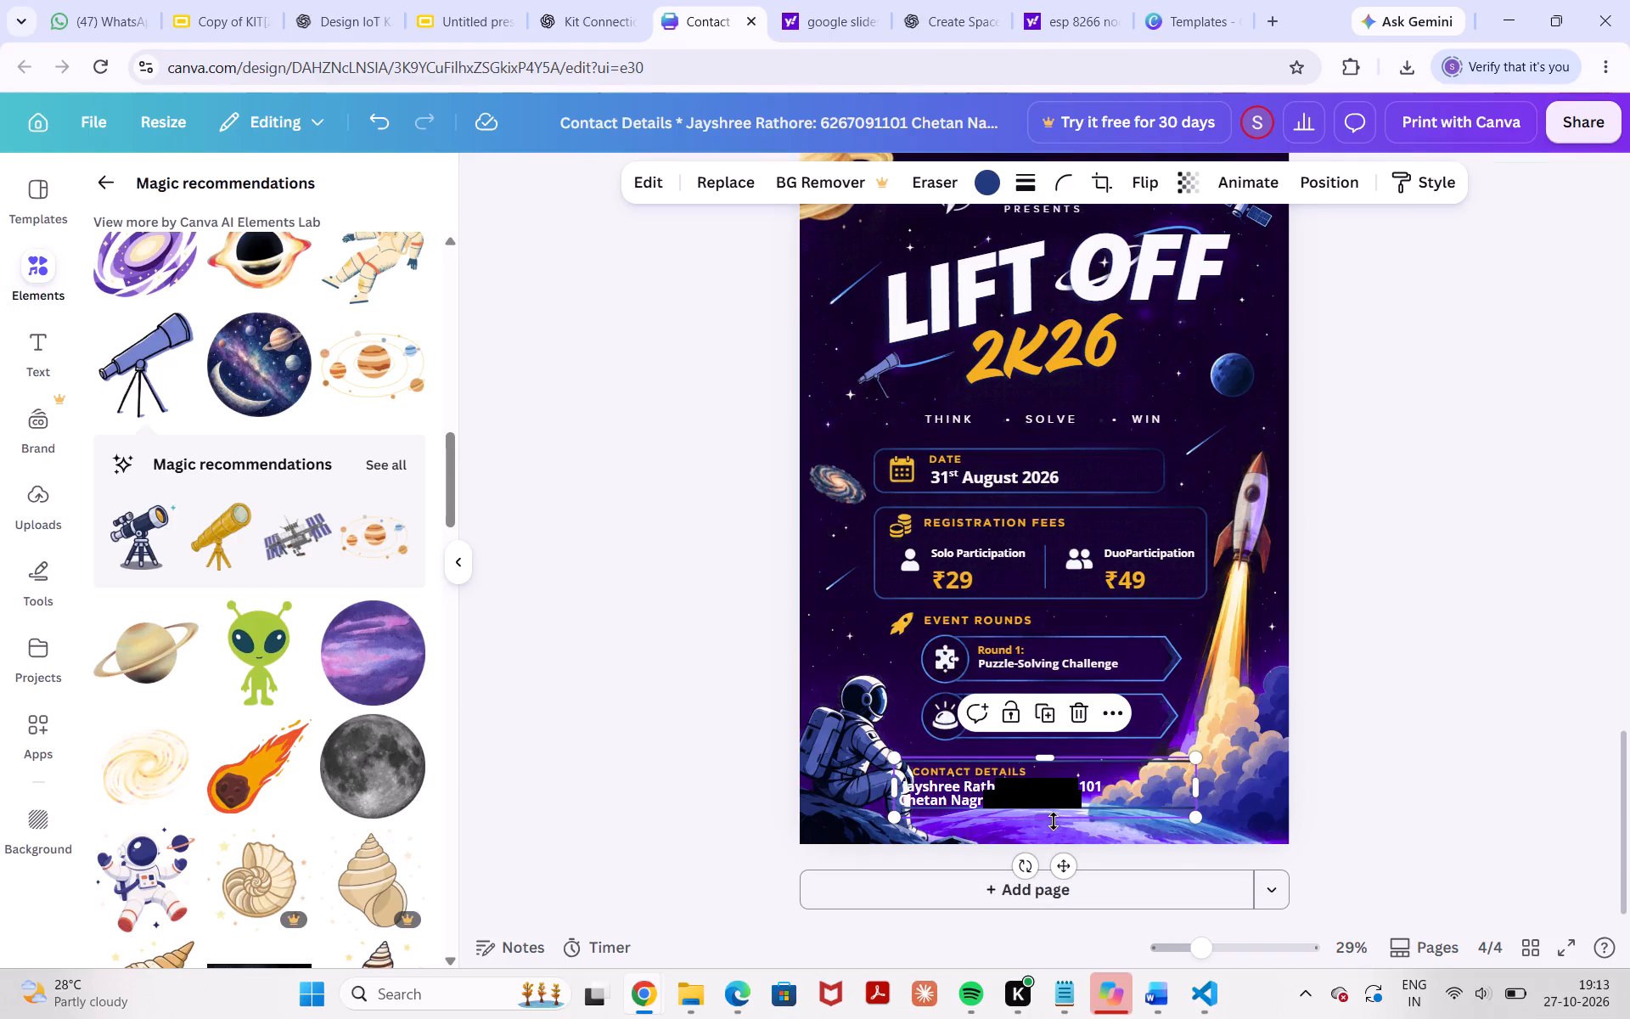
{"action": "left_click_drag", "start_coordinate": [1054, 821], "coordinate": [1055, 829]}
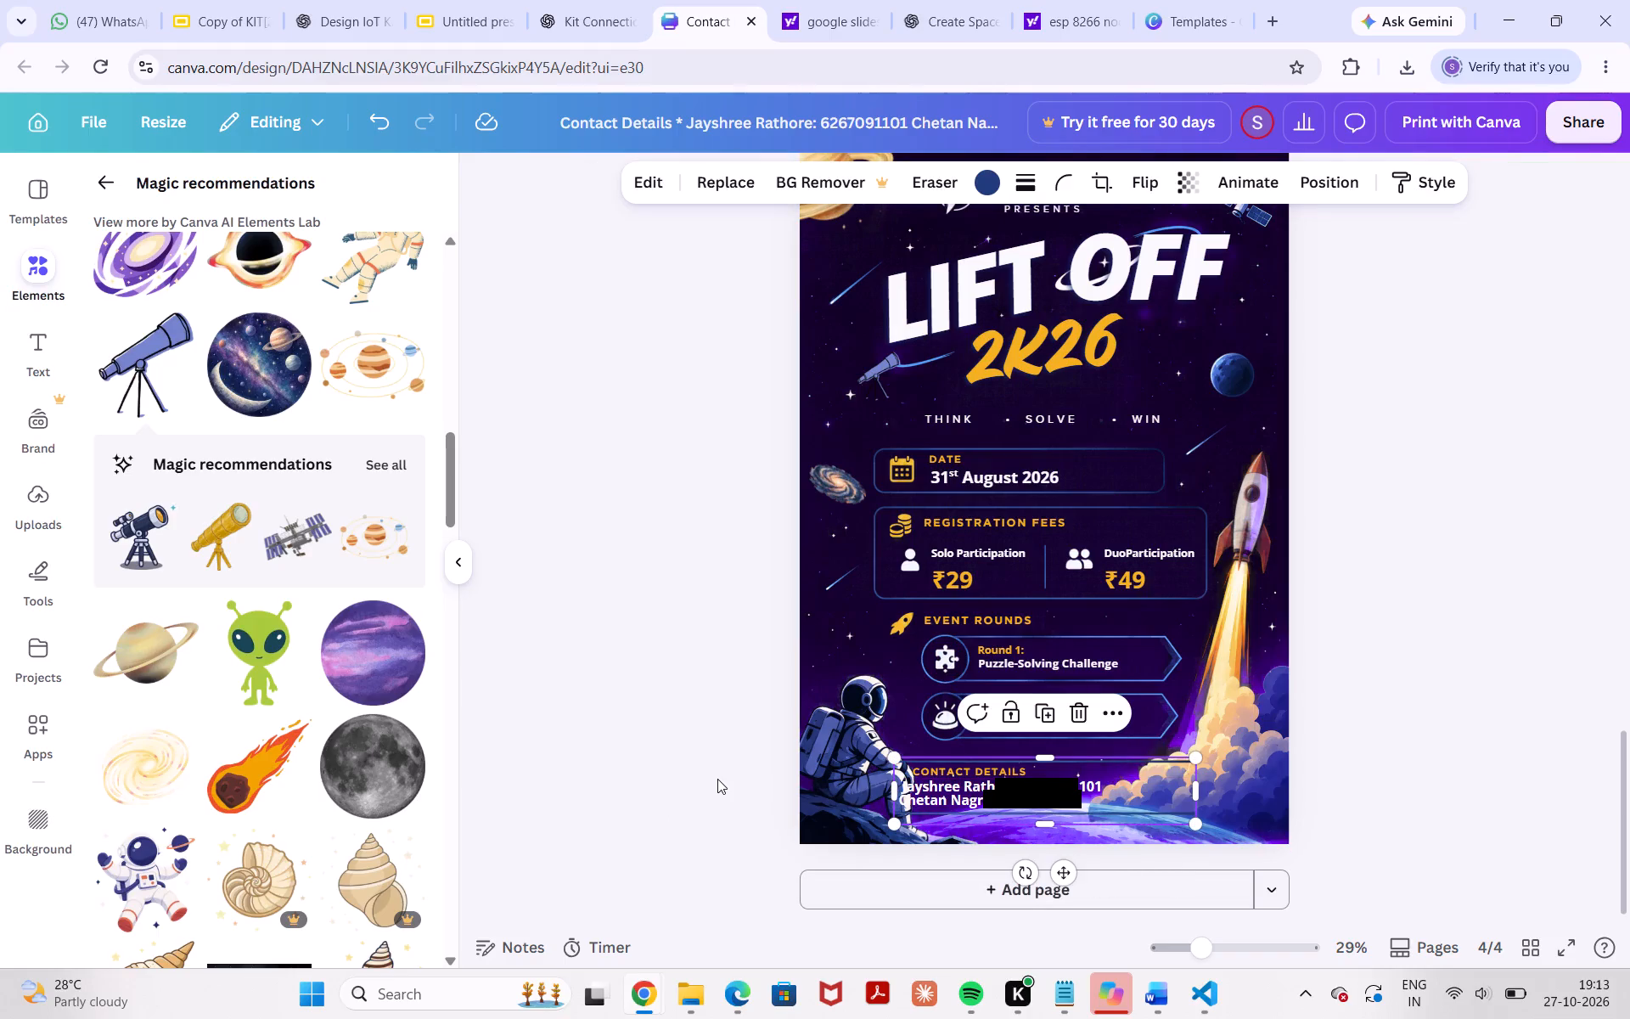
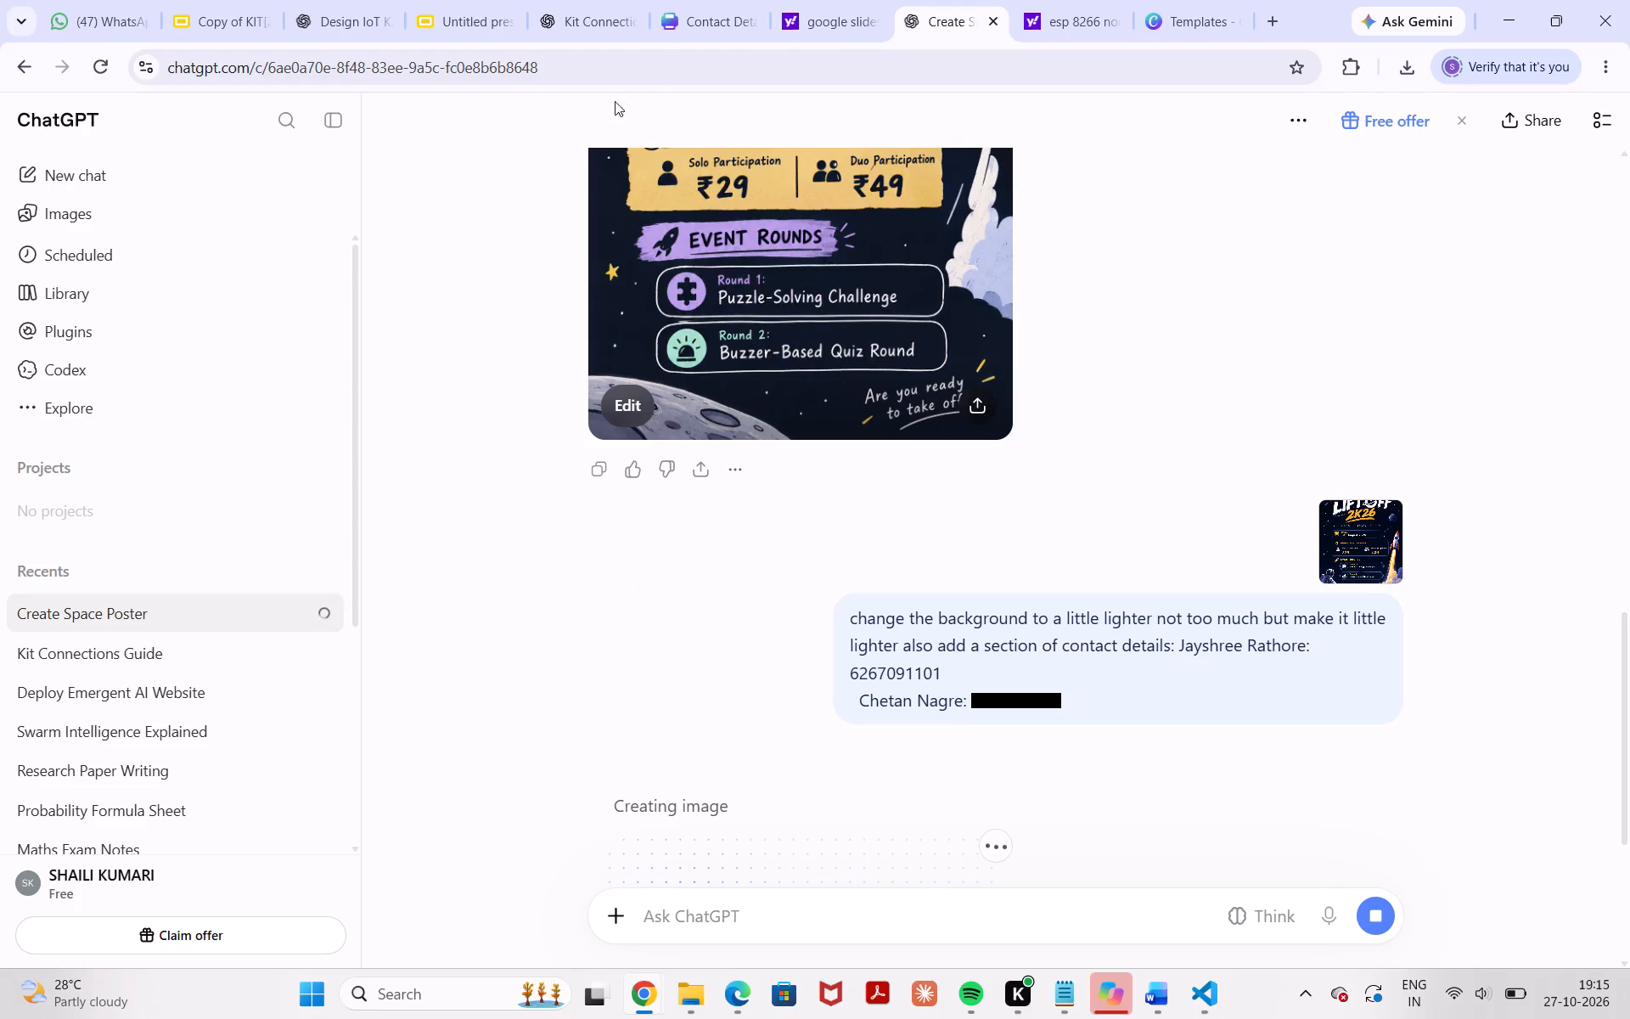
Switch back to the Contact Details poster design in Canva while ChatGPT generates the image.
{"action": "left_click", "coordinate": [728, 3]}
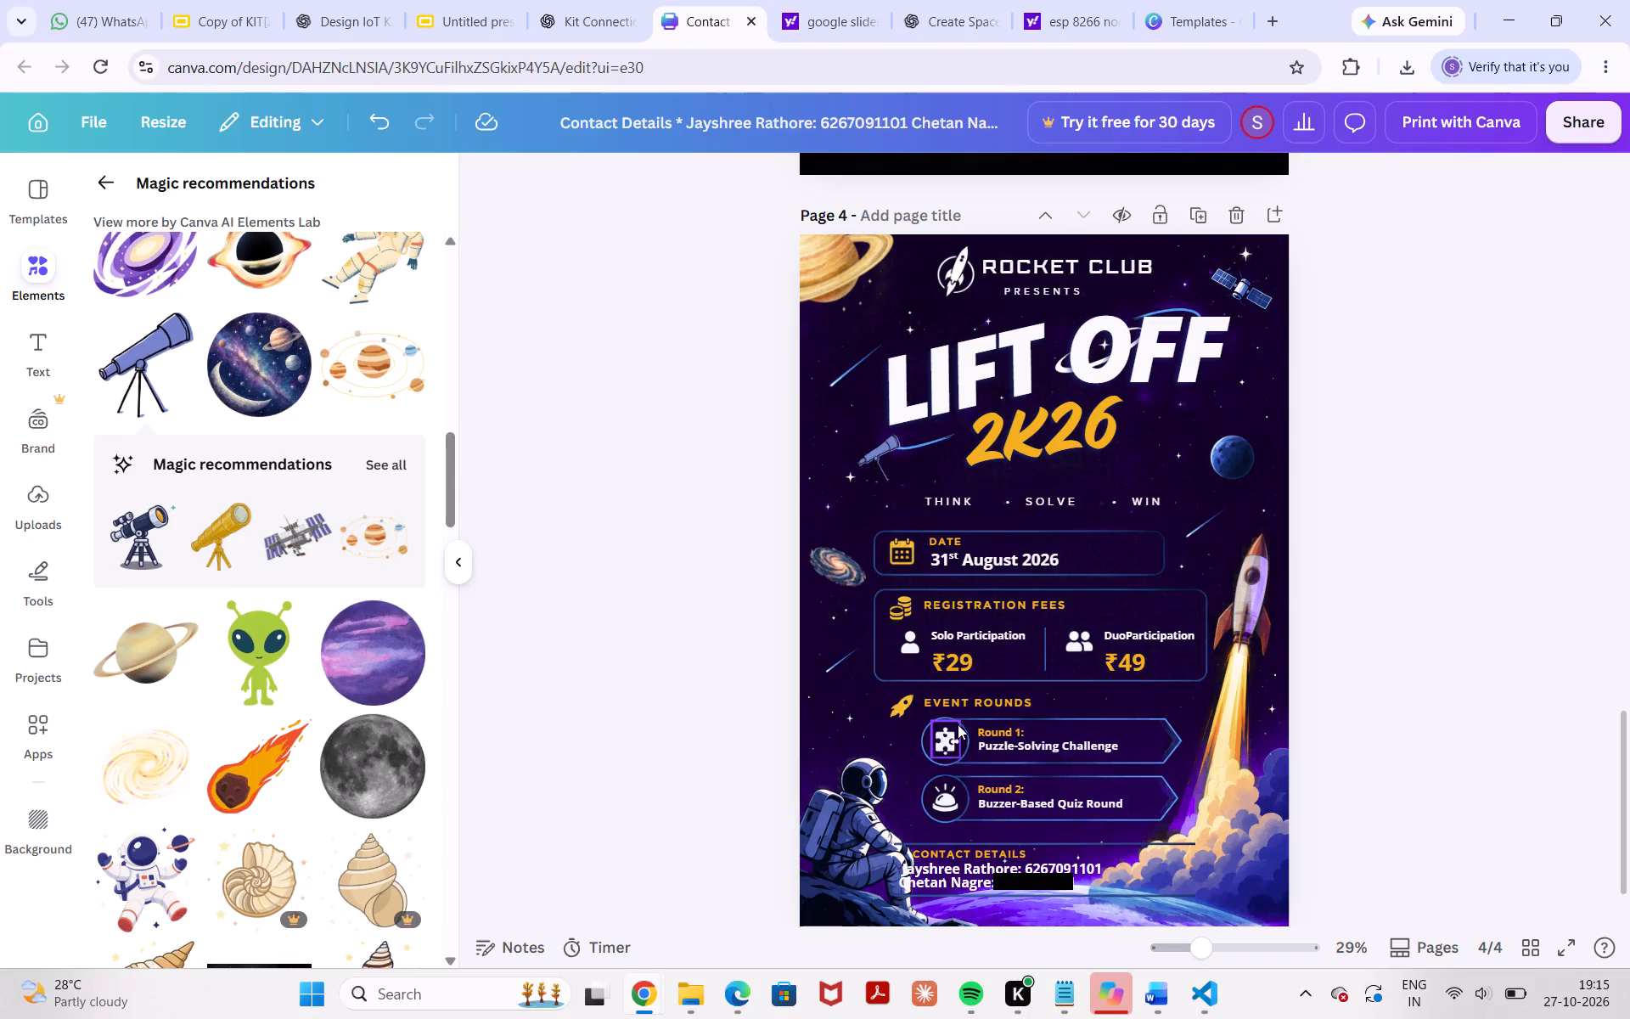